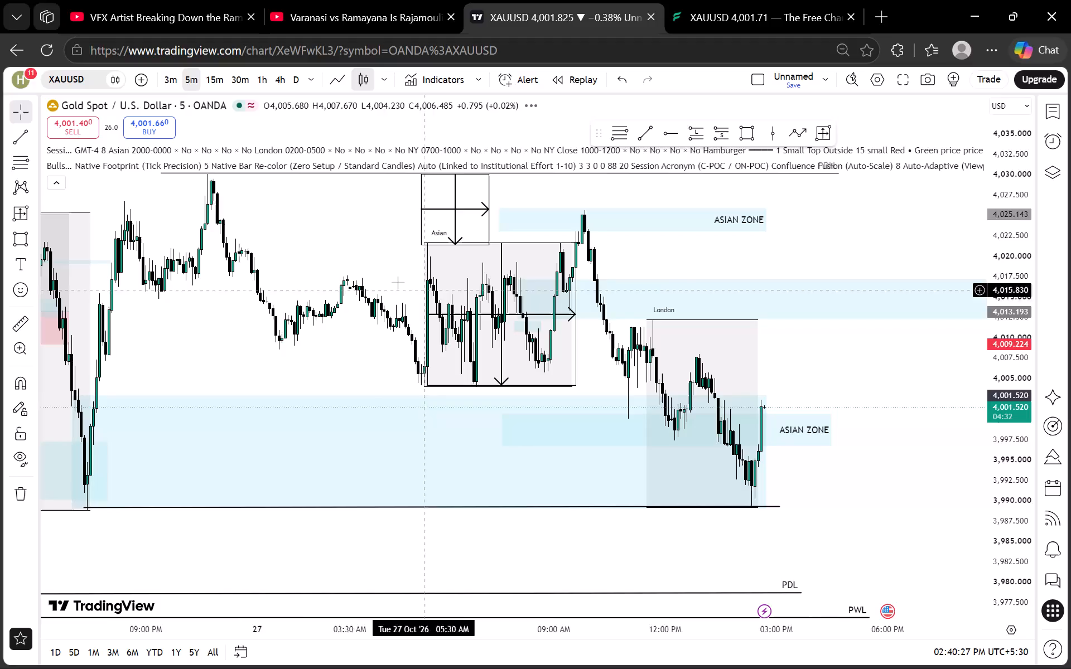
# Lower the top of the large blue zone to about 3,996.6 and start it slightly nearer the 26 Oct evening low.
pyautogui.moveTo(358, 229); pyautogui.dragTo(423, 228)
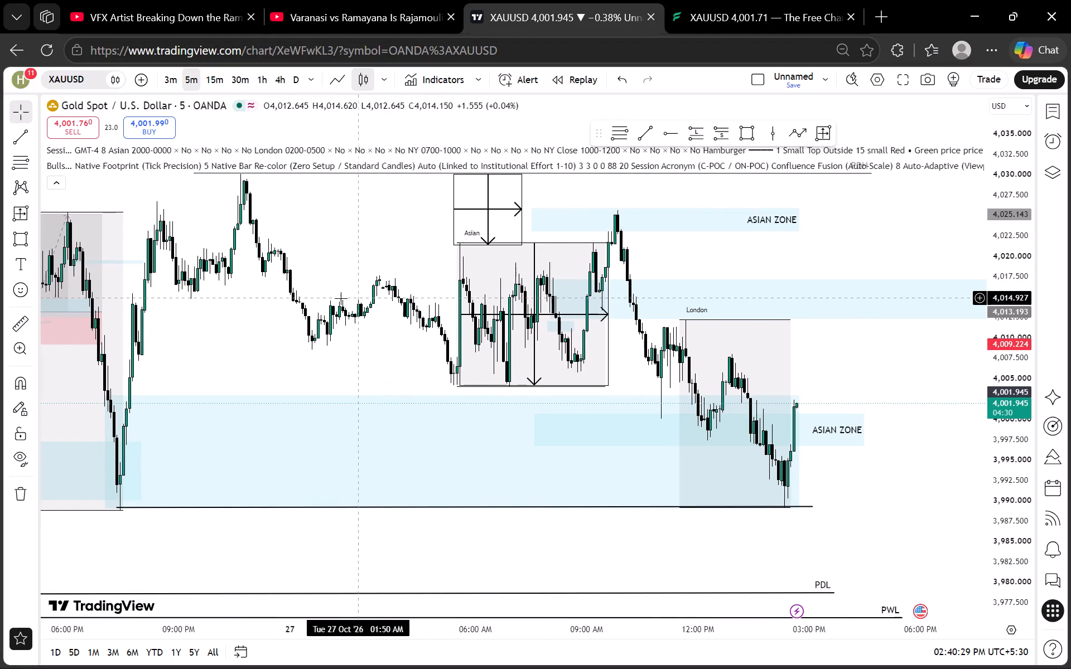
pyautogui.moveTo(277, 289); pyautogui.dragTo(355, 270)
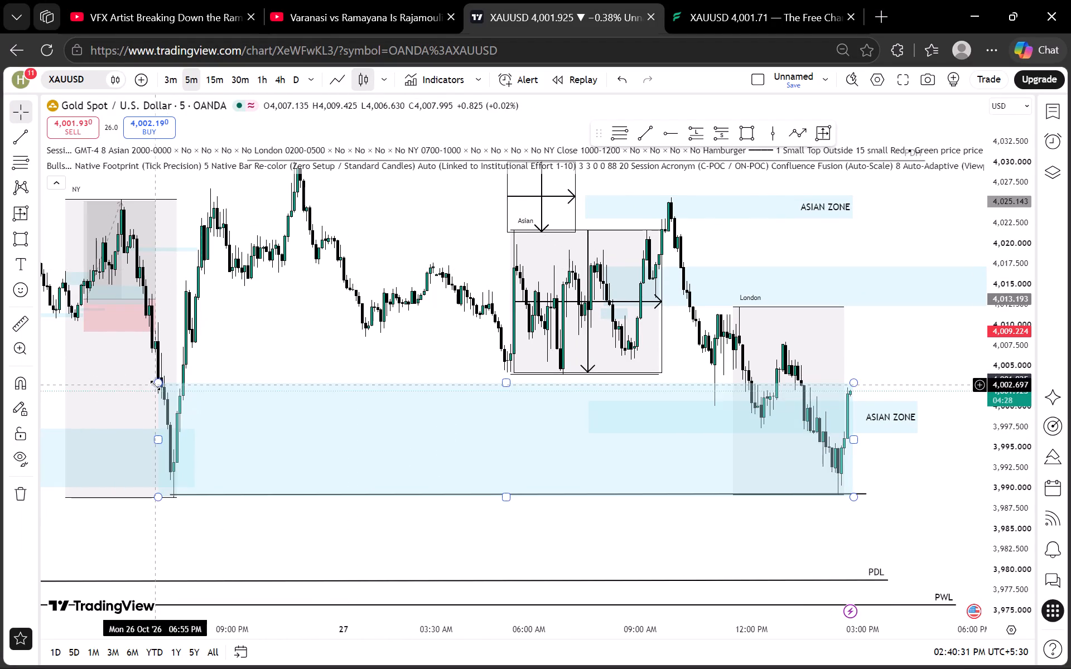
pyautogui.moveTo(155, 381); pyautogui.dragTo(170, 433)
pyautogui.click(300, 395)
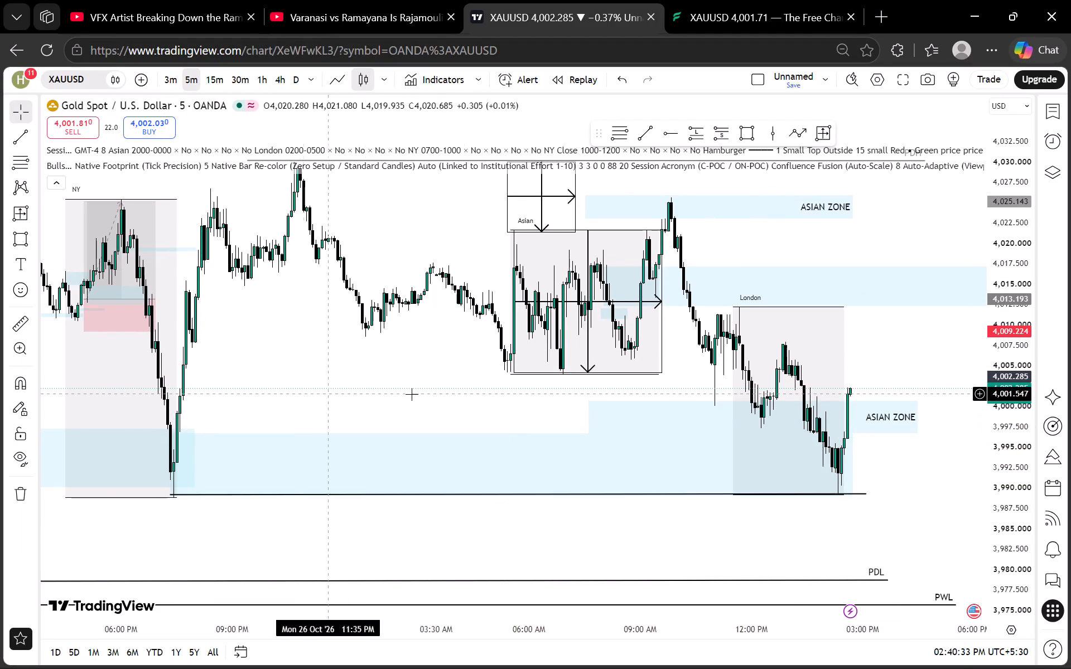
# Unlock and delete the lower ASIAN ZONE rectangle that spans the London session.
pyautogui.moveTo(468, 394); pyautogui.dragTo(273, 393)
pyautogui.click(445, 401)
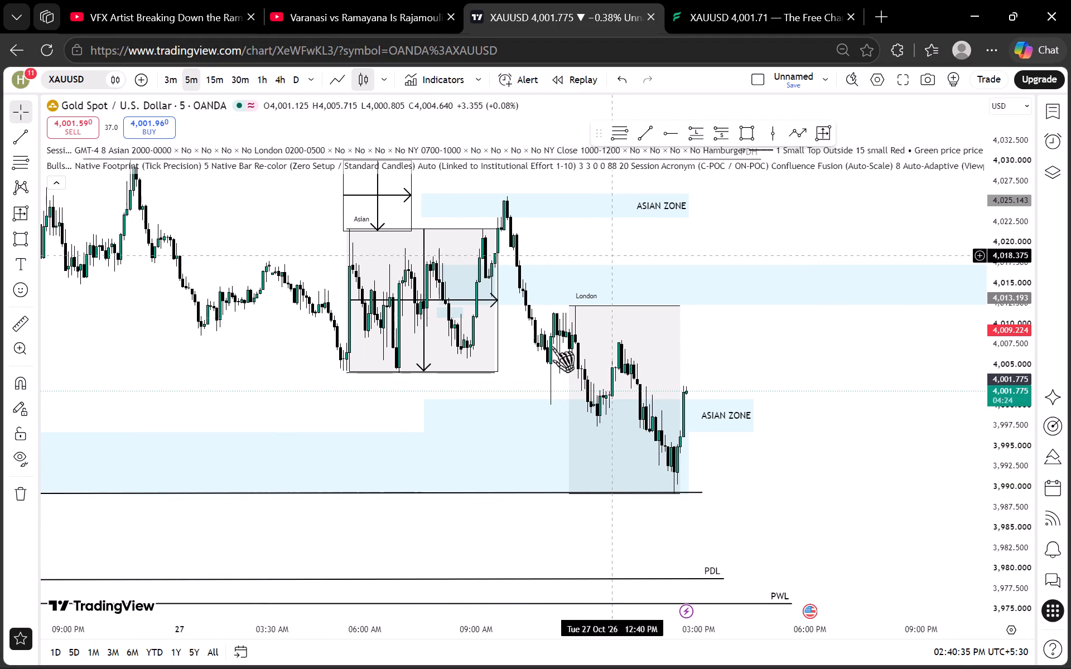
pyautogui.click(506, 403)
pyautogui.click(510, 400)
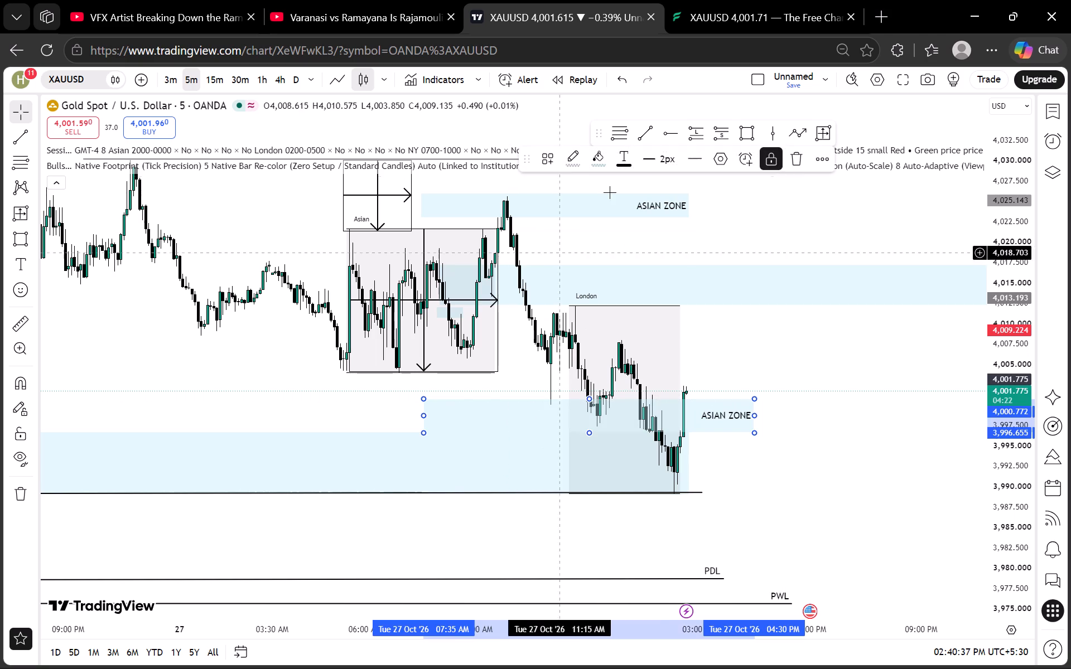
pyautogui.click(769, 159)
pyautogui.click(795, 153)
# Examine the 5-minute price action between PDH and PWL across the Asian and London sessions.
pyautogui.scroll(-1, 809, 346)
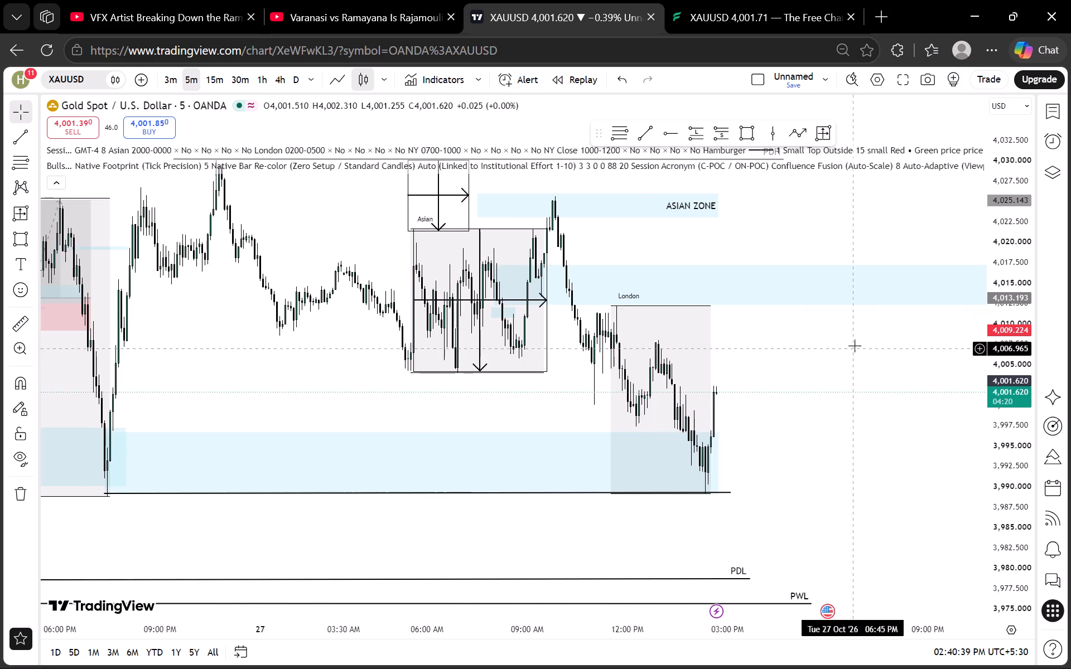
pyautogui.moveTo(855, 345); pyautogui.dragTo(726, 410)
pyautogui.scroll(-3, 660, 346)
pyautogui.moveTo(772, 300); pyautogui.dragTo(604, 333)
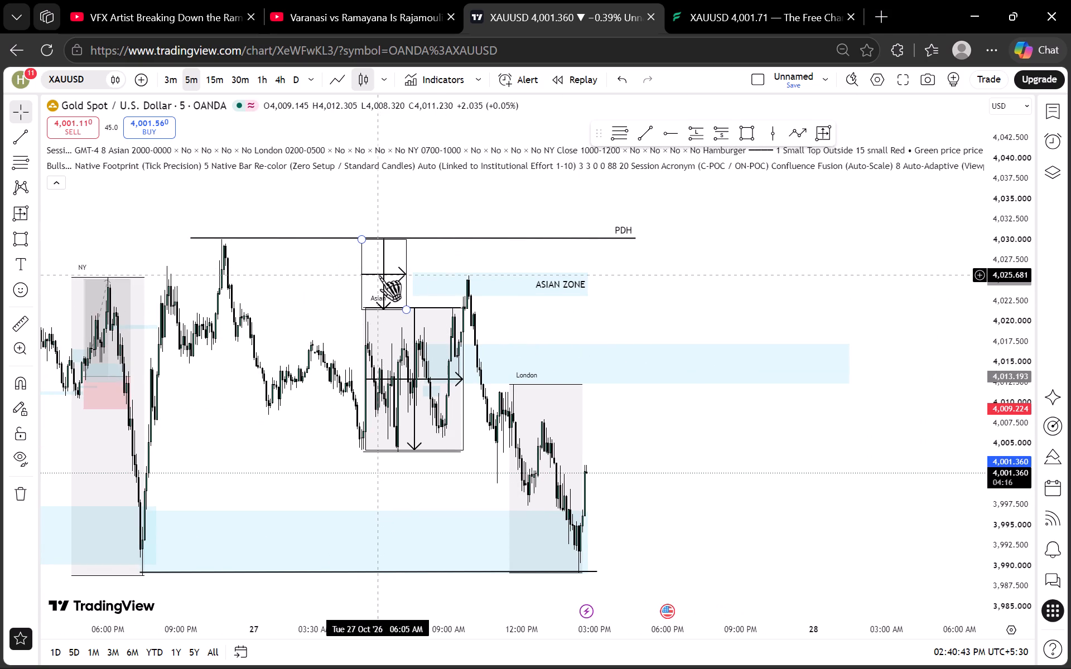
pyautogui.scroll(2, 699, 296)
pyautogui.moveTo(638, 308); pyautogui.dragTo(787, 312)
pyautogui.scroll(-4, 1022, 345)
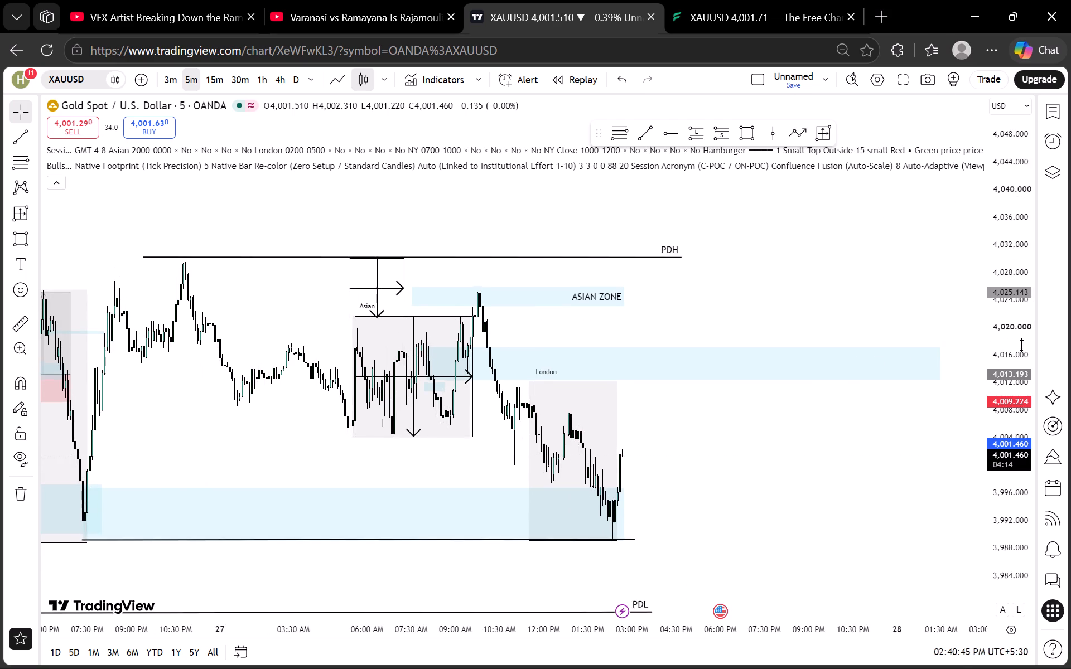
pyautogui.scroll(-7, 1022, 345)
pyautogui.scroll(4, 409, 404)
pyautogui.moveTo(180, 379); pyautogui.dragTo(370, 360)
pyautogui.moveTo(355, 391); pyautogui.dragTo(350, 382)
pyautogui.scroll(2, 699, 369)
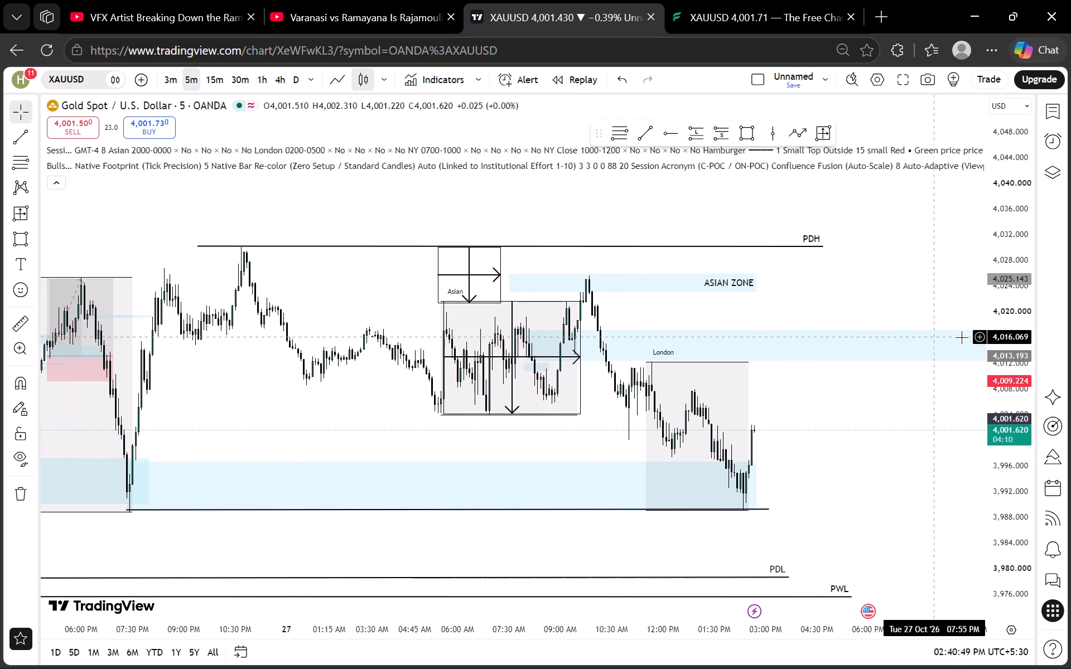
pyautogui.scroll(11, 988, 346)
pyautogui.moveTo(780, 296); pyautogui.dragTo(813, 279)
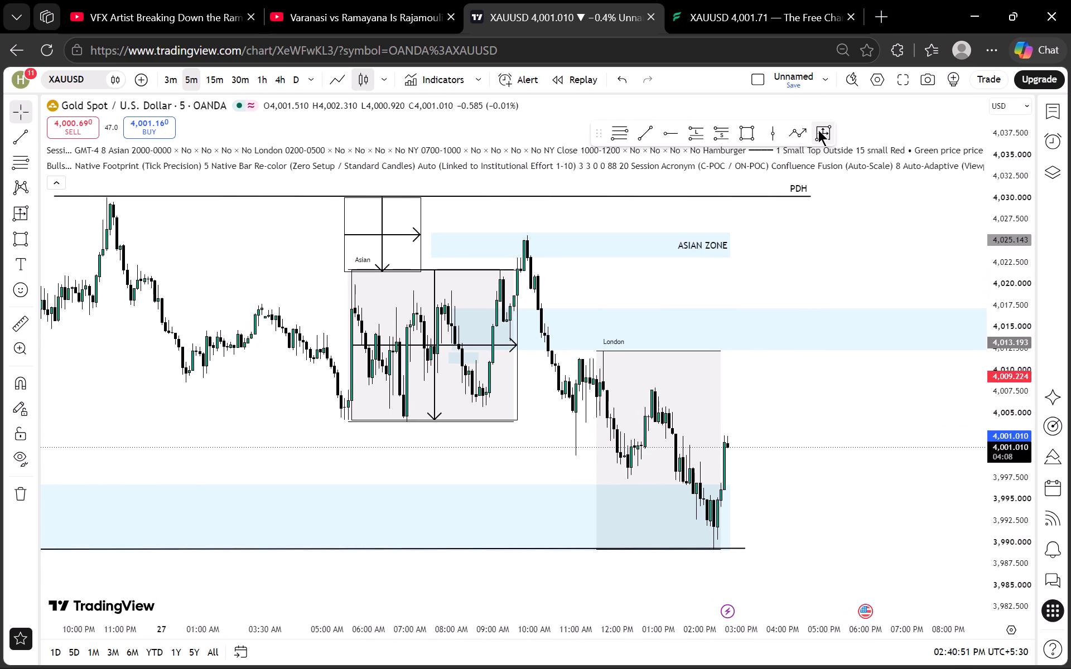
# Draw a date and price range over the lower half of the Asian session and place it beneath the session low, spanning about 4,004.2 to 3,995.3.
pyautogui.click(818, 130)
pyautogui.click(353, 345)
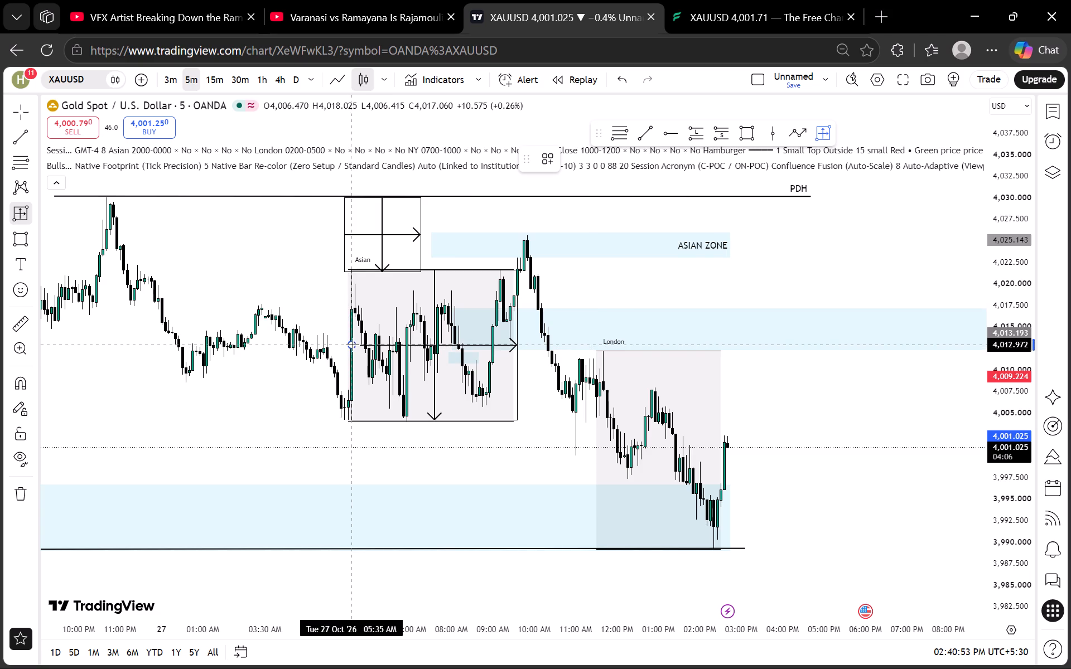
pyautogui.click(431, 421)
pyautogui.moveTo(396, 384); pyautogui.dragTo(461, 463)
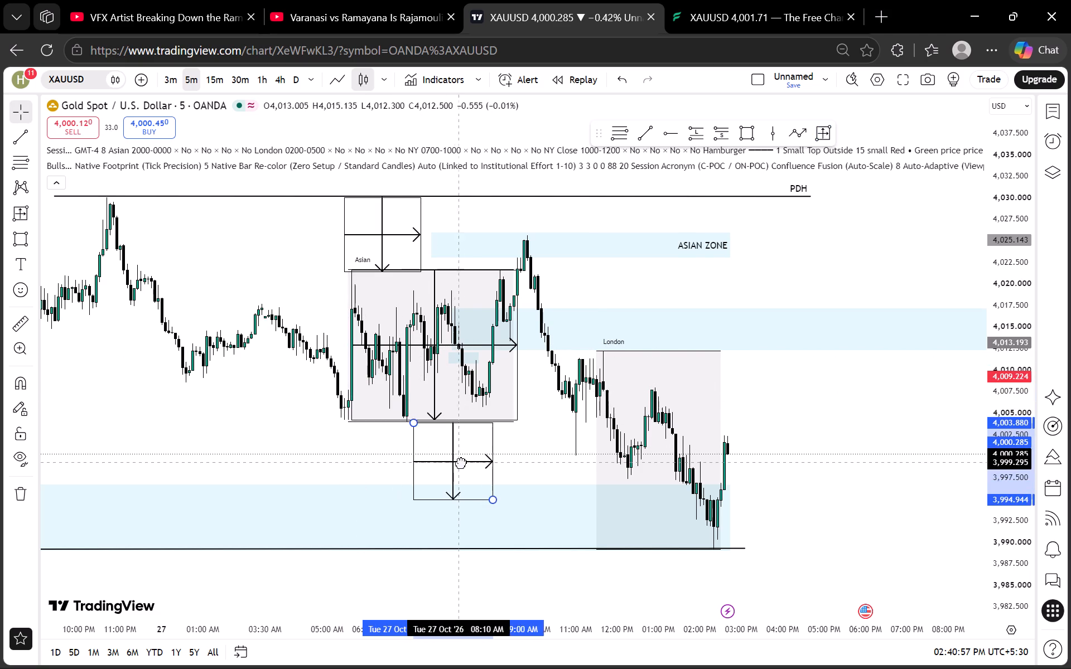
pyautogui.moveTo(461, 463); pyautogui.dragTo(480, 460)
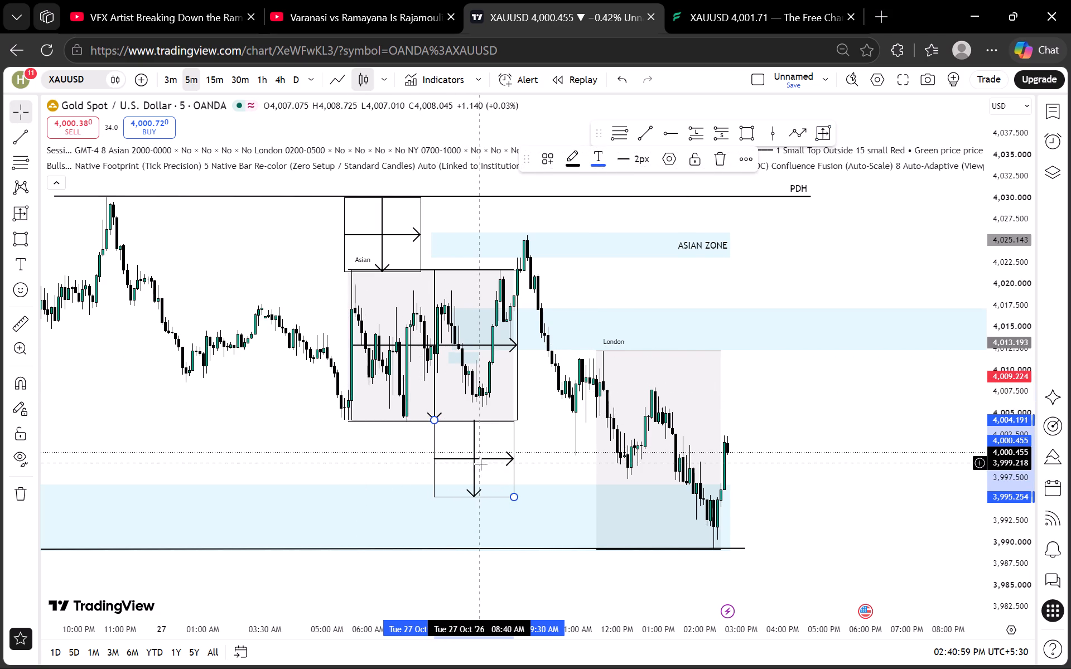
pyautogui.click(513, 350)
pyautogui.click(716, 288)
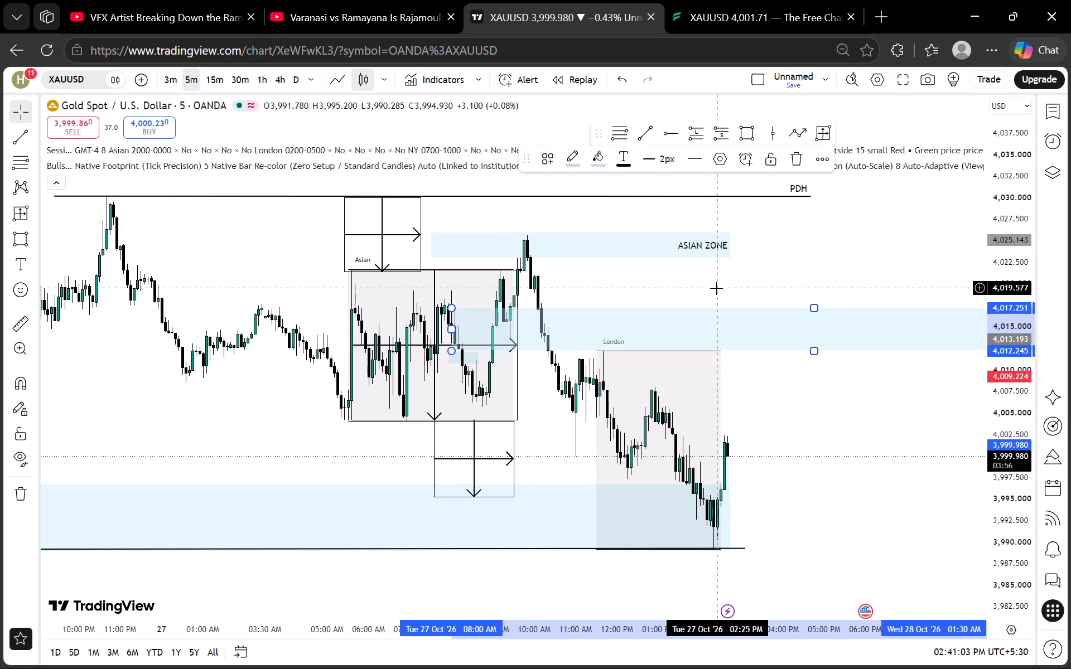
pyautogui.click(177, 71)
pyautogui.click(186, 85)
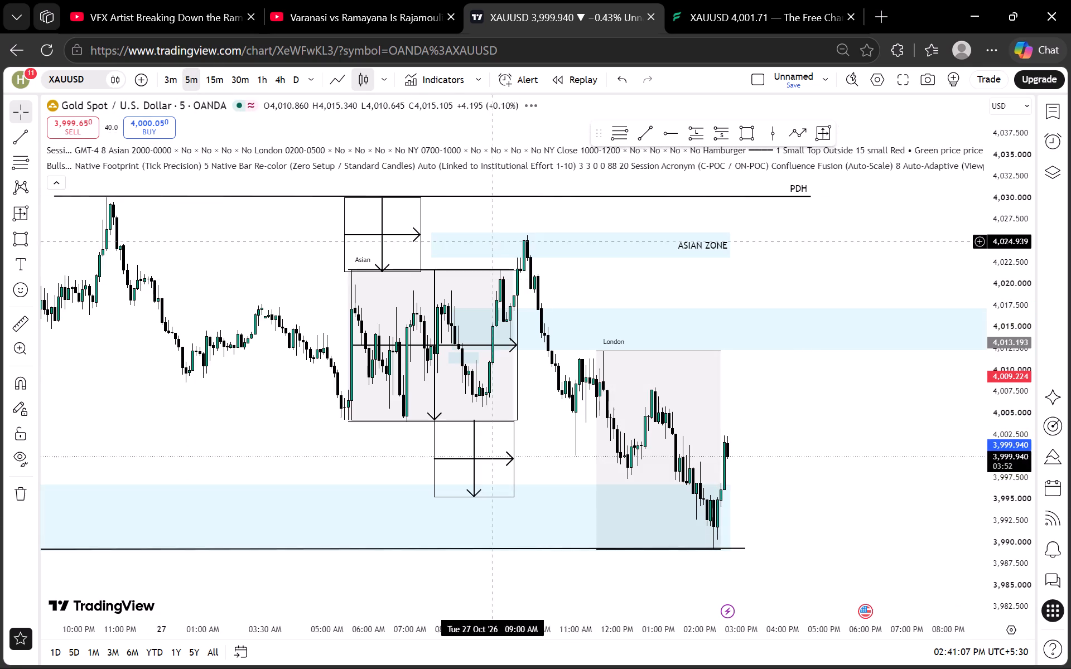
# Delete the full-session date and price range over the Asian box and the smaller one above it.
pyautogui.click(449, 272)
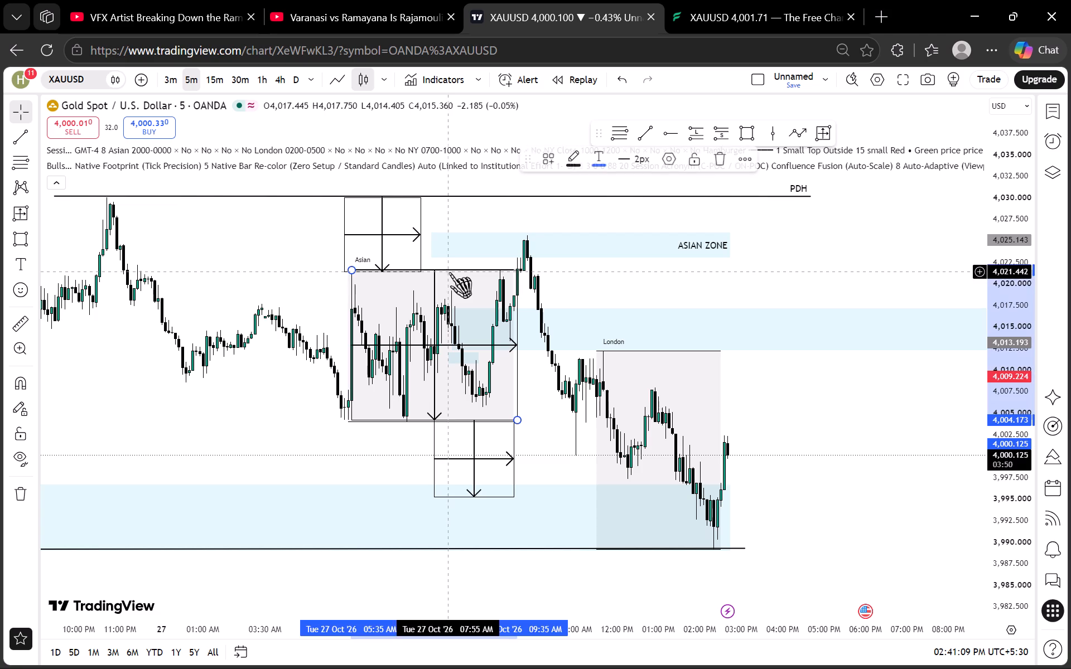
pyautogui.click(717, 150)
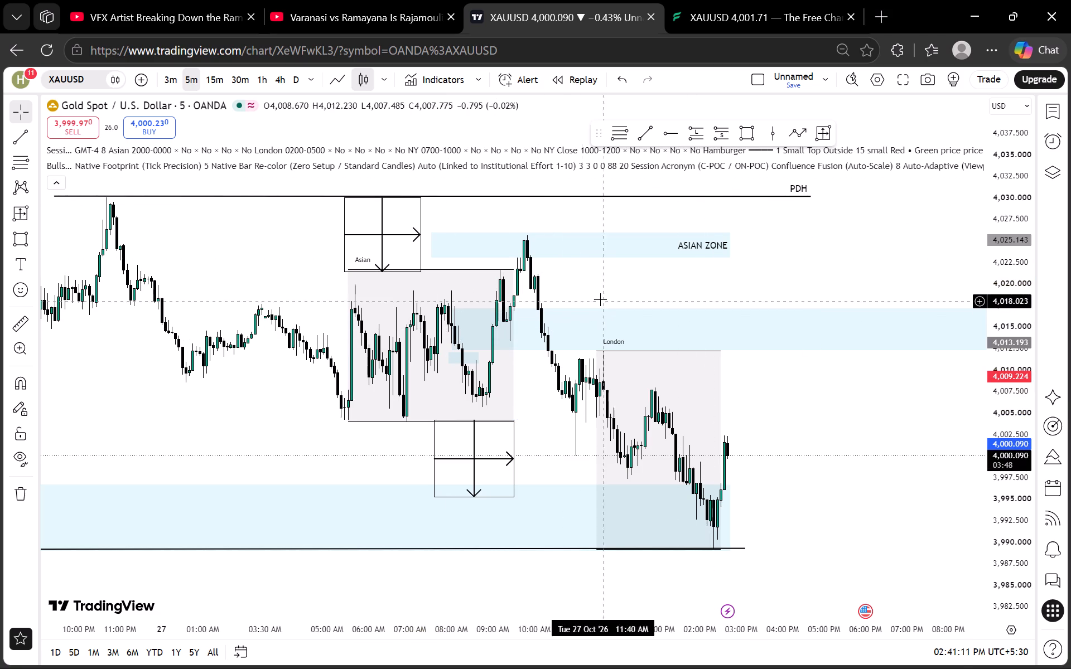
pyautogui.click(419, 215)
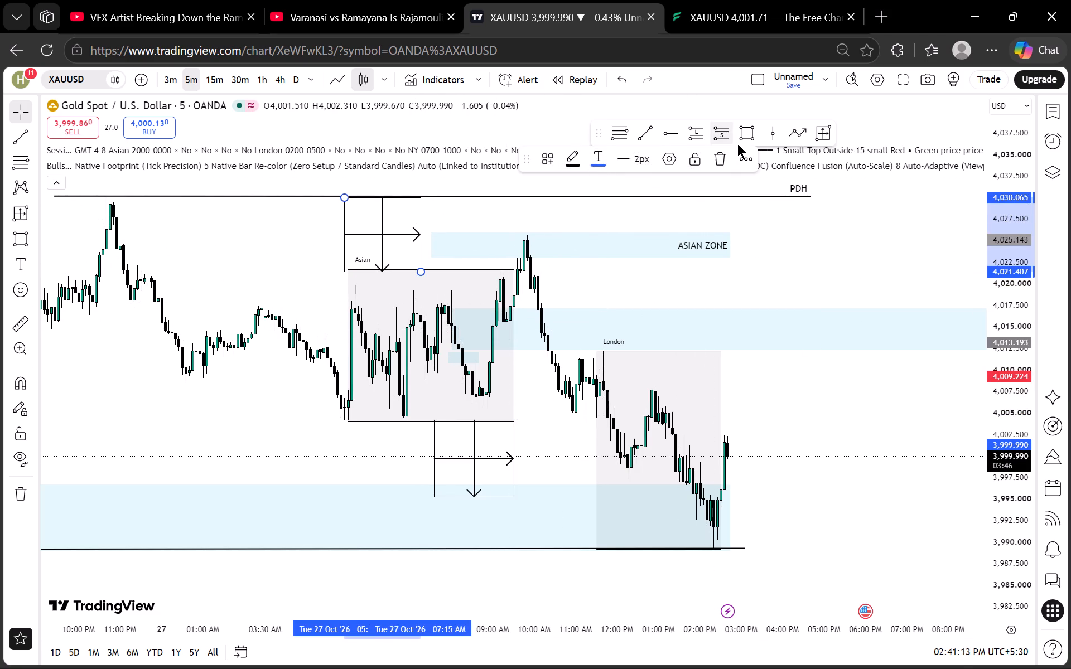
pyautogui.click(725, 153)
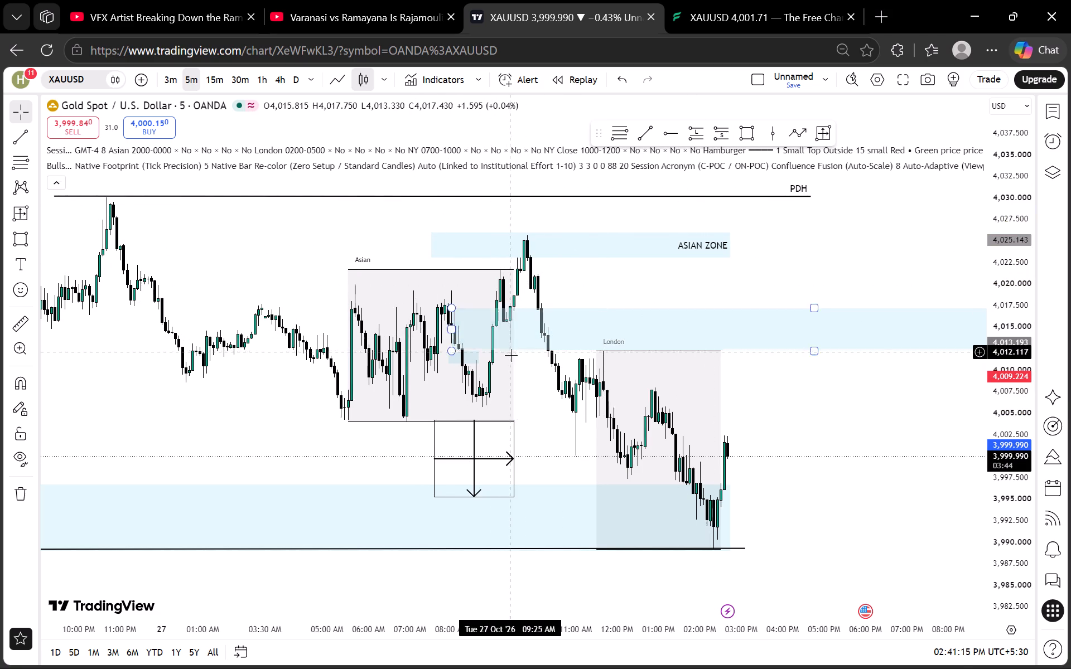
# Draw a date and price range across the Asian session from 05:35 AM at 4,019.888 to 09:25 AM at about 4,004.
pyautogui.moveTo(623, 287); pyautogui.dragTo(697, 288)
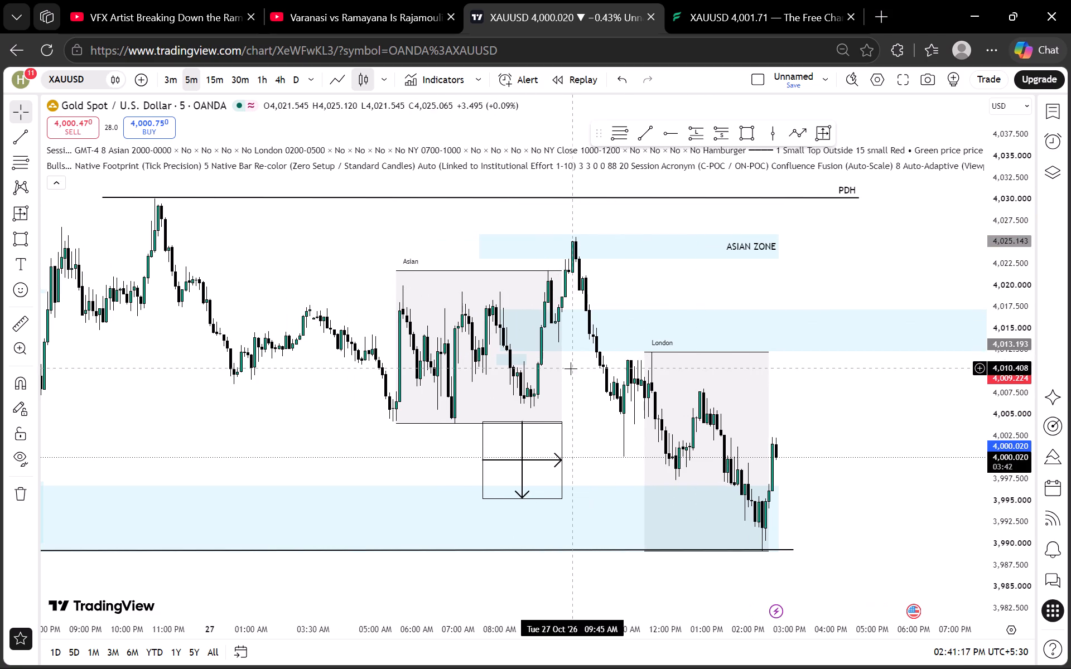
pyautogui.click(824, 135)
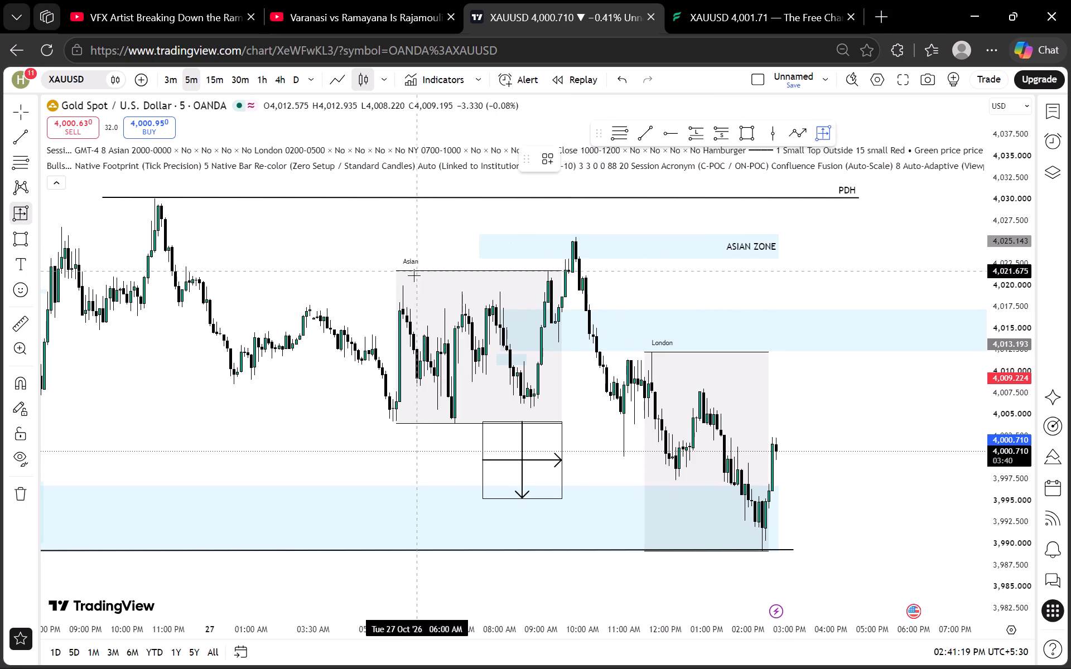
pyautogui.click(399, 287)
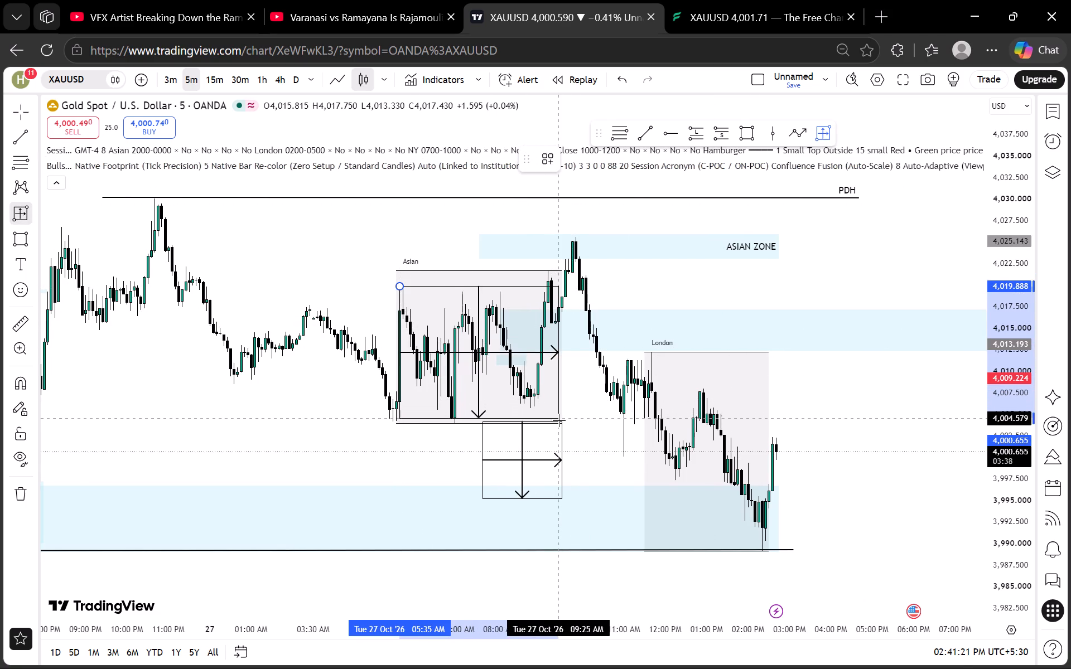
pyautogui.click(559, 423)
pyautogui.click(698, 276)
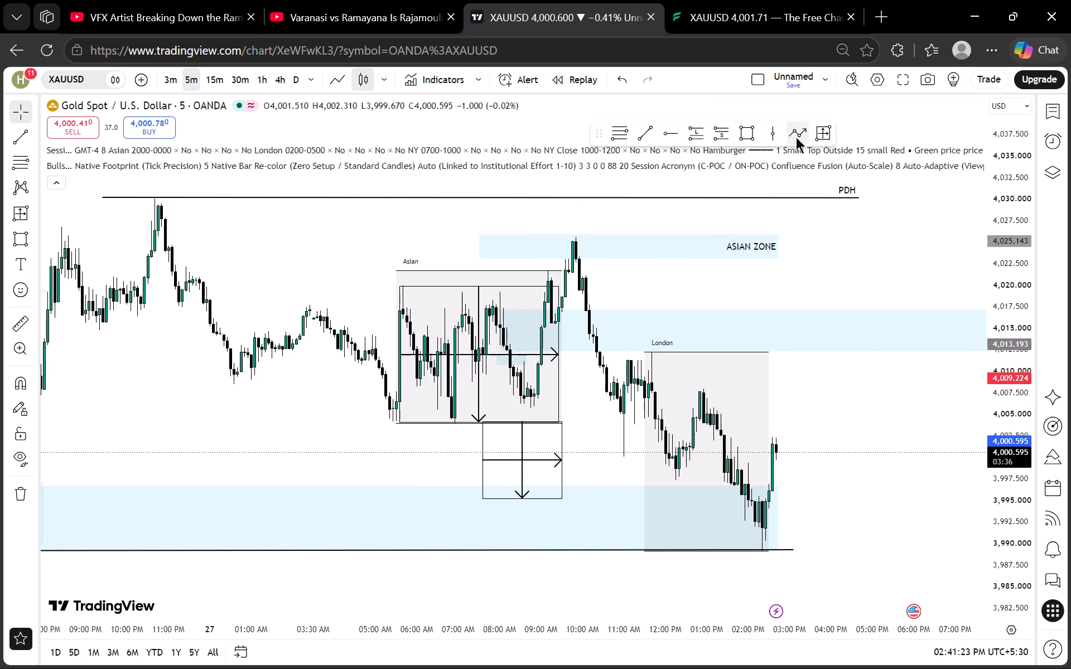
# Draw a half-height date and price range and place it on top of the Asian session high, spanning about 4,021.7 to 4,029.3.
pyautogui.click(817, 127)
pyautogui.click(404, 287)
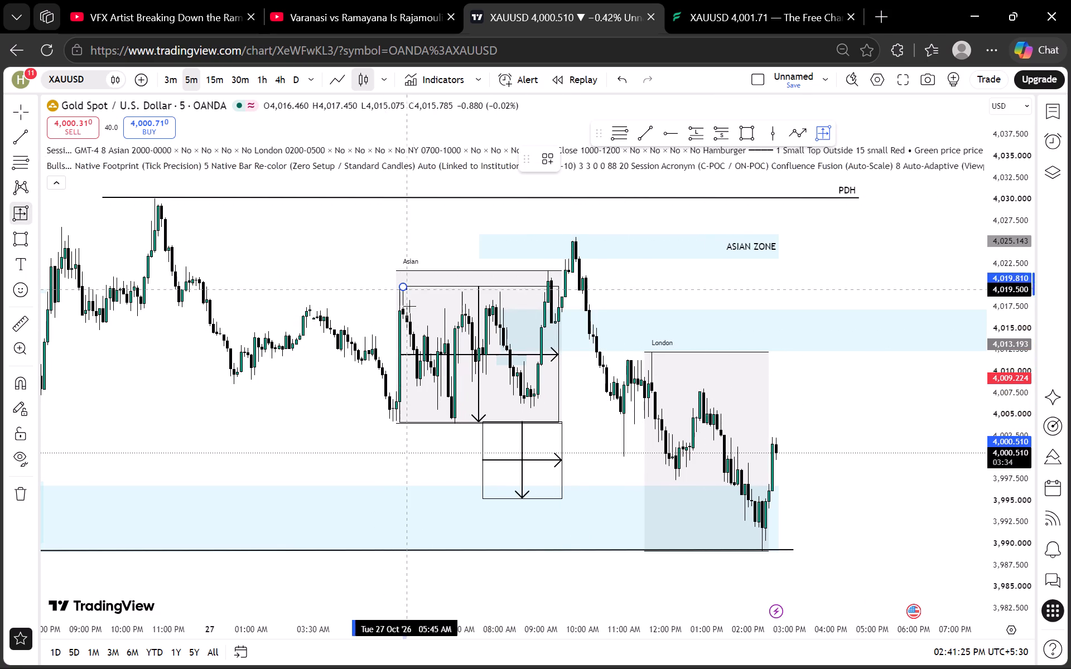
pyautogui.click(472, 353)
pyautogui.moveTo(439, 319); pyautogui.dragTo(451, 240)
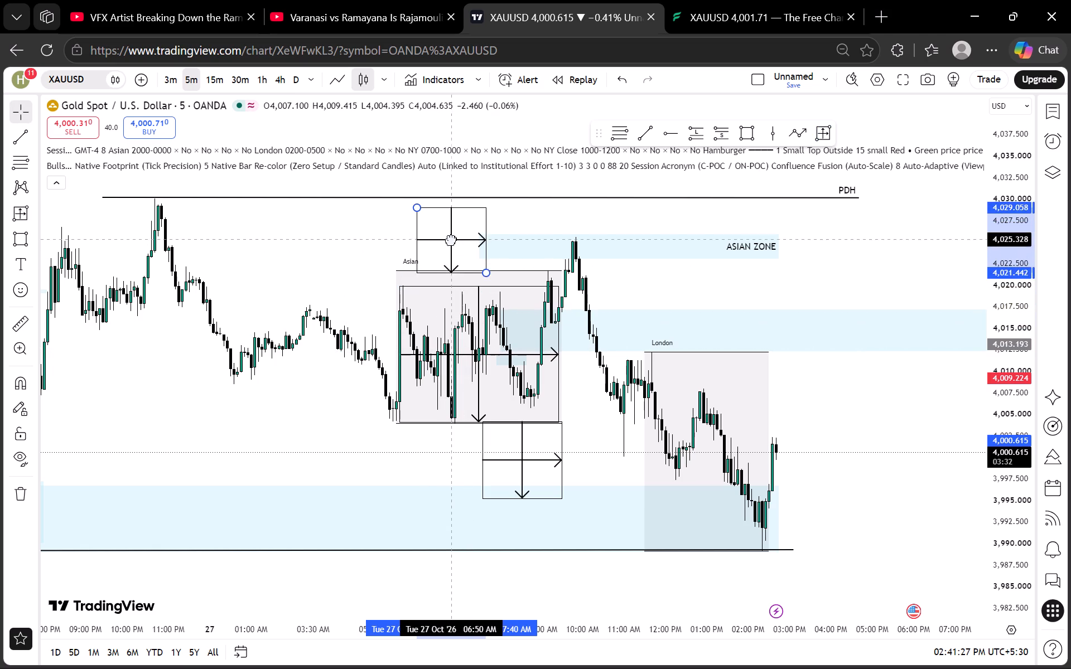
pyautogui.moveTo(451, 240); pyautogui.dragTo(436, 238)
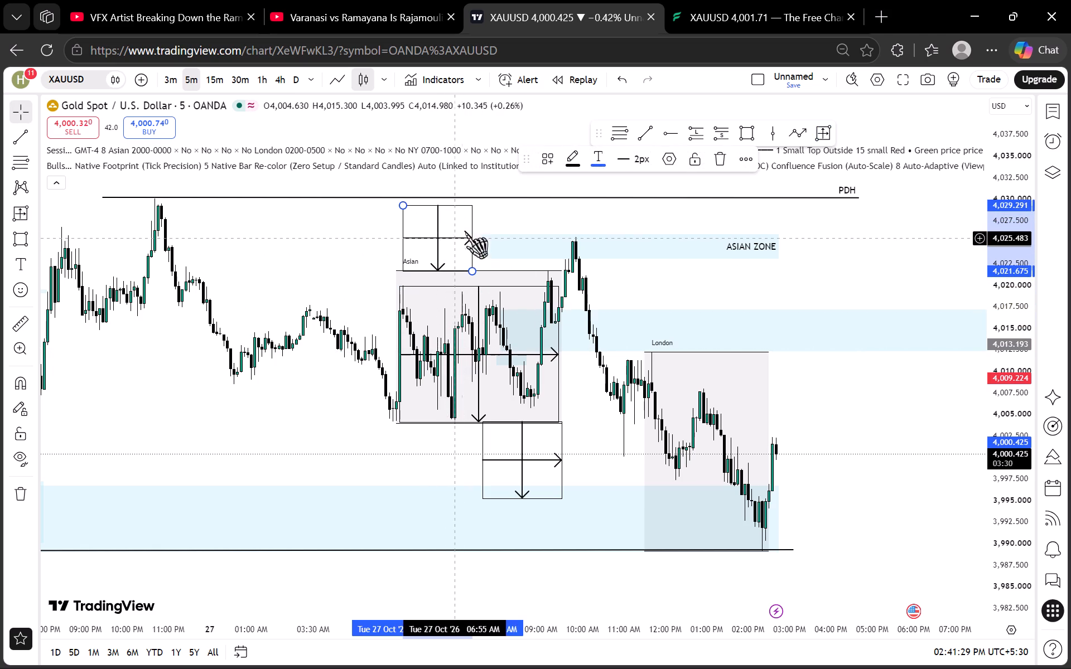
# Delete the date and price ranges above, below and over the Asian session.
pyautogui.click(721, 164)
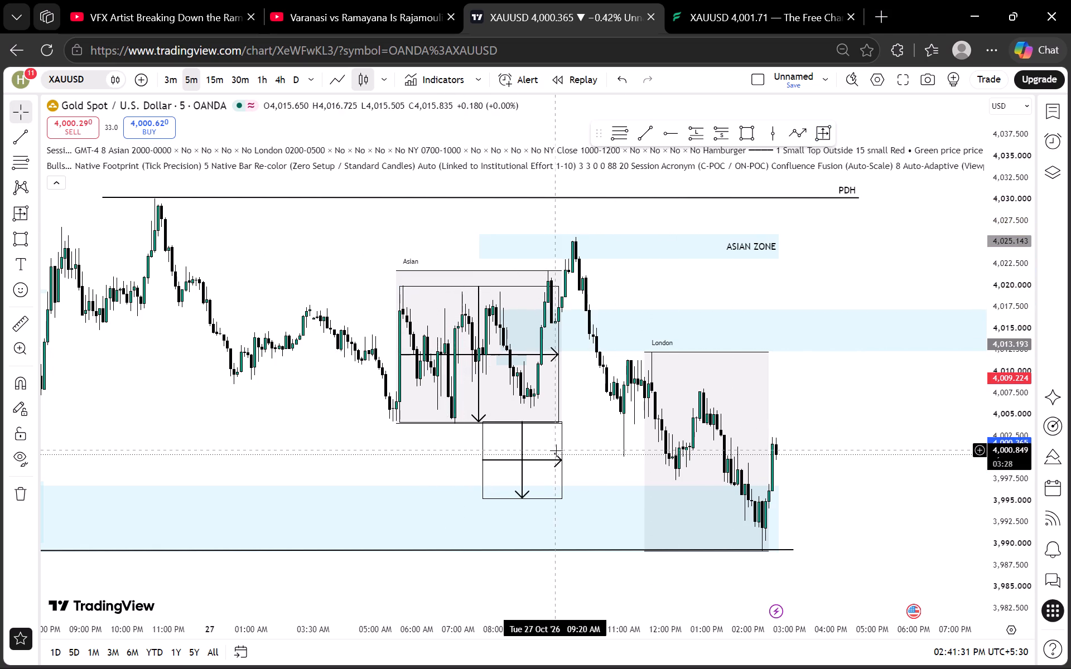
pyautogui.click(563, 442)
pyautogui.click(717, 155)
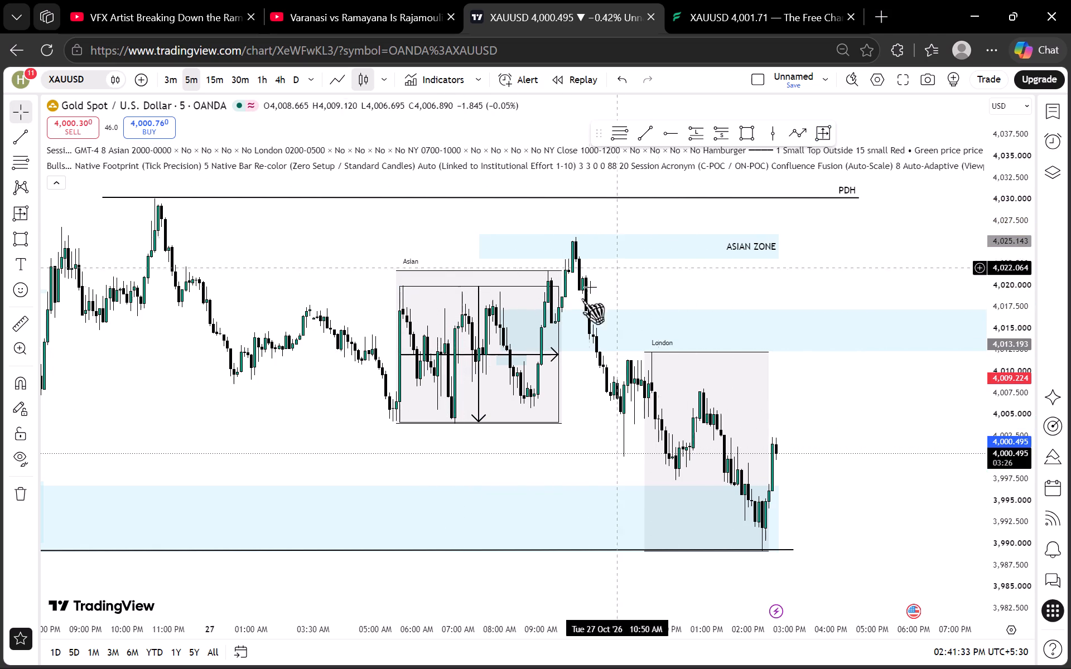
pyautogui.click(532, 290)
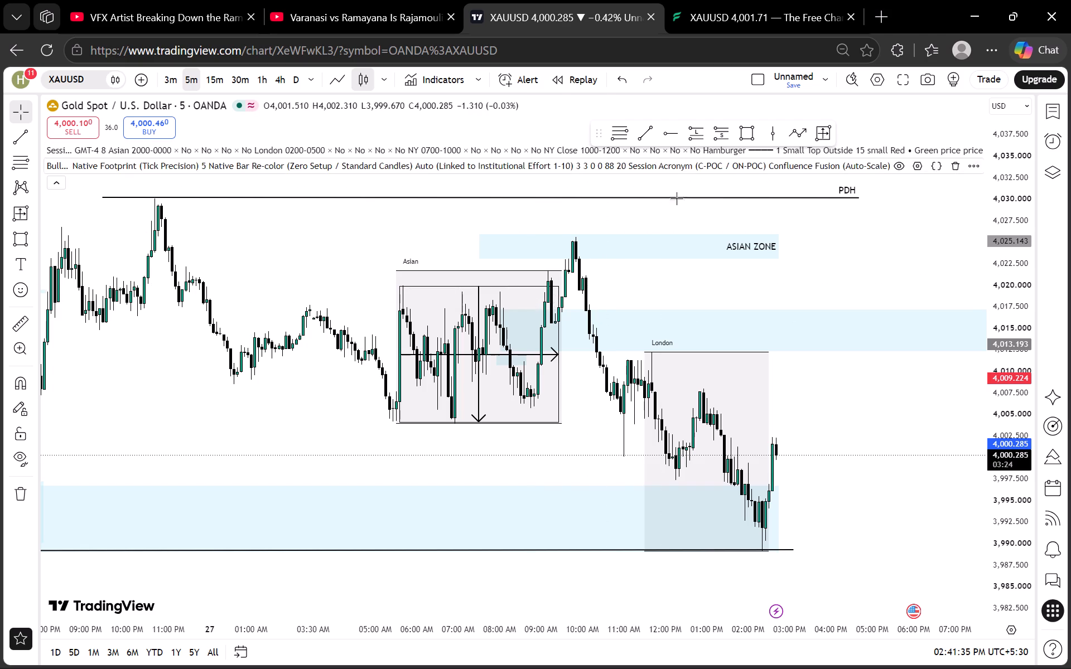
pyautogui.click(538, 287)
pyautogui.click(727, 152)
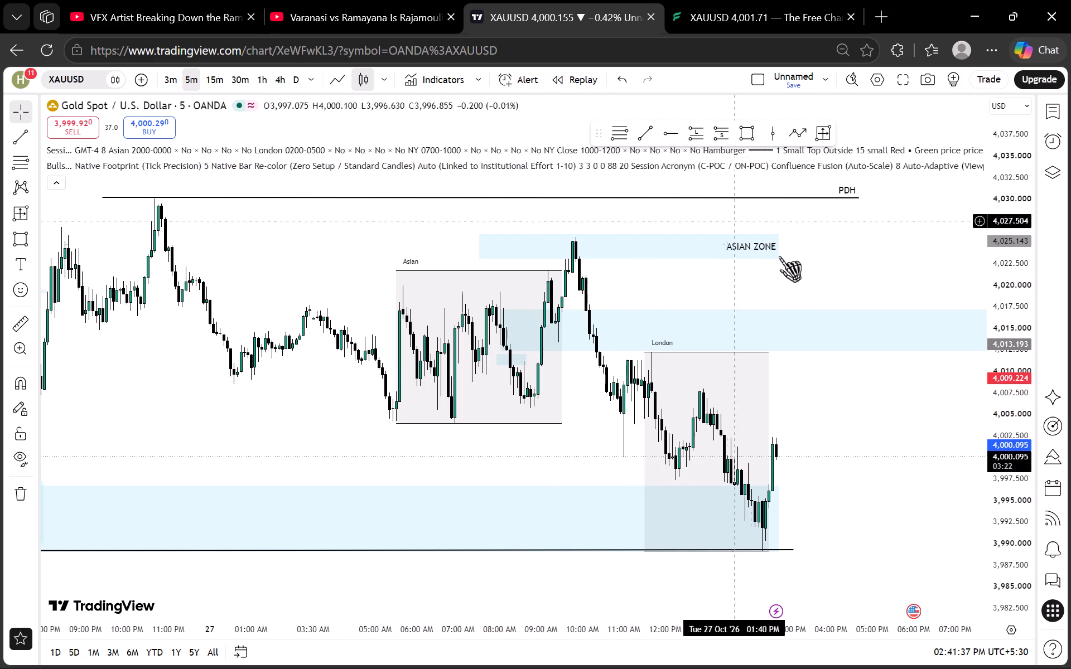
# Review the PDH, PDL and PWL levels and session boxes on the 30-minute and 1-hour timeframes.
pyautogui.moveTo(826, 410); pyautogui.dragTo(801, 376)
pyautogui.scroll(2, 799, 375)
pyautogui.scroll(-1, 671, 391)
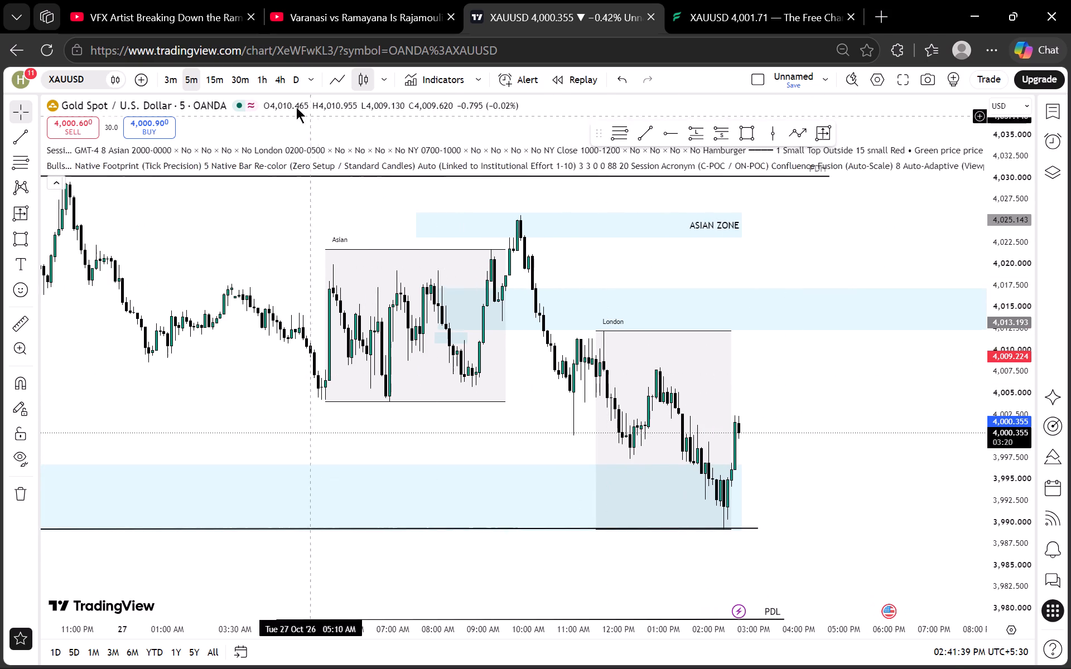
pyautogui.click(223, 72)
pyautogui.click(240, 71)
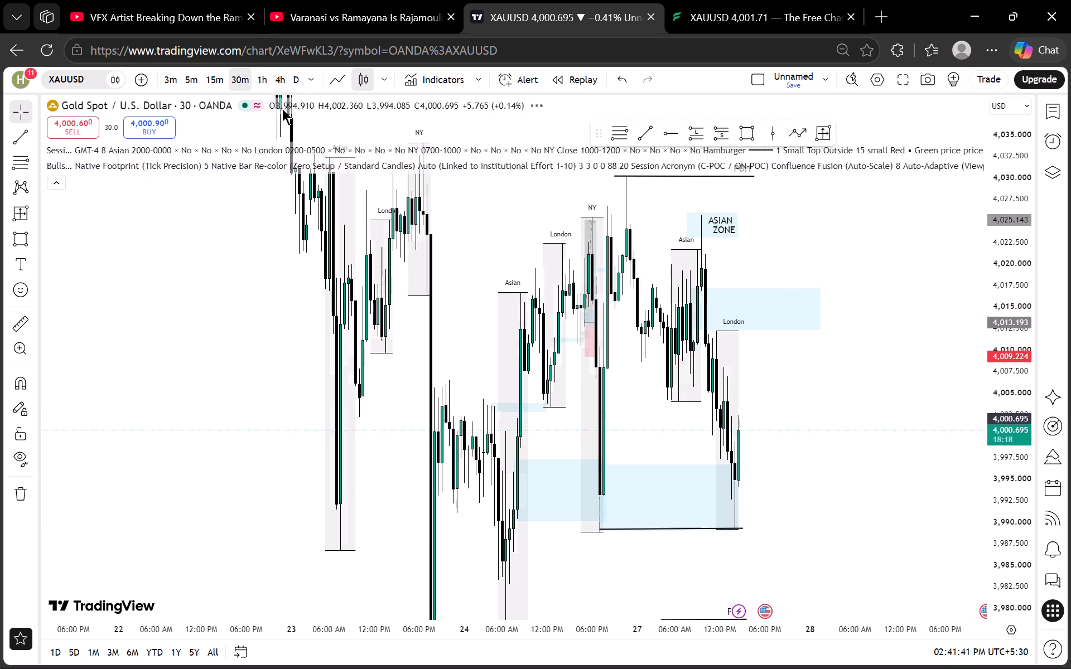
pyautogui.scroll(2, 301, 130)
pyautogui.click(257, 77)
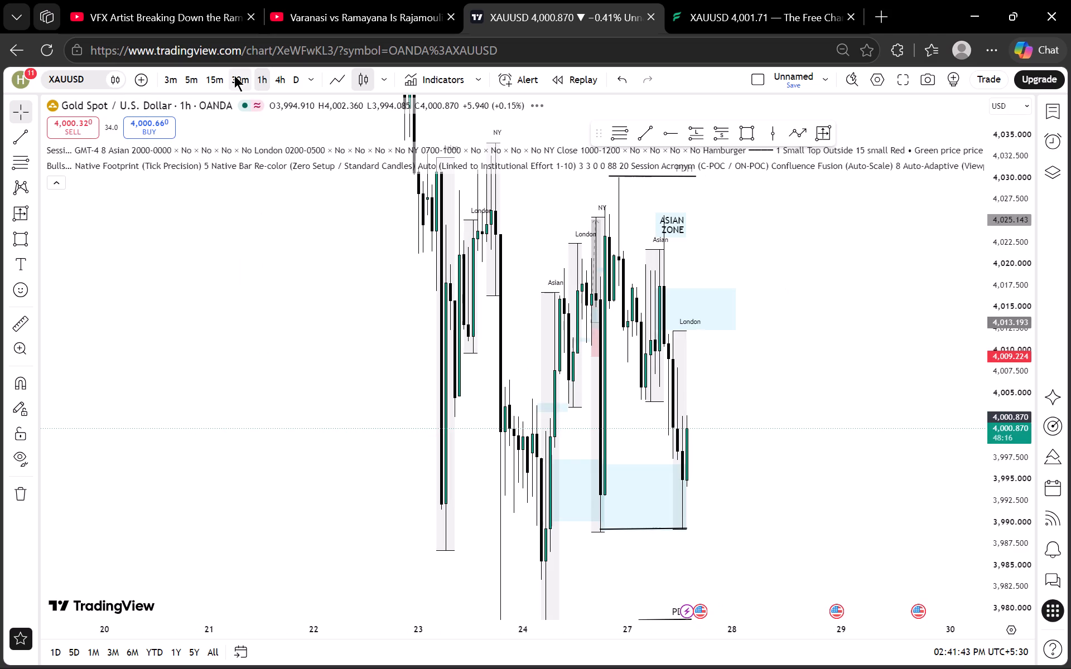
pyautogui.scroll(4, 605, 281)
pyautogui.scroll(-10, 990, 340)
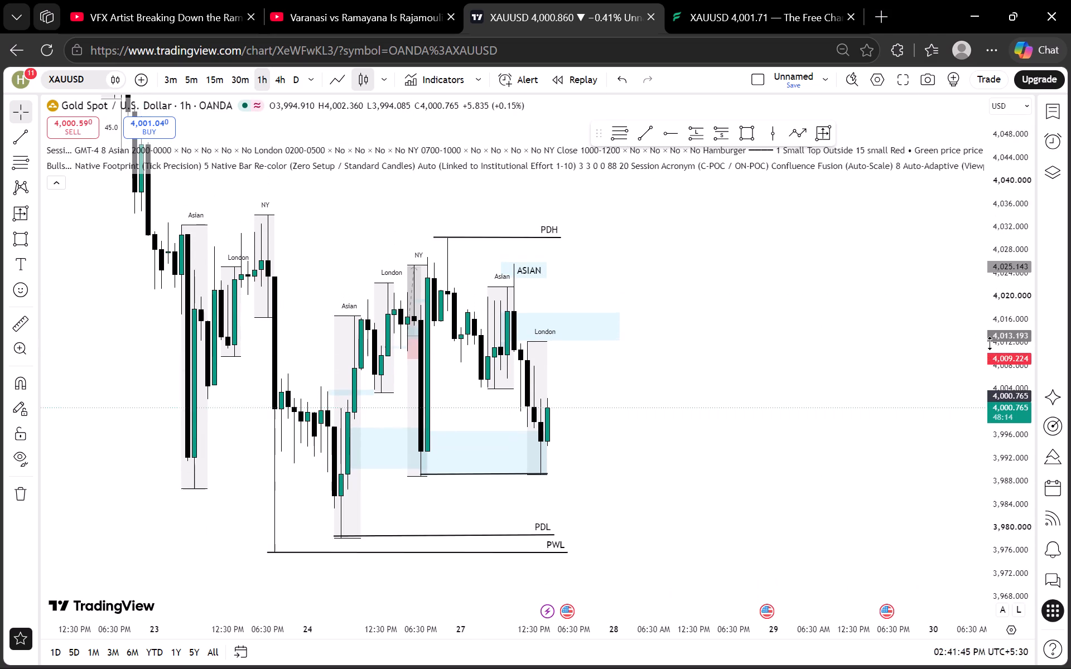
pyautogui.scroll(-17, 990, 343)
pyautogui.scroll(5, 850, 358)
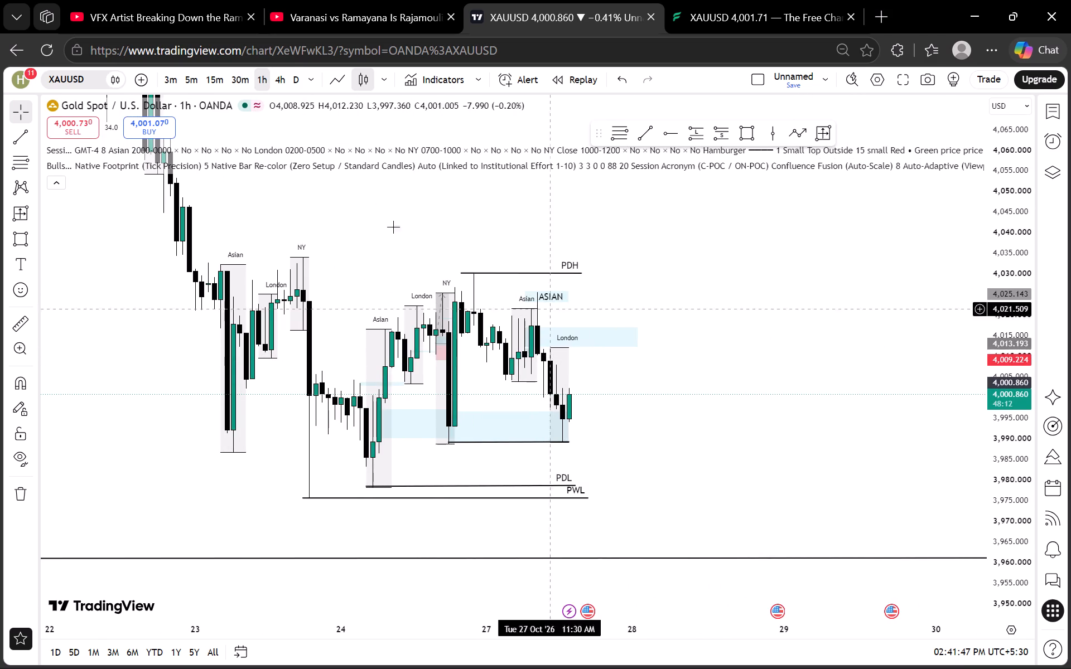
# Examine the 4-hour chart for the wider downtrend, the PDH, PDL and PWL levels and the horizontal lines below them.
pyautogui.click(282, 84)
pyautogui.scroll(16, 999, 372)
pyautogui.scroll(-8, 1005, 411)
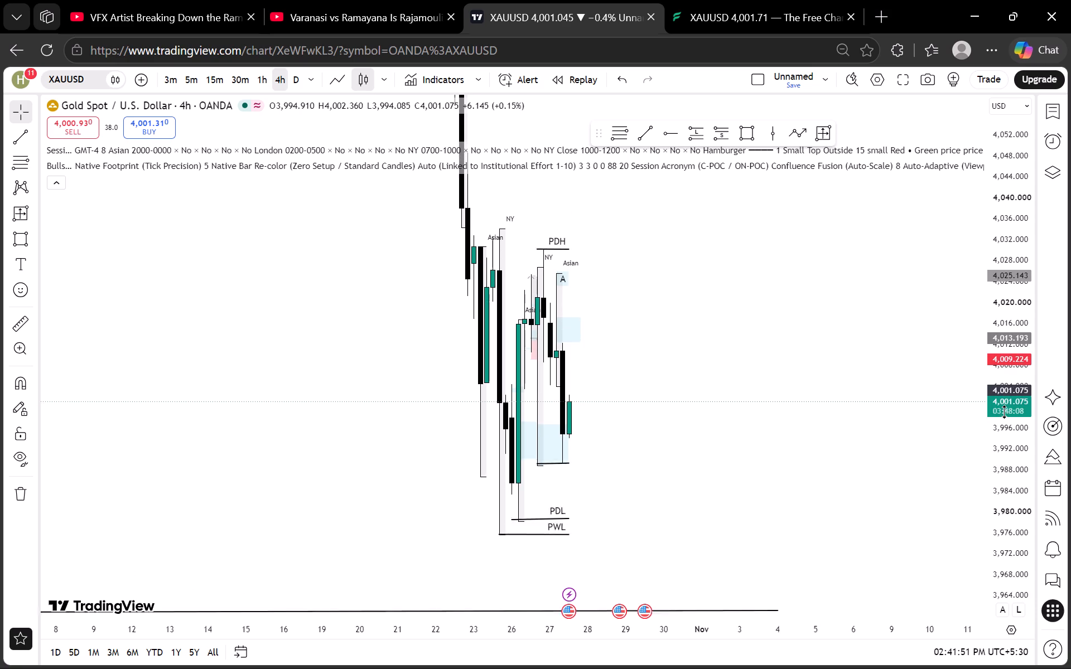
pyautogui.scroll(-20, 1005, 412)
pyautogui.scroll(-3, 1005, 412)
pyautogui.scroll(2, 852, 385)
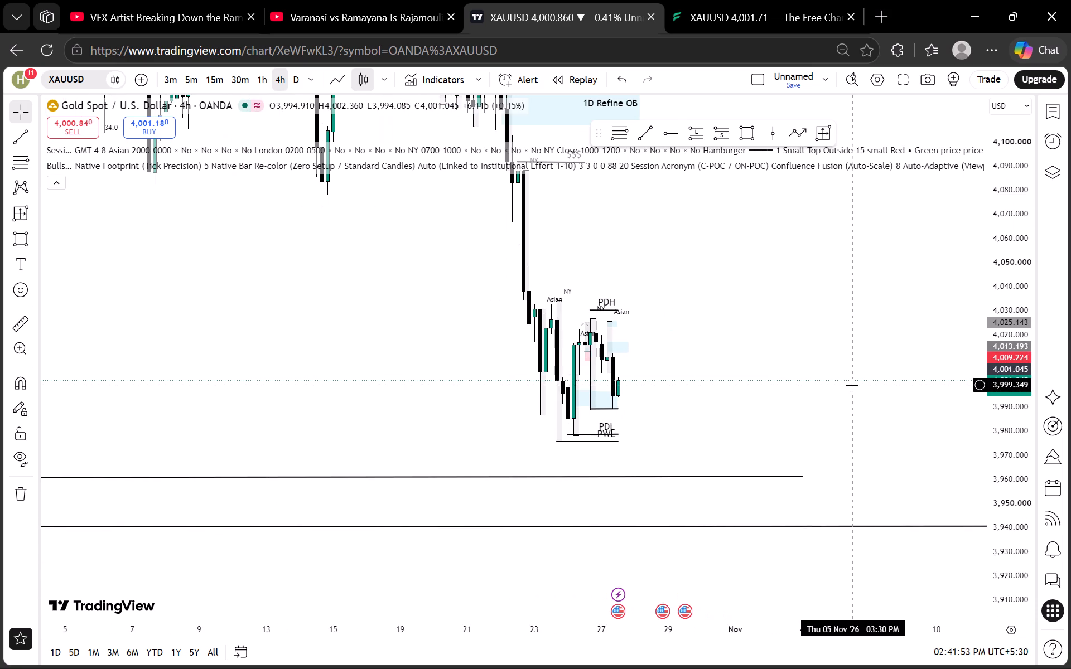
pyautogui.scroll(-8, 992, 343)
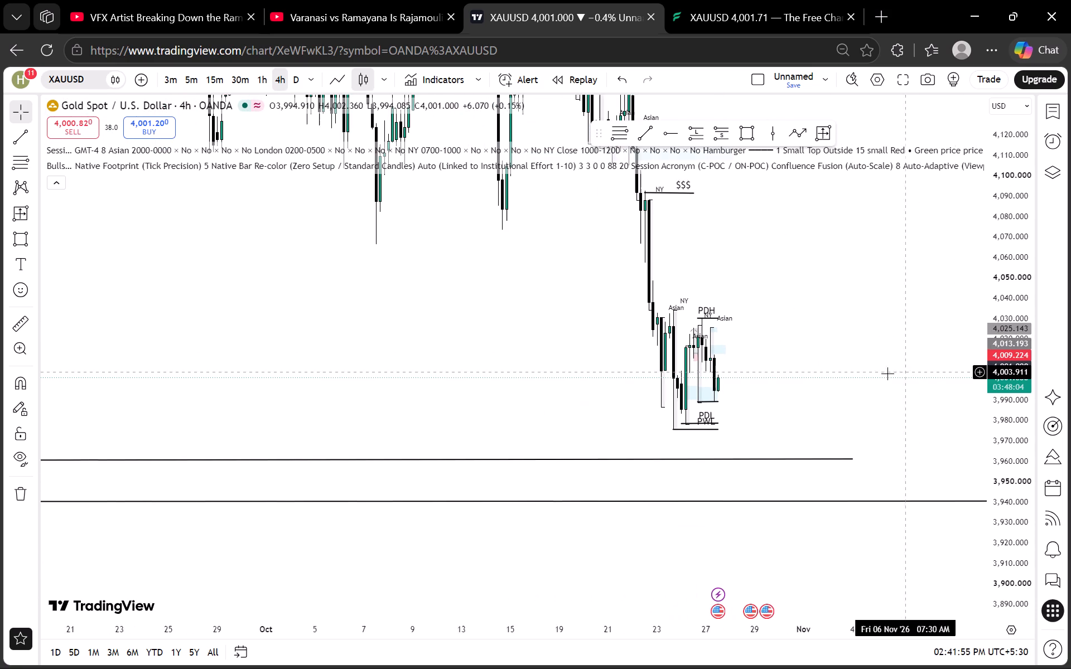
pyautogui.scroll(3, 883, 372)
pyautogui.moveTo(741, 248); pyautogui.dragTo(720, 291)
# Examine the session boxes, blue zones and previous day and week levels on the 30-minute timeframe.
pyautogui.click(251, 75)
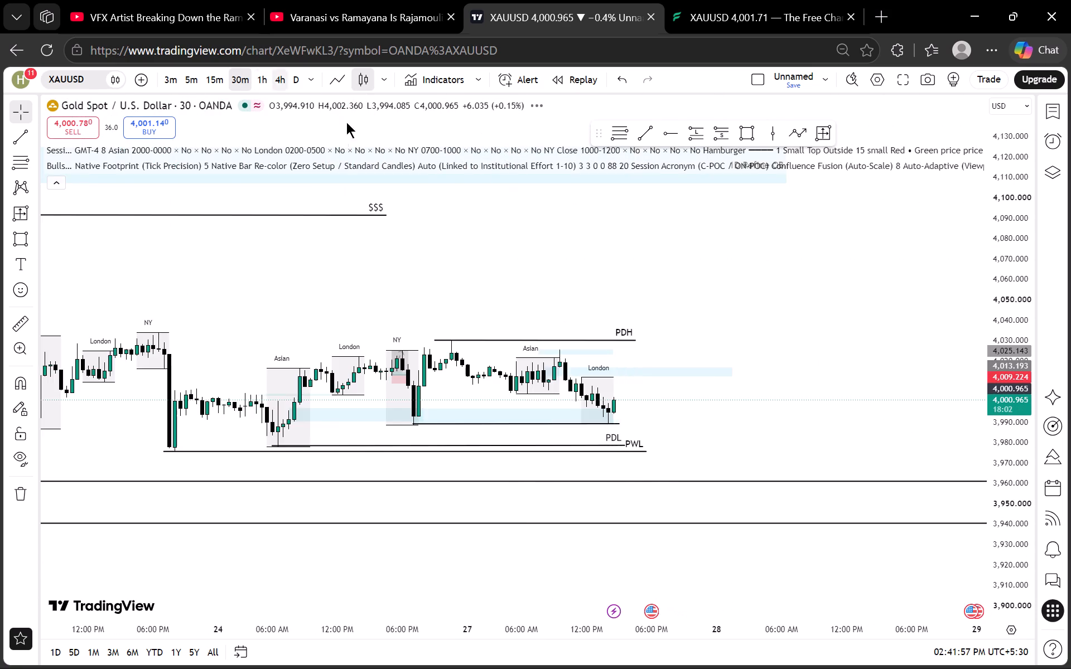
pyautogui.scroll(-3, 557, 234)
pyautogui.scroll(14, 980, 380)
pyautogui.scroll(-6, 931, 369)
pyautogui.scroll(3, 1043, 407)
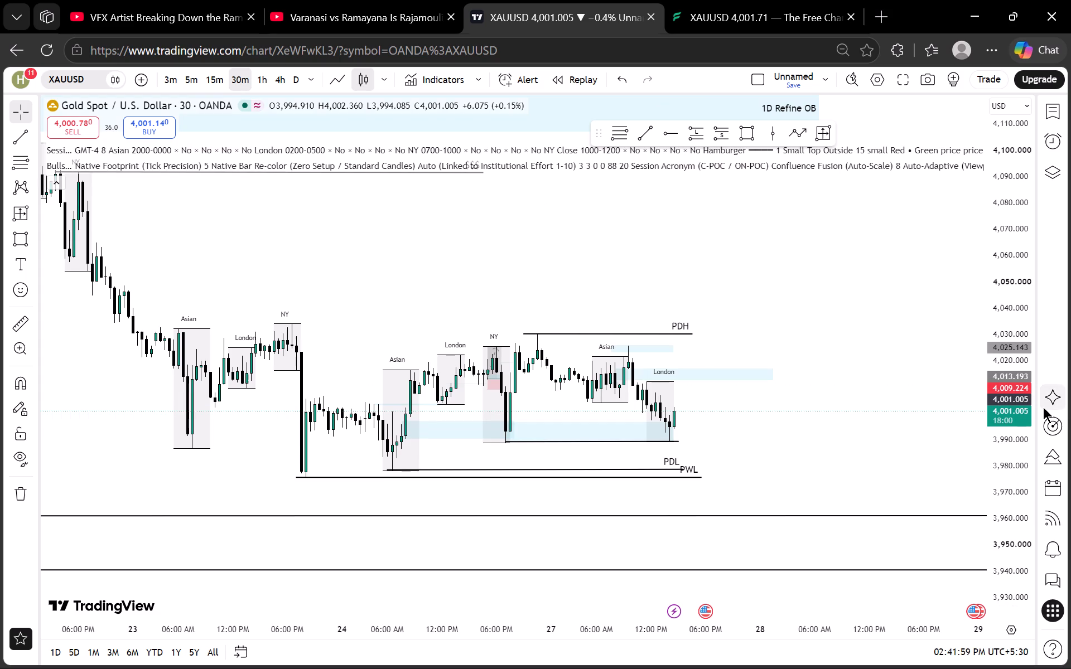
pyautogui.scroll(17, 1043, 407)
pyautogui.scroll(-5, 895, 298)
pyautogui.scroll(6, 893, 311)
pyautogui.moveTo(852, 351); pyautogui.dragTo(846, 320)
pyautogui.scroll(1, 846, 320)
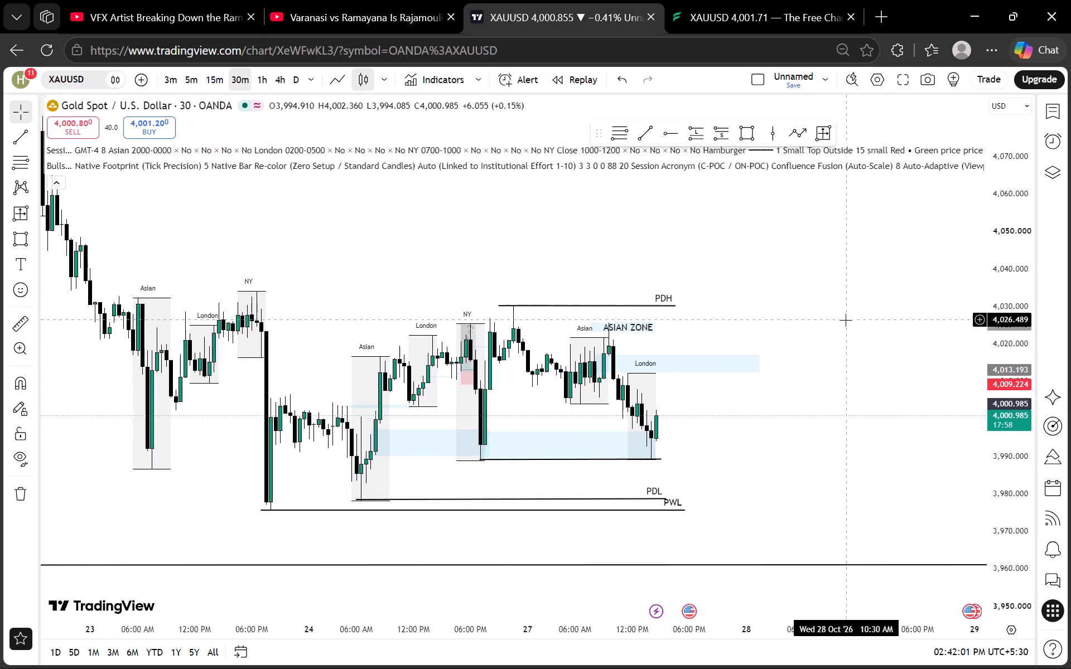
pyautogui.scroll(7, 1006, 415)
pyautogui.scroll(2, 795, 433)
# Review price action around the Asian and London sessions on the 15-minute and 5-minute timeframes.
pyautogui.click(218, 84)
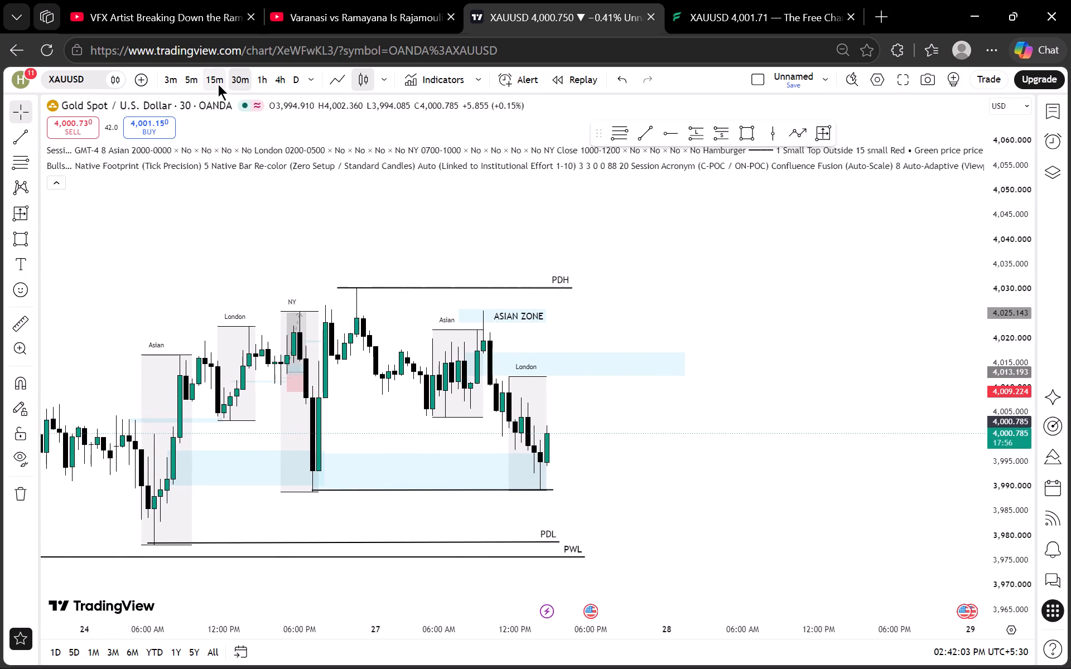
pyautogui.scroll(-2, 572, 369)
pyautogui.click(185, 80)
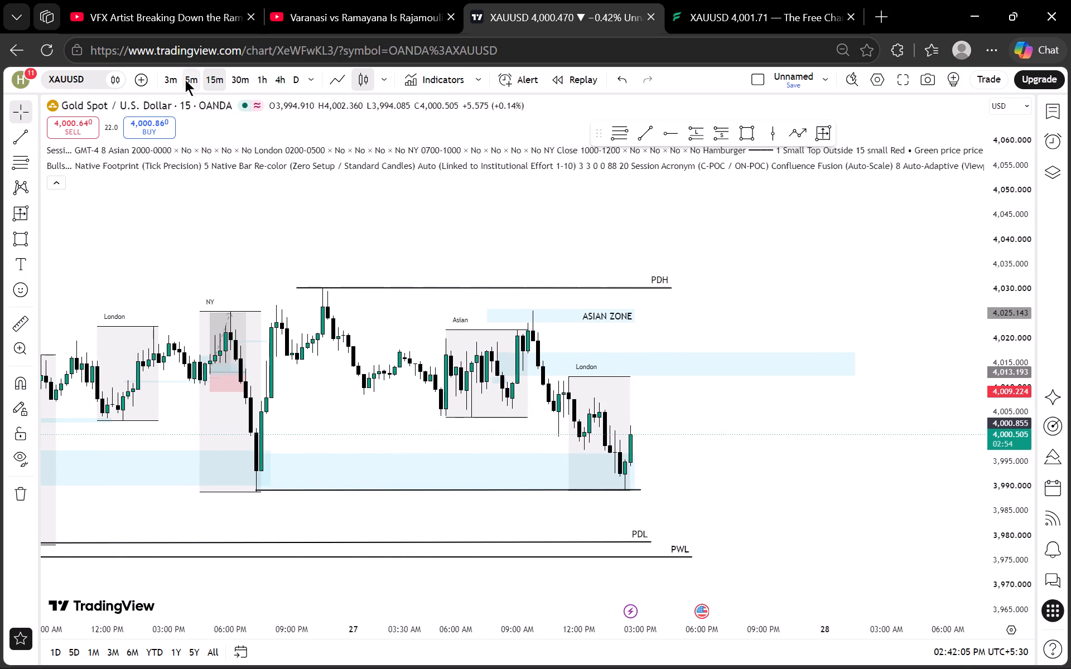
pyautogui.scroll(-3, 649, 356)
pyautogui.moveTo(771, 438); pyautogui.dragTo(693, 389)
pyautogui.scroll(7, 1017, 414)
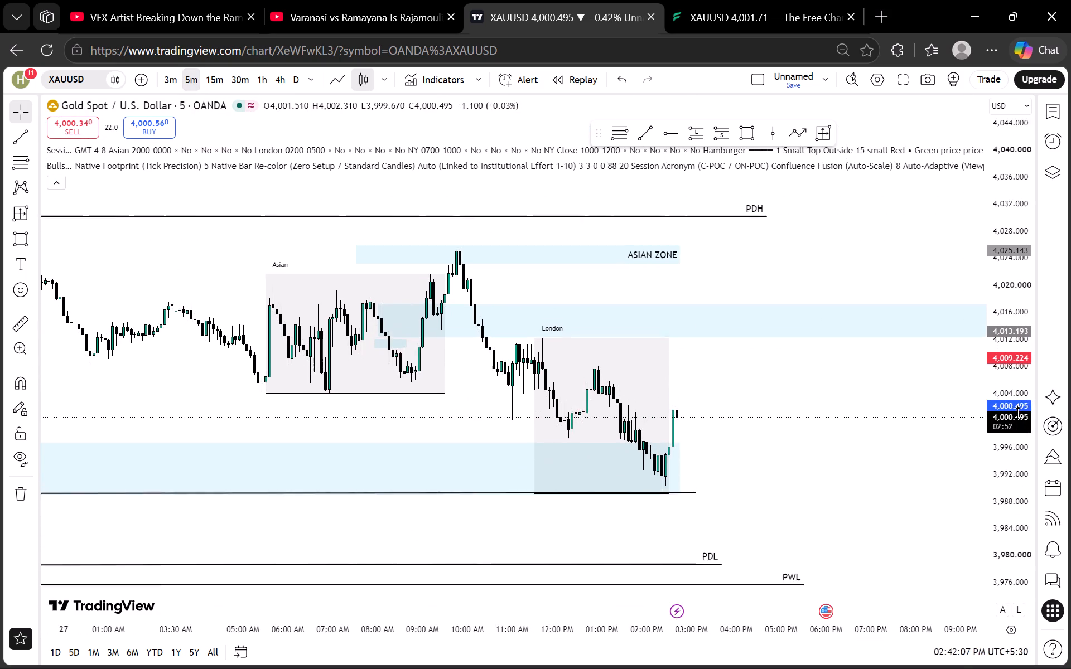
pyautogui.scroll(18, 1018, 413)
pyautogui.scroll(-1, 773, 422)
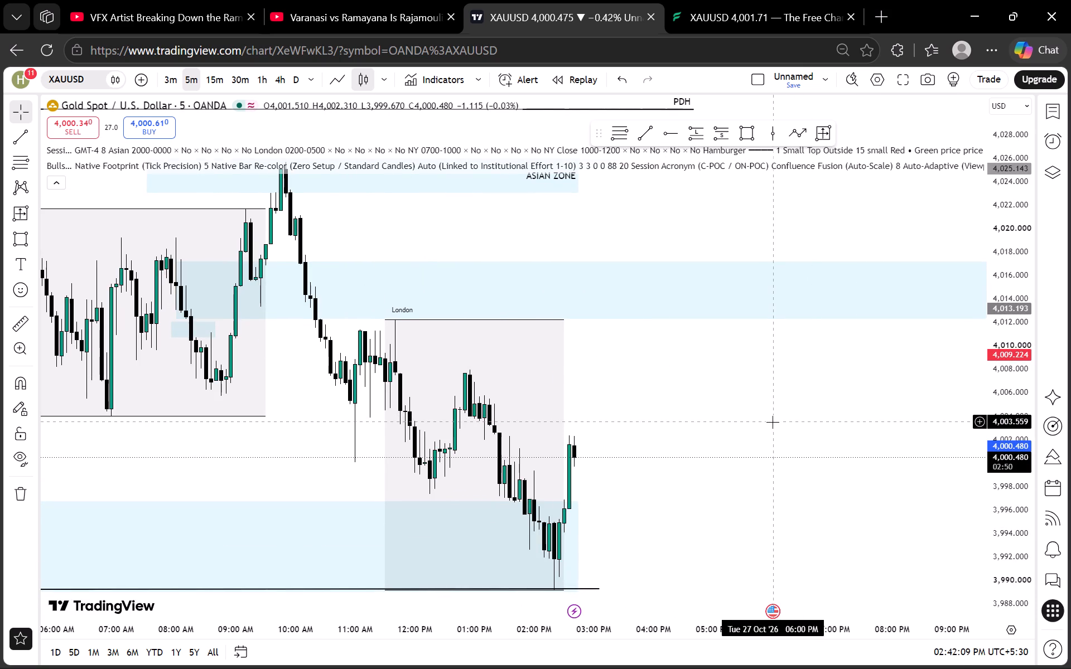
pyautogui.scroll(-1, 764, 428)
pyautogui.moveTo(750, 483); pyautogui.dragTo(768, 459)
pyautogui.scroll(-7, 1063, 423)
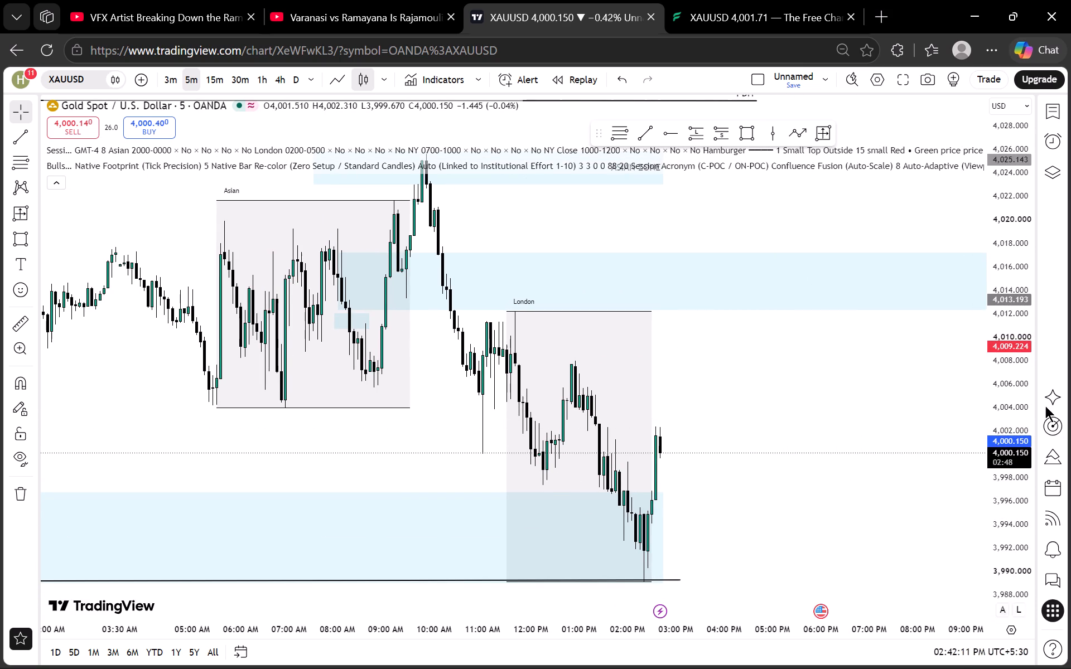
pyautogui.scroll(-11, 1046, 405)
# Compare the London session's drop into the lower blue zone on the 15-minute and 5-minute timeframes.
pyautogui.click(206, 68)
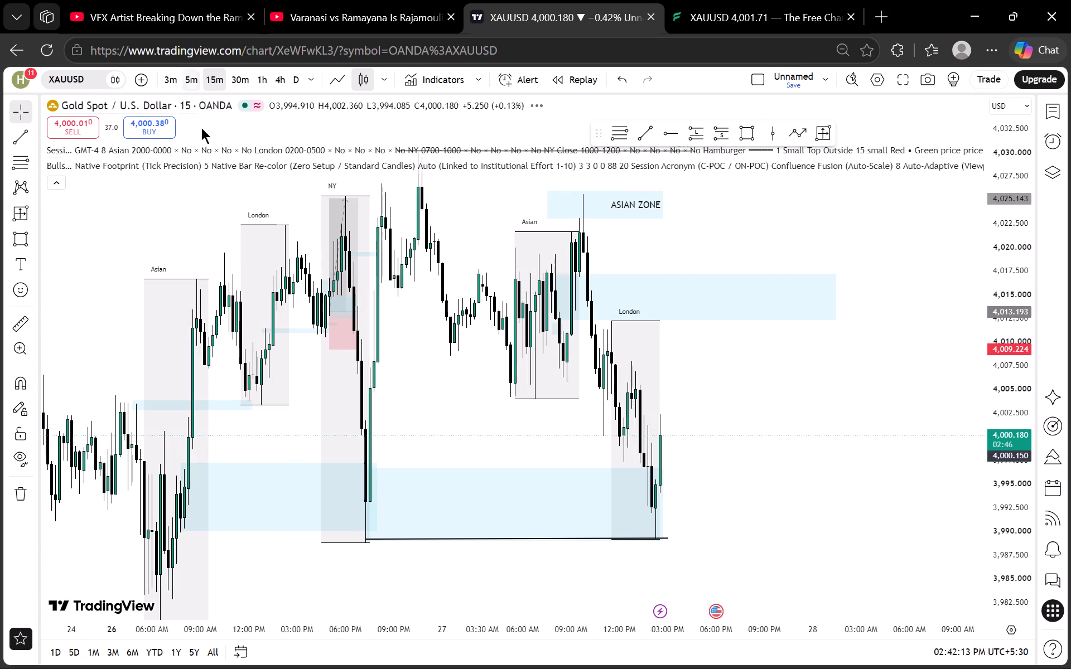
pyautogui.scroll(2, 408, 413)
pyautogui.moveTo(337, 390); pyautogui.dragTo(362, 384)
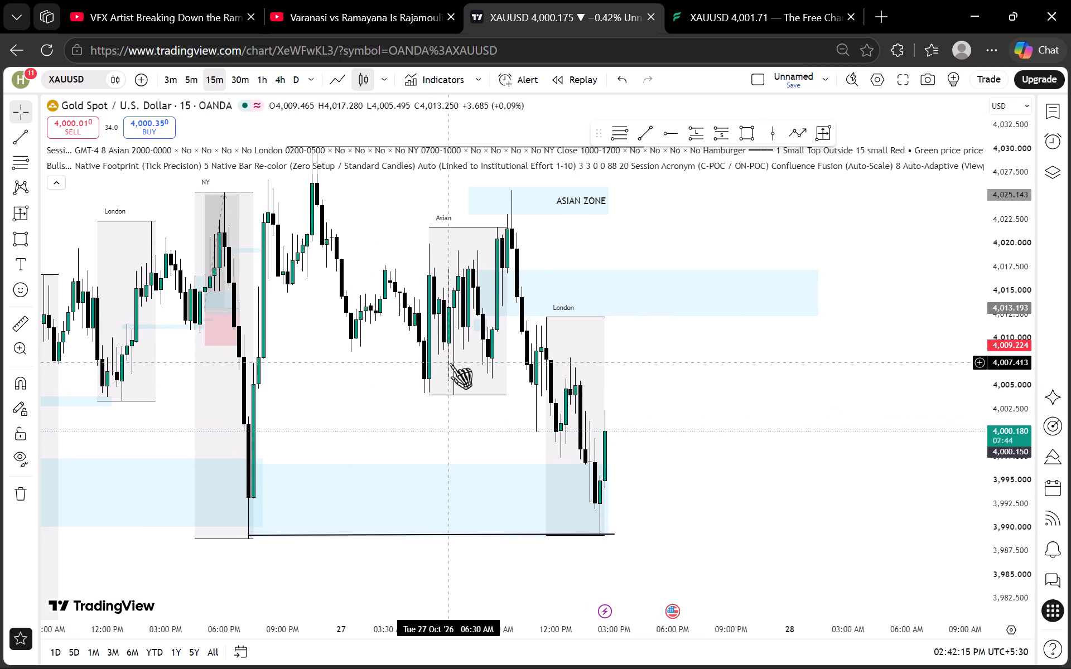
pyautogui.click(192, 79)
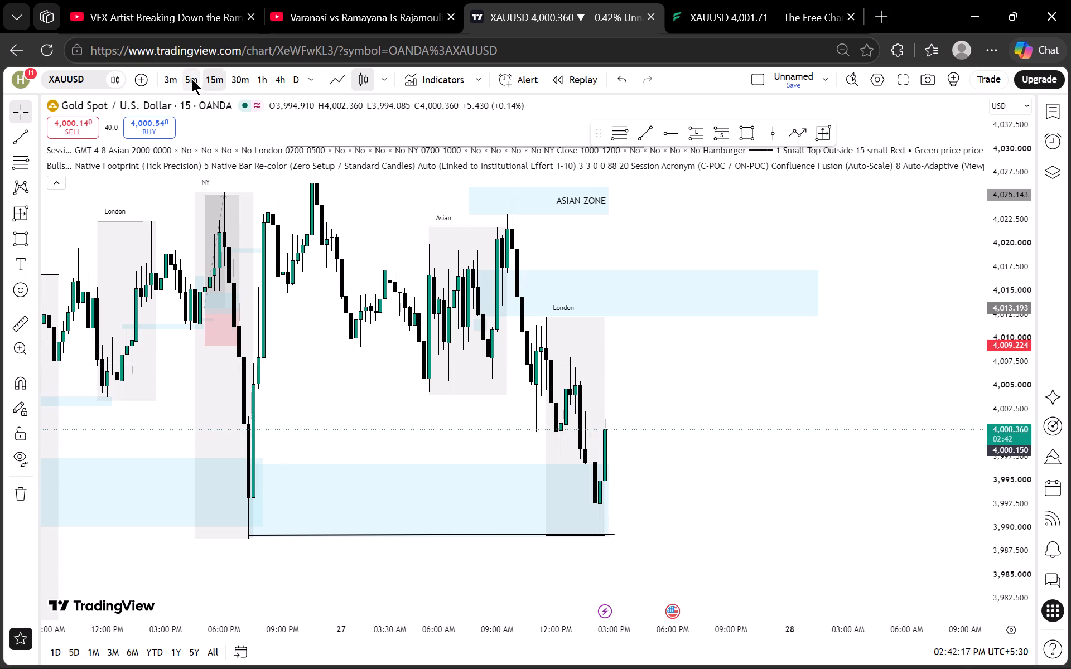
pyautogui.scroll(6, 988, 439)
pyautogui.scroll(-2, 875, 455)
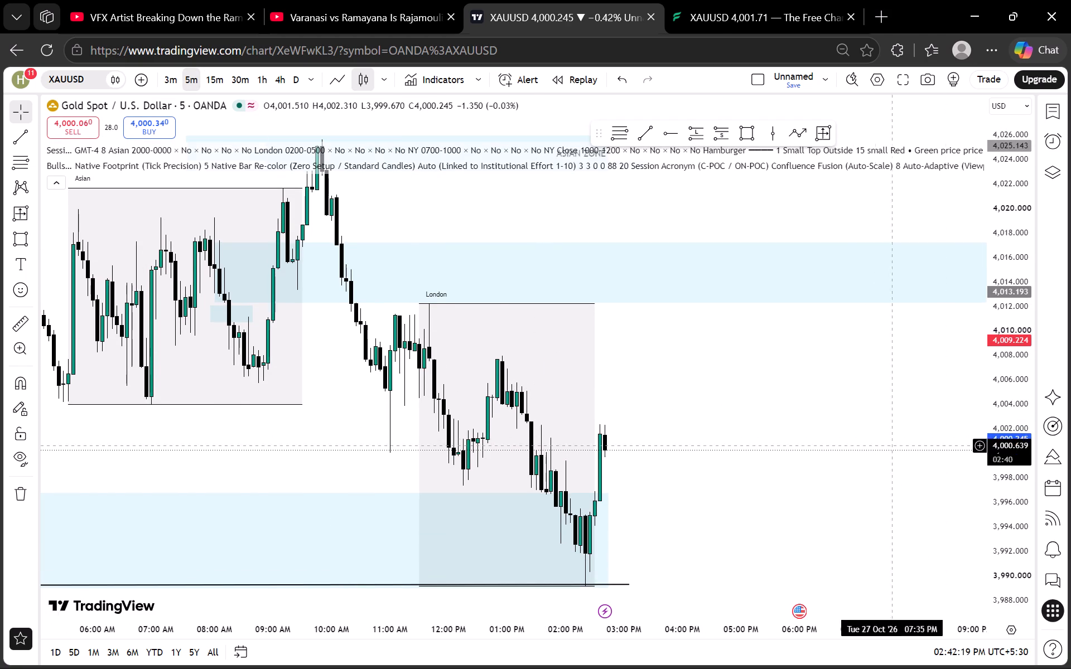
pyautogui.scroll(-1, 873, 458)
pyautogui.moveTo(832, 493); pyautogui.dragTo(824, 449)
pyautogui.scroll(15, 1043, 446)
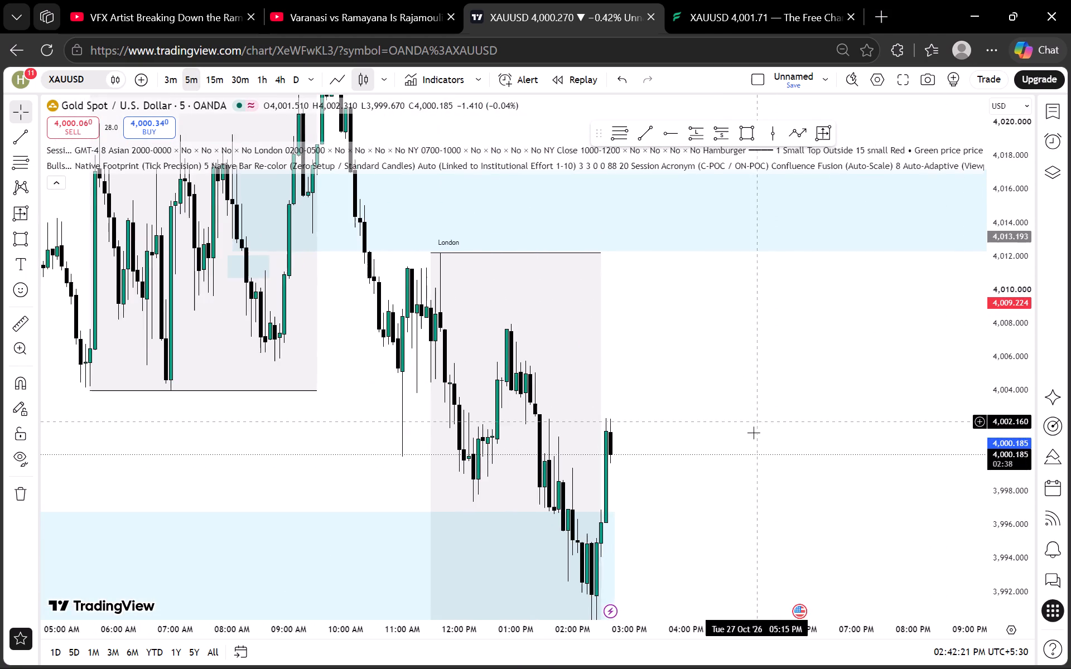
pyautogui.scroll(1, 752, 434)
pyautogui.scroll(-12, 987, 449)
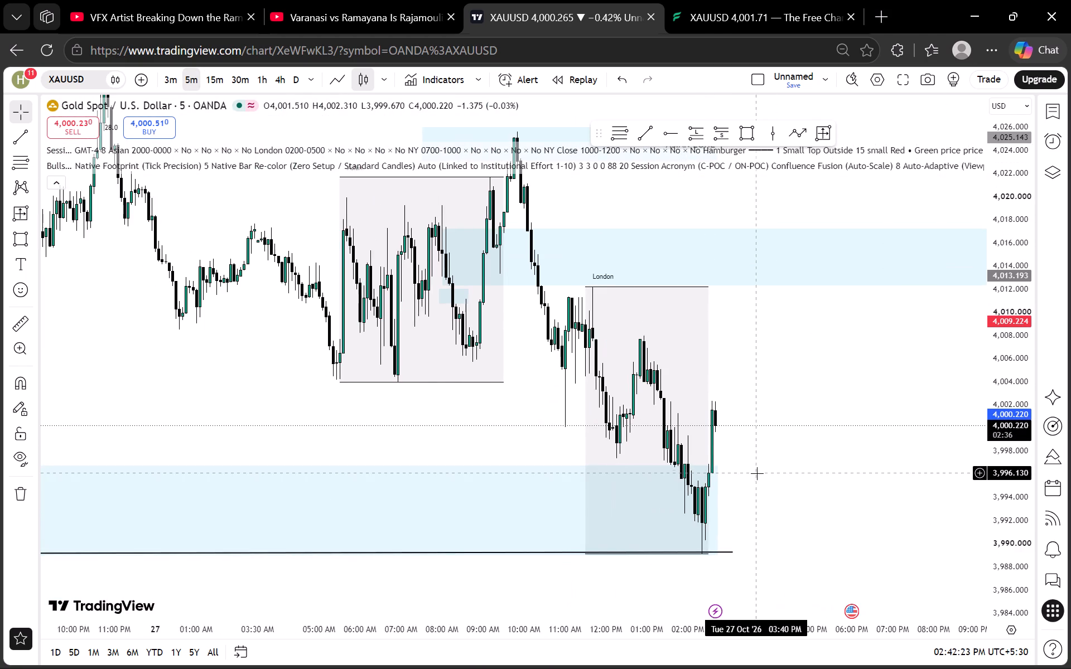
pyautogui.moveTo(757, 473); pyautogui.dragTo(669, 447)
pyautogui.scroll(1, 668, 447)
pyautogui.scroll(-6, 997, 342)
pyautogui.scroll(3, 836, 365)
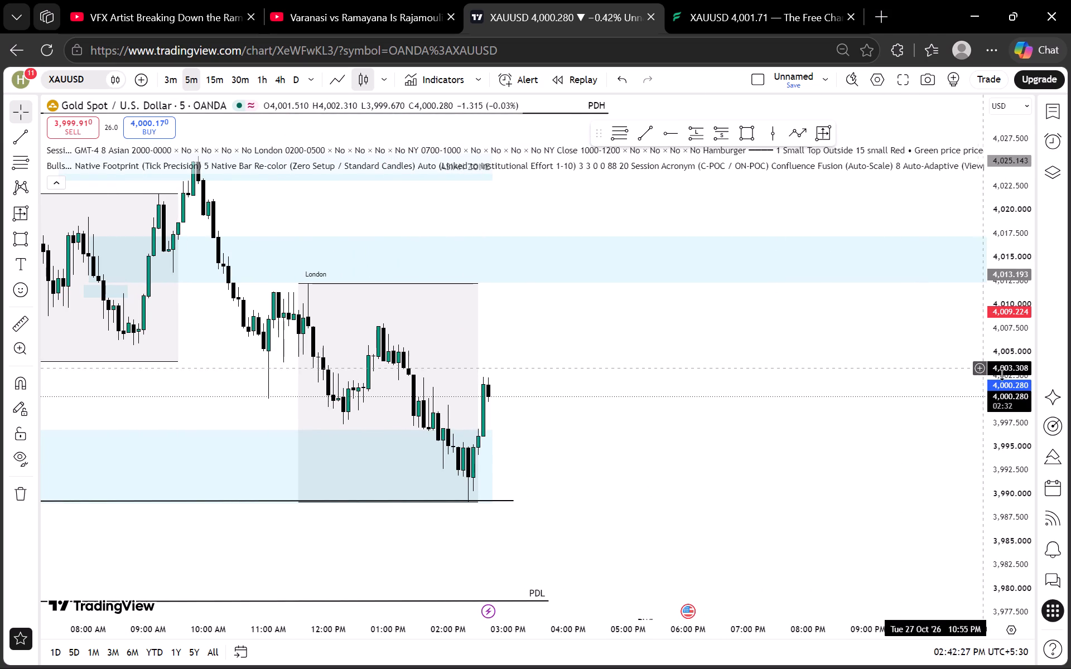
pyautogui.scroll(8, 1009, 365)
pyautogui.moveTo(677, 455); pyautogui.dragTo(742, 408)
pyautogui.scroll(-3, 1004, 328)
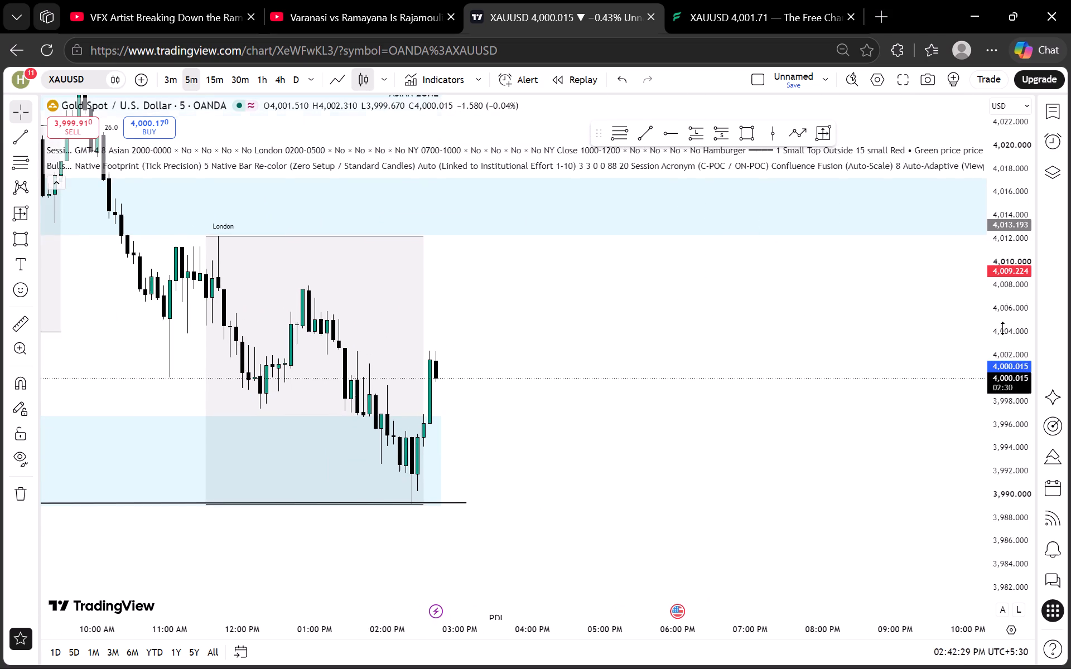
# Measure the price move from about 4,000.2 up to around the London session high on the 5-minute chart.
pyautogui.scroll(-3, 1003, 328)
pyautogui.scroll(-2, 750, 384)
pyautogui.click(15, 321)
pyautogui.click(558, 374)
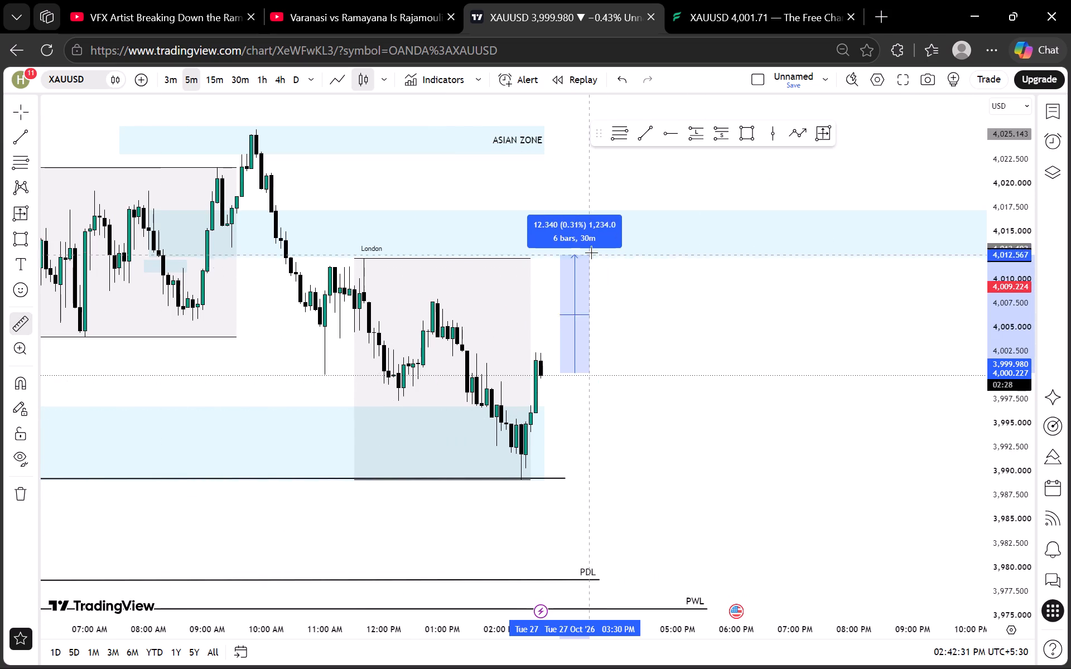
pyautogui.click(601, 258)
pyautogui.click(675, 324)
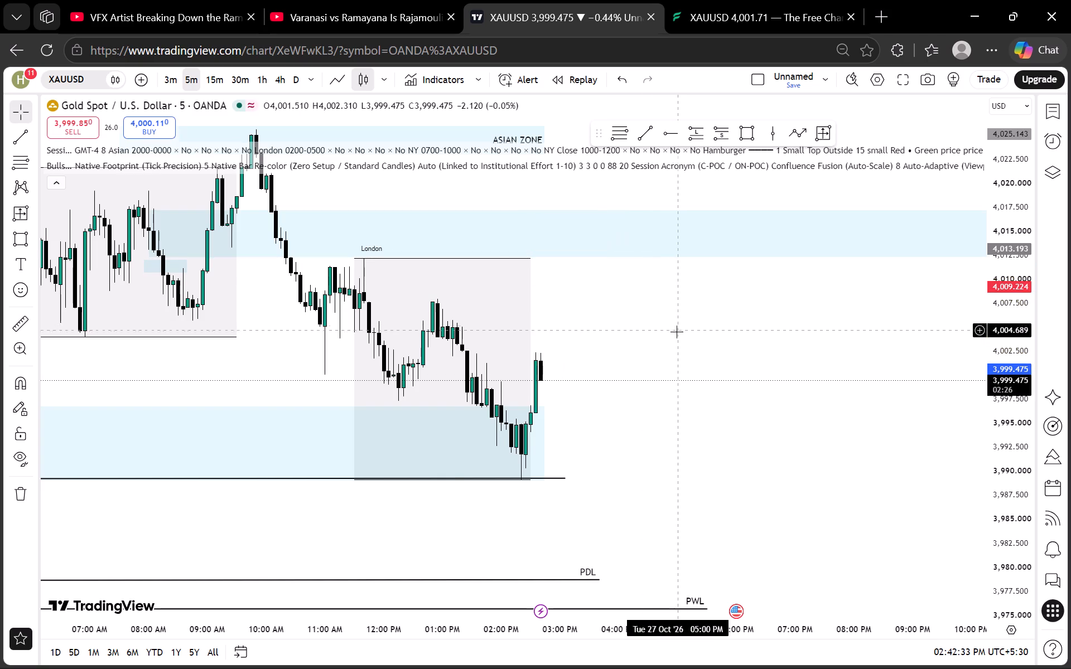
# On the 30-minute timeframe, extend the blue zone between about 4,012.2 and 4,017.3 to 03:00 AM on 28 October.
pyautogui.scroll(-2, 669, 339)
pyautogui.moveTo(709, 326); pyautogui.dragTo(633, 443)
pyautogui.click(210, 75)
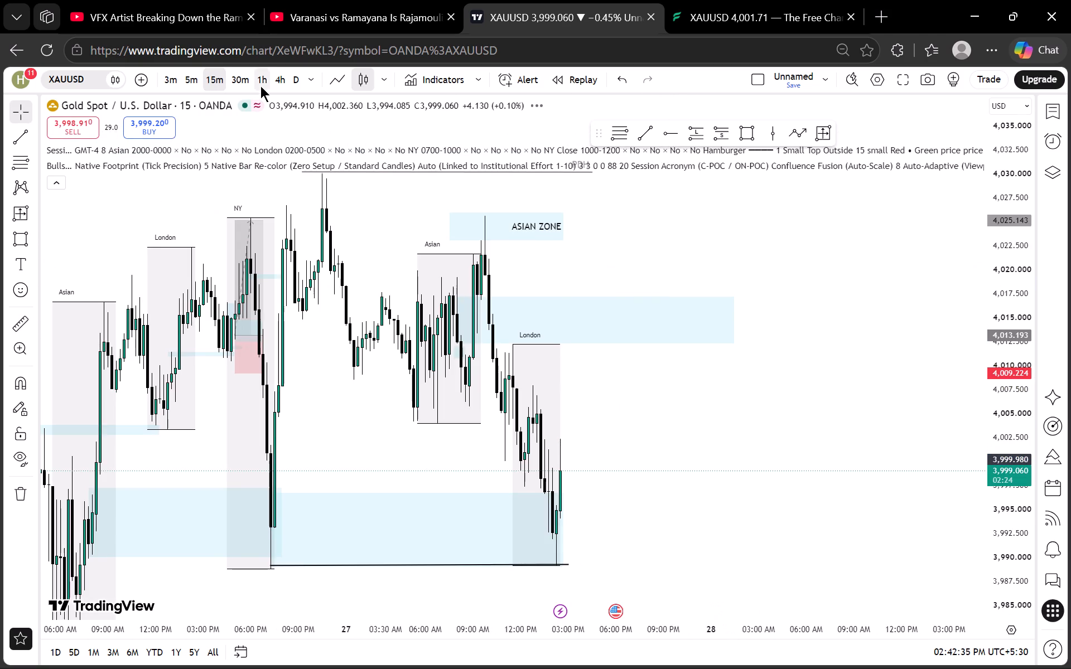
pyautogui.click(239, 78)
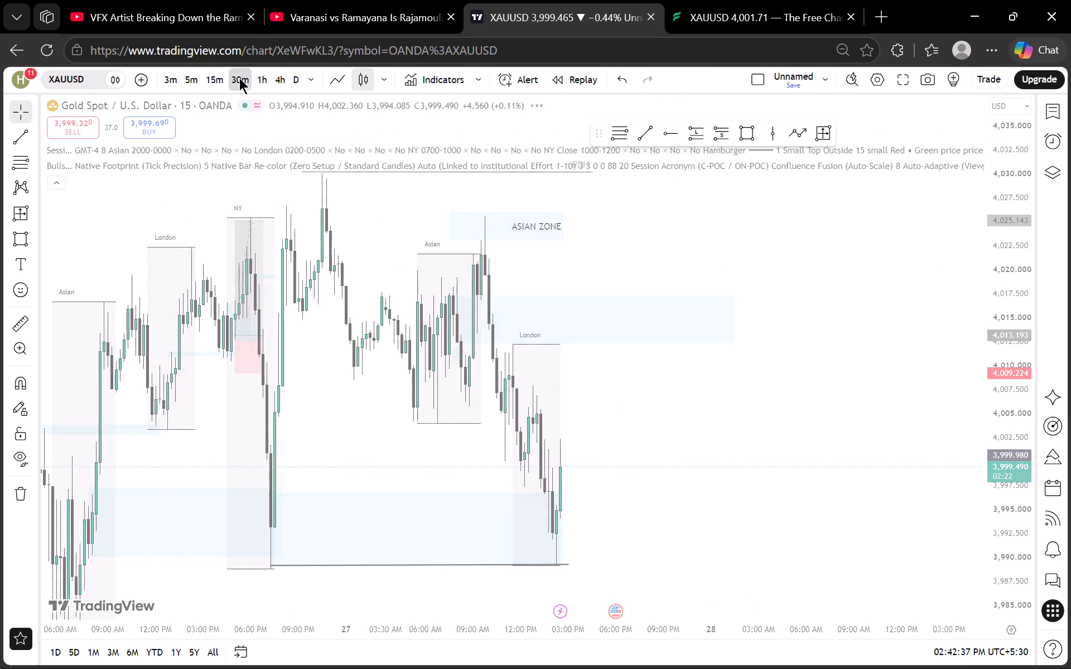
pyautogui.scroll(-6, 1033, 381)
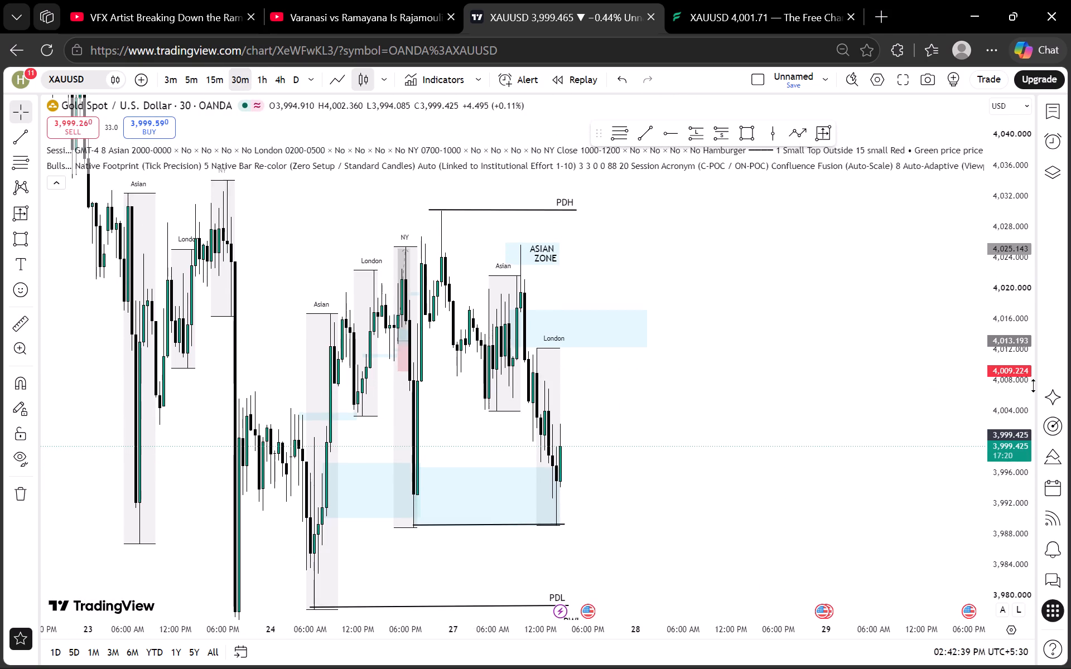
pyautogui.scroll(4, 654, 389)
pyautogui.moveTo(491, 333); pyautogui.dragTo(510, 333)
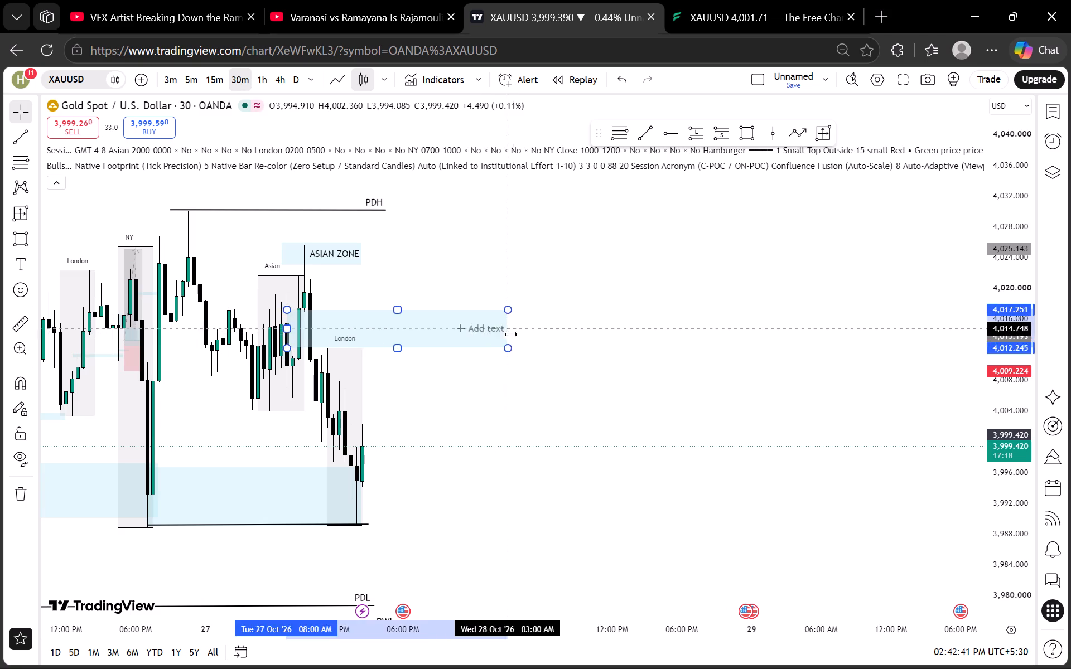
pyautogui.click(590, 313)
pyautogui.moveTo(642, 339); pyautogui.dragTo(760, 421)
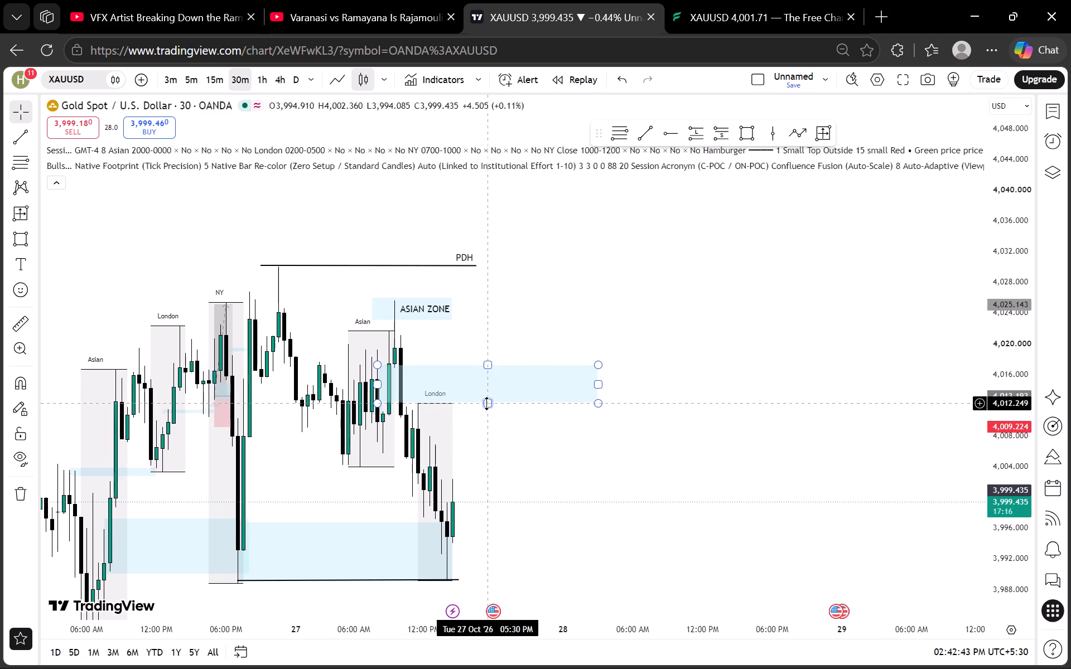
pyautogui.click(487, 404)
pyautogui.click(527, 322)
# Extend the PDL line to about 05:00 AM and the PWL line to about 04:30 AM on 28 October.
pyautogui.moveTo(721, 458); pyautogui.dragTo(732, 367)
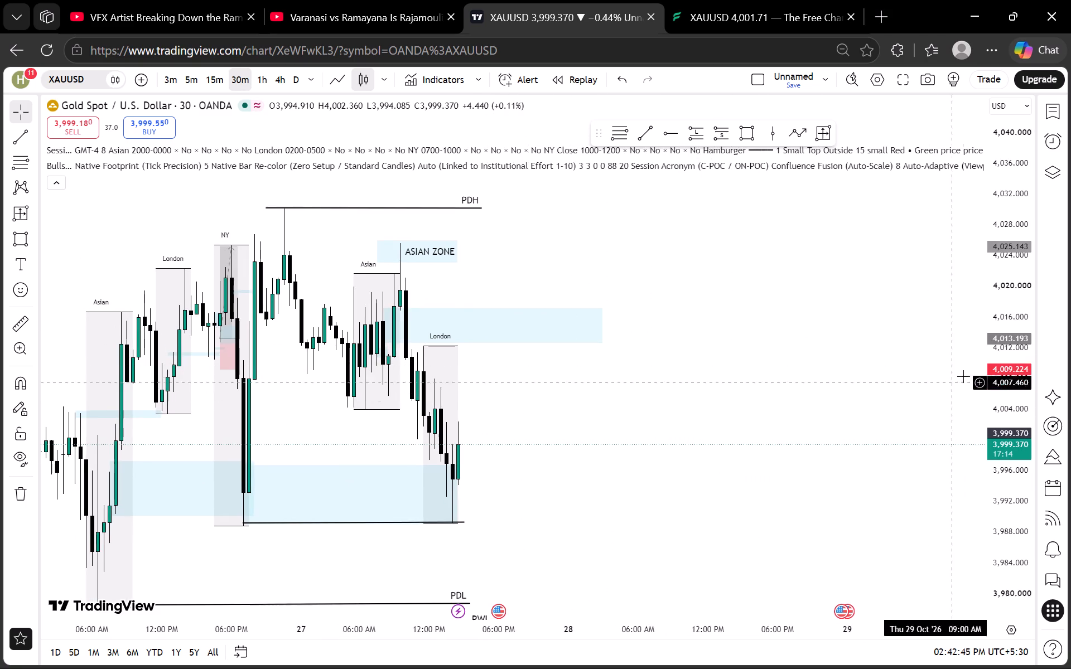
pyautogui.scroll(-8, 988, 360)
pyautogui.moveTo(735, 497); pyautogui.dragTo(743, 443)
pyautogui.moveTo(669, 386); pyautogui.dragTo(680, 470)
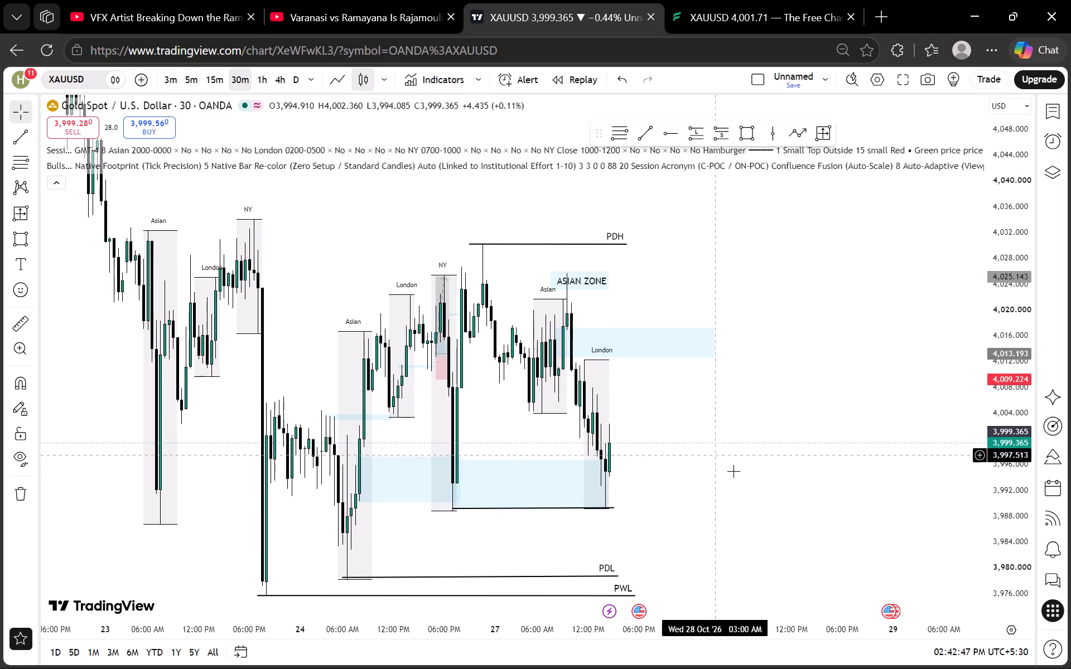
pyautogui.moveTo(737, 485); pyautogui.dragTo(726, 356)
pyautogui.moveTo(604, 494); pyautogui.dragTo(718, 498)
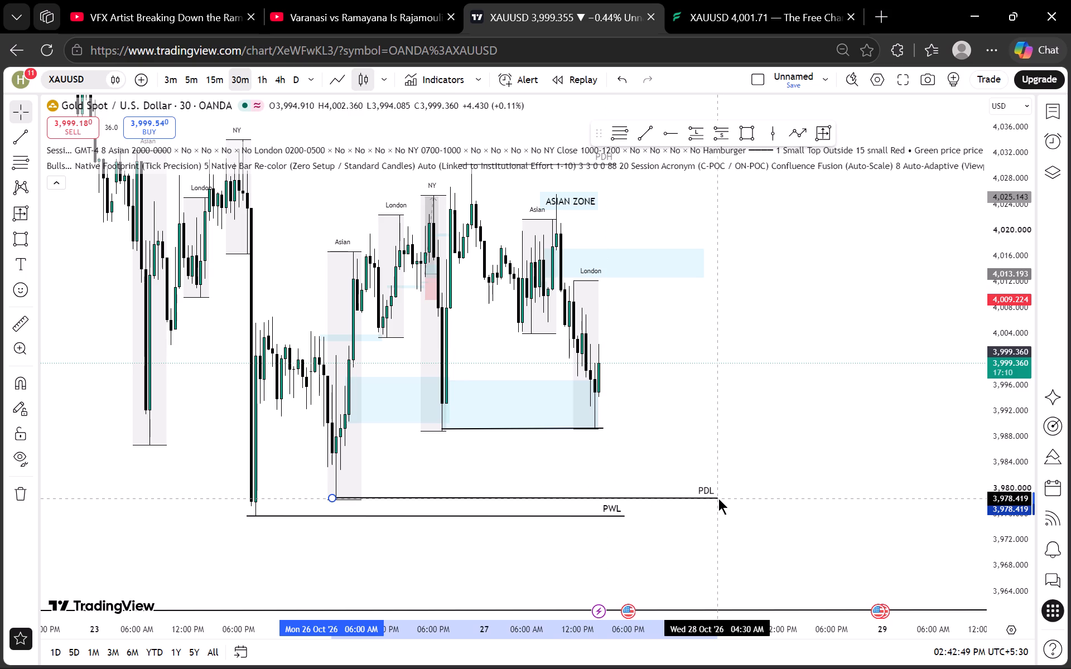
pyautogui.moveTo(718, 498); pyautogui.dragTo(722, 497)
pyautogui.moveTo(621, 516); pyautogui.dragTo(695, 516)
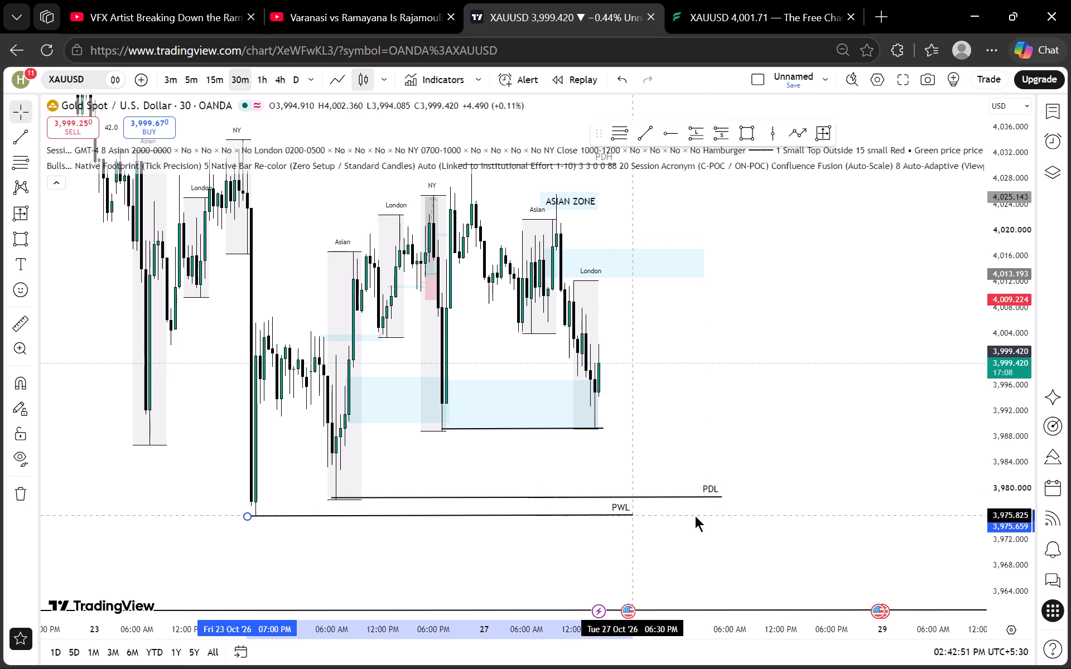
pyautogui.moveTo(695, 516); pyautogui.dragTo(716, 516)
pyautogui.click(726, 439)
# Review the London session and the latest candles against the blue zones on the 15-minute and 5-minute timeframes.
pyautogui.moveTo(747, 343); pyautogui.dragTo(753, 469)
pyautogui.scroll(3, 732, 456)
pyautogui.moveTo(668, 435); pyautogui.dragTo(771, 410)
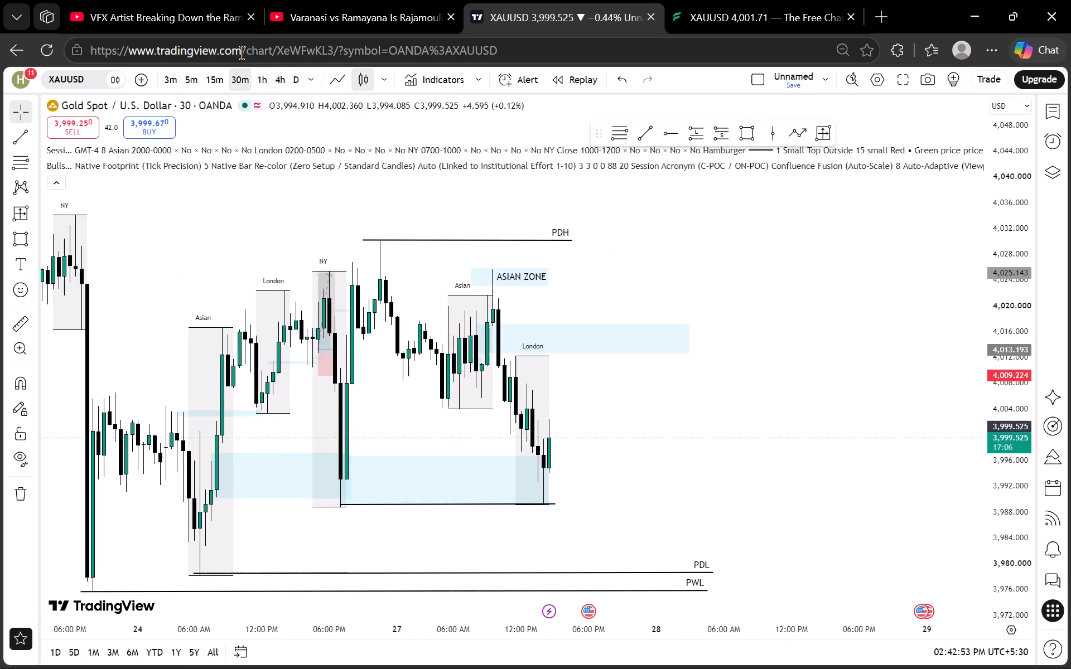
pyautogui.click(213, 78)
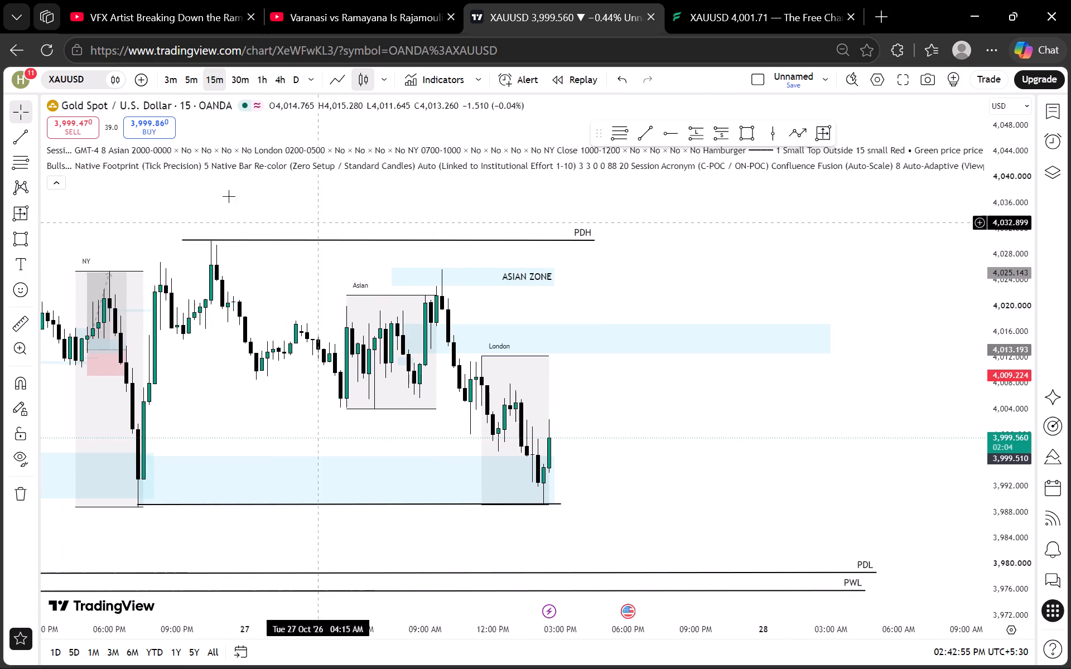
pyautogui.click(198, 72)
pyautogui.scroll(-3, 551, 334)
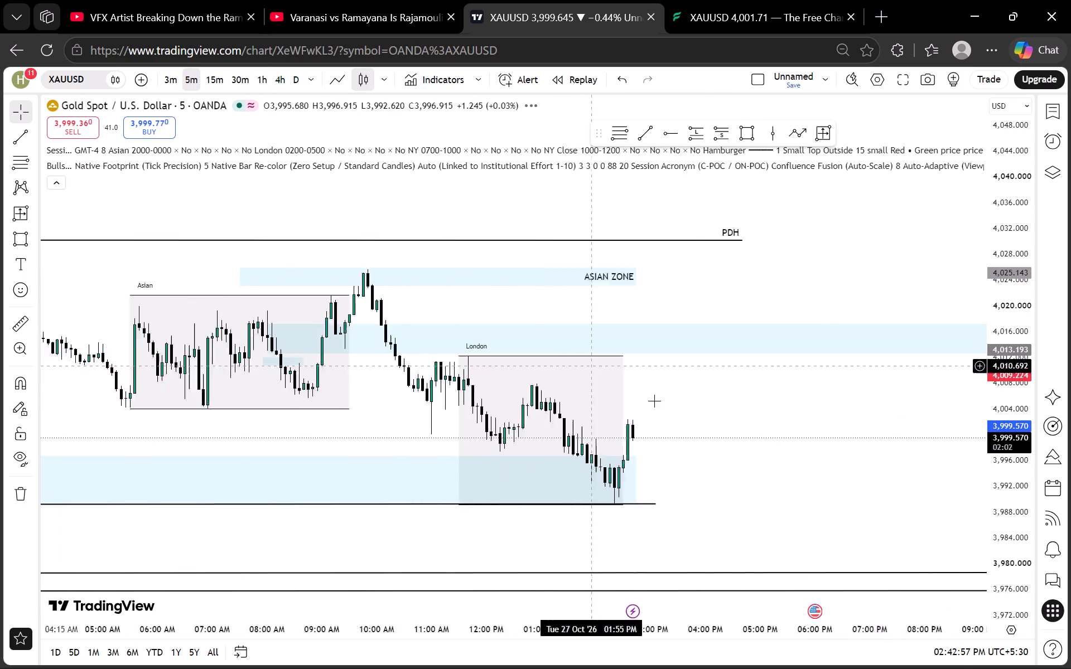
pyautogui.scroll(9, 992, 425)
pyautogui.scroll(-3, 850, 396)
pyautogui.moveTo(809, 453); pyautogui.dragTo(779, 379)
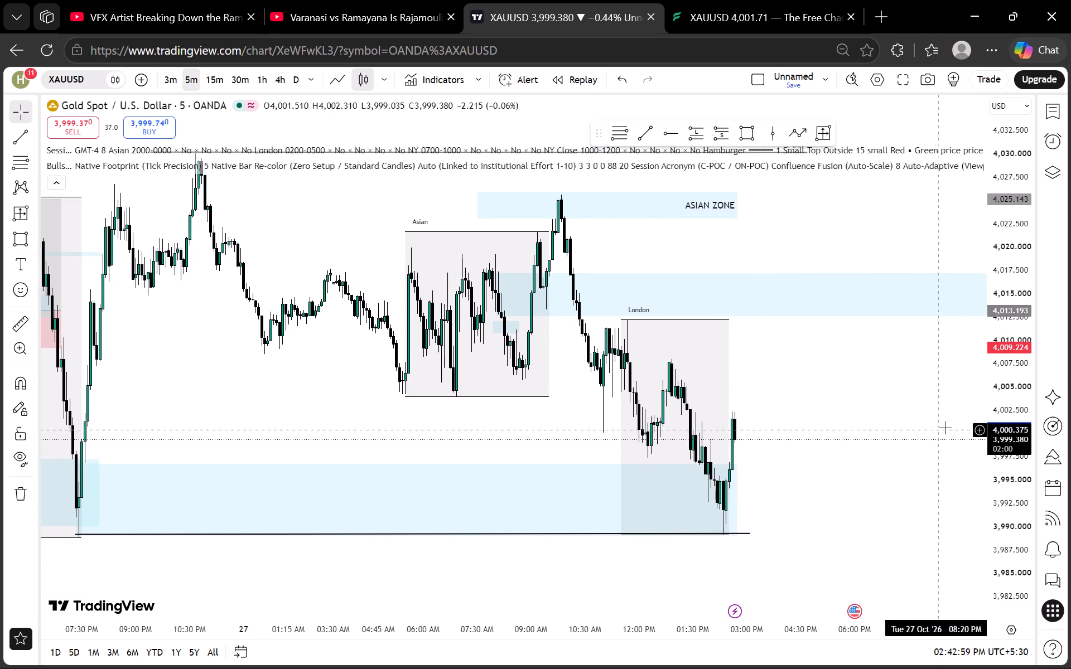
pyautogui.scroll(12, 1013, 436)
pyautogui.moveTo(788, 410); pyautogui.dragTo(785, 384)
pyautogui.scroll(2, 711, 425)
pyautogui.moveTo(623, 450); pyautogui.dragTo(676, 422)
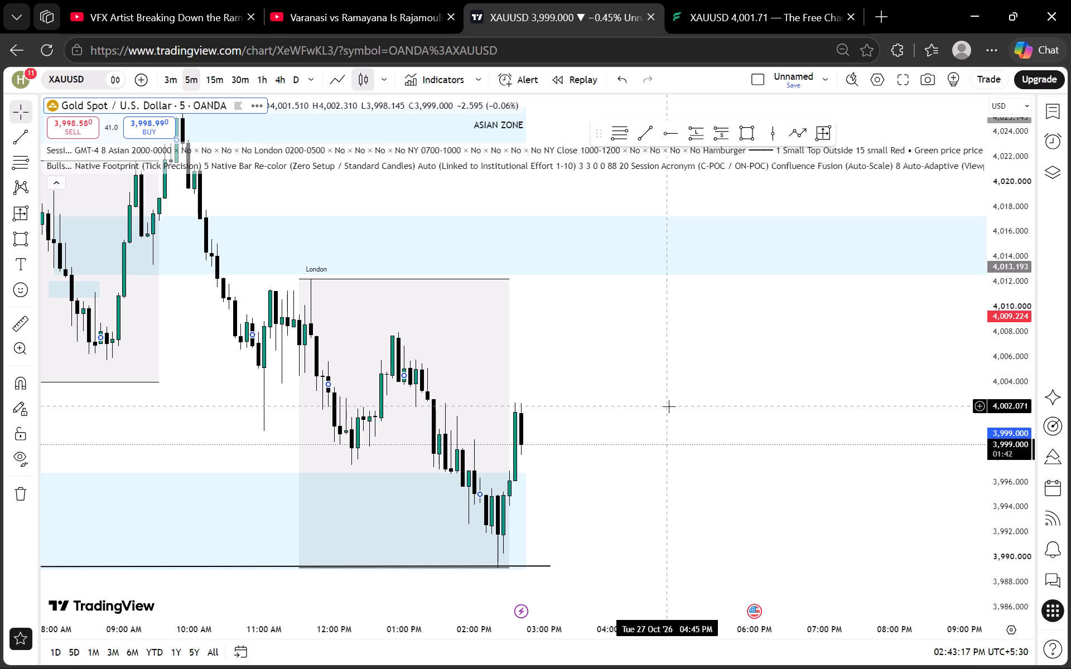
# Draw a small rectangle zone on the 5-minute chart from 02:30 PM to 03:30 PM, spanning about 3,998.0 to 3,995.3.
pyautogui.scroll(3, 718, 369)
pyautogui.moveTo(595, 418); pyautogui.dragTo(678, 318)
pyautogui.scroll(1, 999, 377)
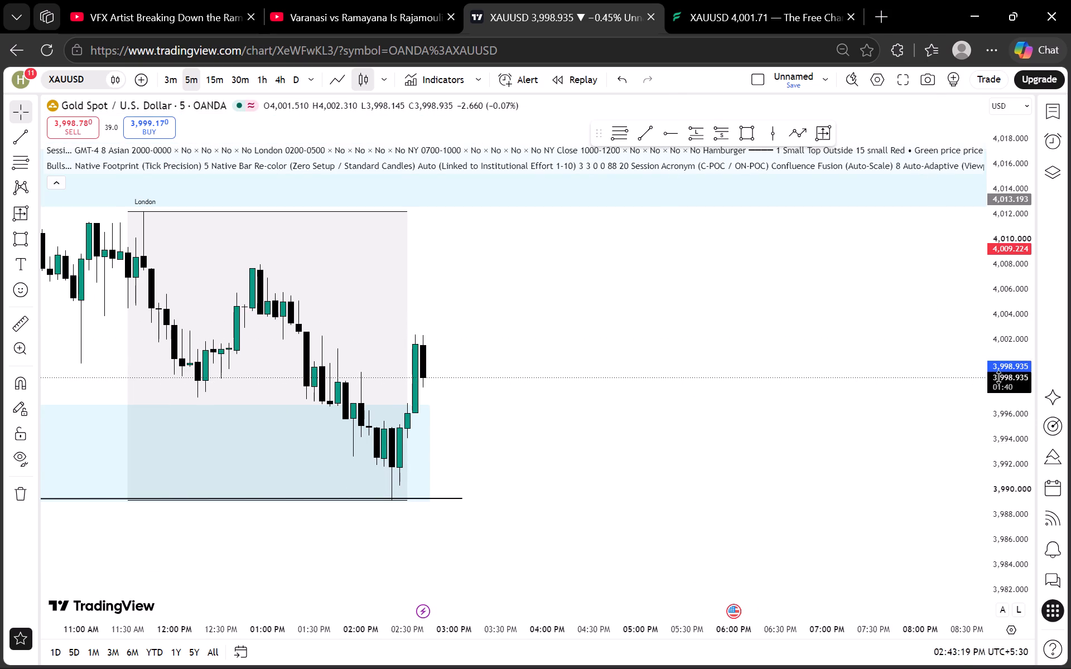
pyautogui.scroll(14, 999, 377)
pyautogui.click(747, 128)
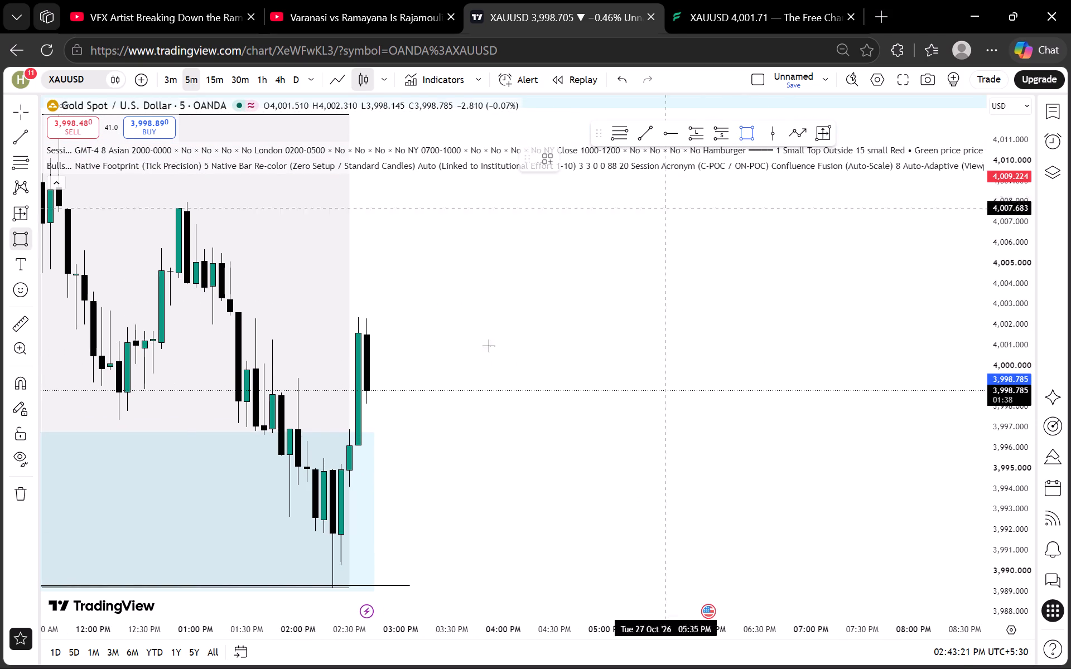
pyautogui.click(351, 408)
pyautogui.click(450, 463)
pyautogui.click(524, 437)
# Lower the top of the large blue zone beginning on the evening of 26 October to about 3,995.
pyautogui.scroll(-3, 567, 488)
pyautogui.moveTo(634, 469); pyautogui.dragTo(706, 416)
pyautogui.scroll(-2, 731, 460)
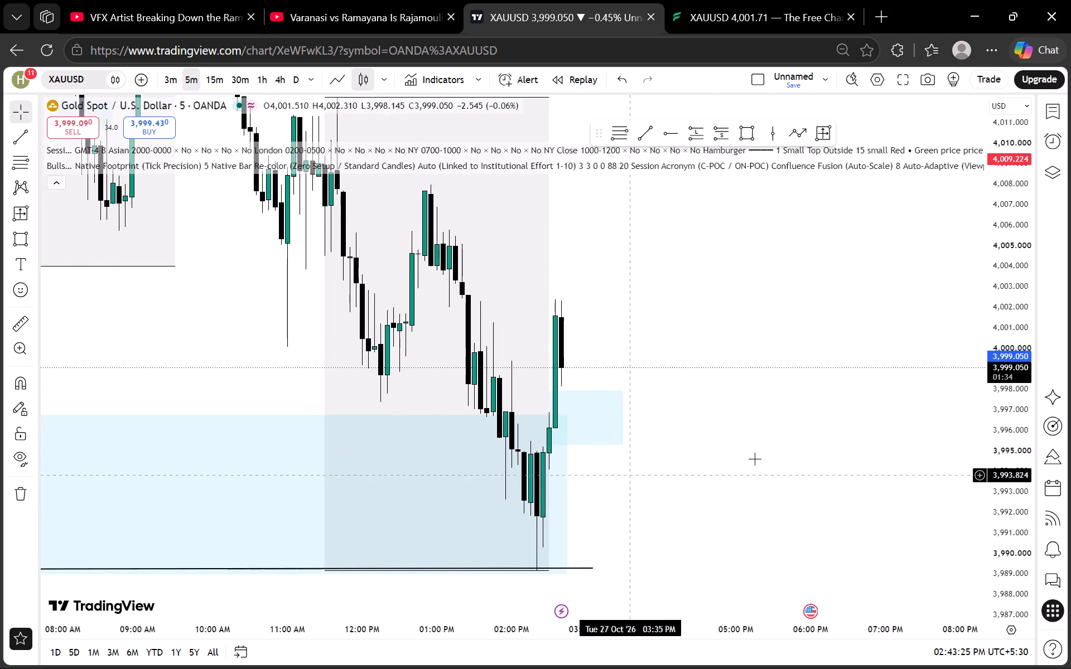
pyautogui.scroll(-2, 755, 459)
pyautogui.scroll(-20, 1051, 399)
pyautogui.scroll(-5, 1051, 399)
pyautogui.scroll(5, 813, 429)
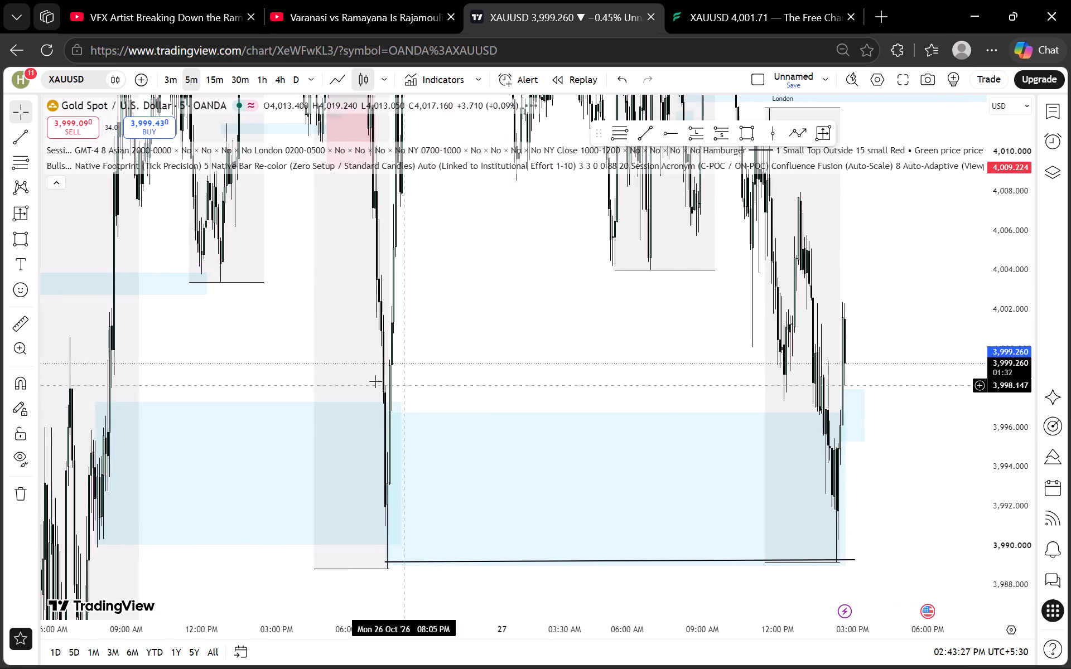
pyautogui.scroll(2, 375, 381)
pyautogui.scroll(3, 259, 369)
pyautogui.moveTo(221, 380); pyautogui.dragTo(520, 375)
pyautogui.scroll(-1, 394, 372)
pyautogui.moveTo(412, 372); pyautogui.dragTo(422, 369)
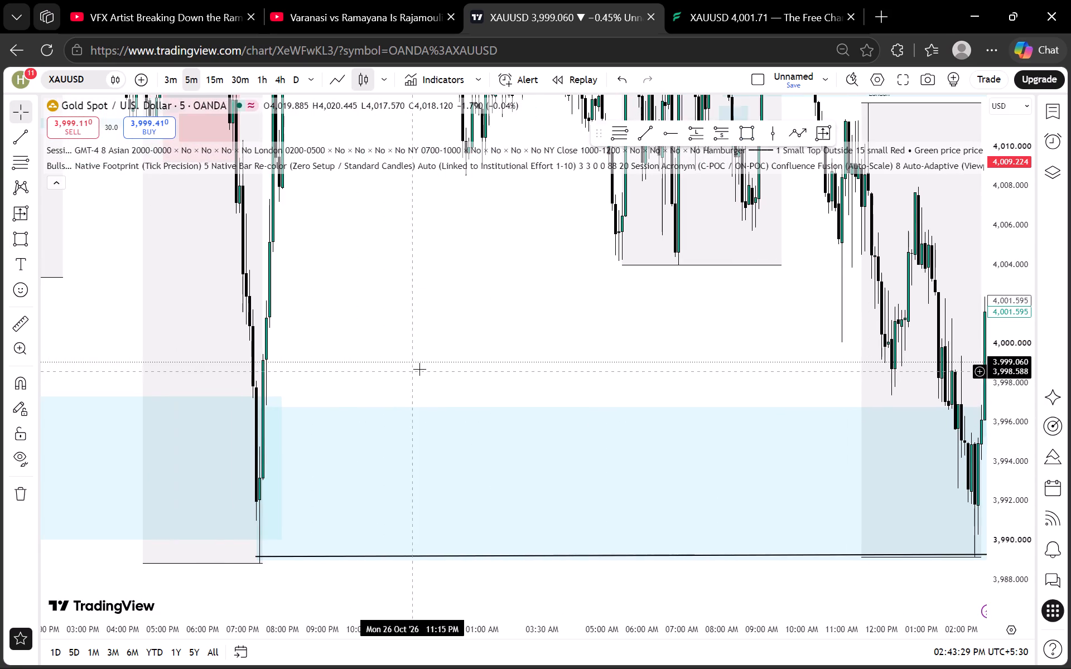
pyautogui.moveTo(422, 369); pyautogui.dragTo(483, 359)
pyautogui.scroll(-3, 292, 386)
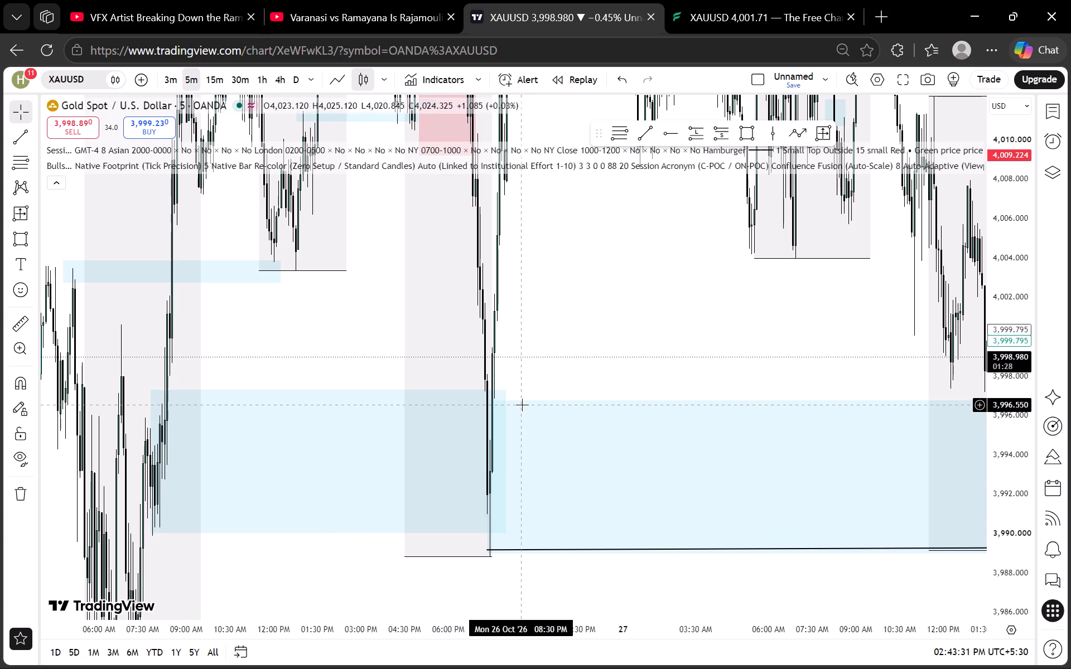
pyautogui.click(528, 399)
pyautogui.moveTo(490, 400); pyautogui.dragTo(477, 450)
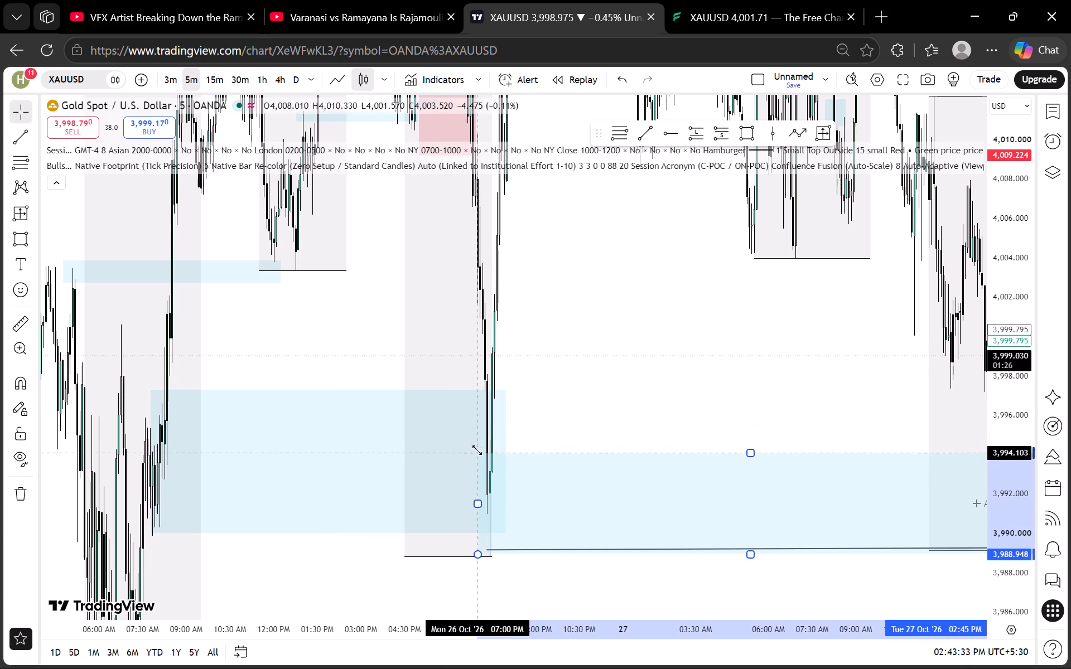
pyautogui.moveTo(477, 450); pyautogui.dragTo(483, 436)
pyautogui.click(532, 420)
# Examine the latest price action against the lower blue zone, PDL and PWL on the 5-minute, 1-hour and 15-minute timeframes.
pyautogui.moveTo(709, 403); pyautogui.dragTo(313, 388)
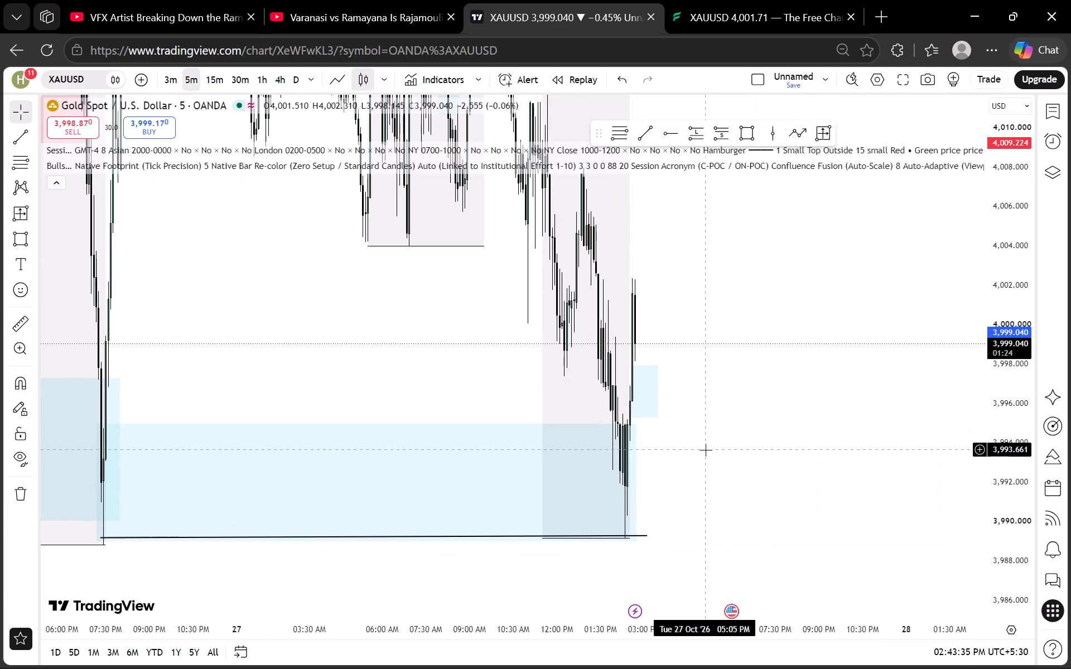
pyautogui.scroll(2, 706, 450)
pyautogui.scroll(-19, 1012, 419)
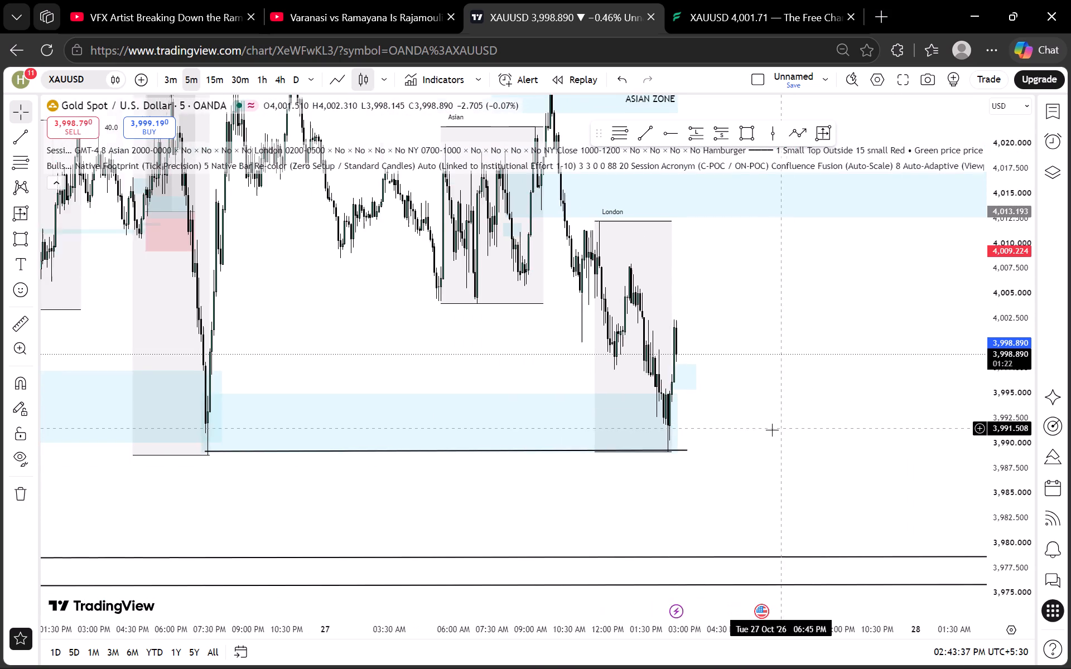
pyautogui.scroll(3, 739, 430)
pyautogui.moveTo(706, 421); pyautogui.dragTo(740, 445)
pyautogui.click(257, 89)
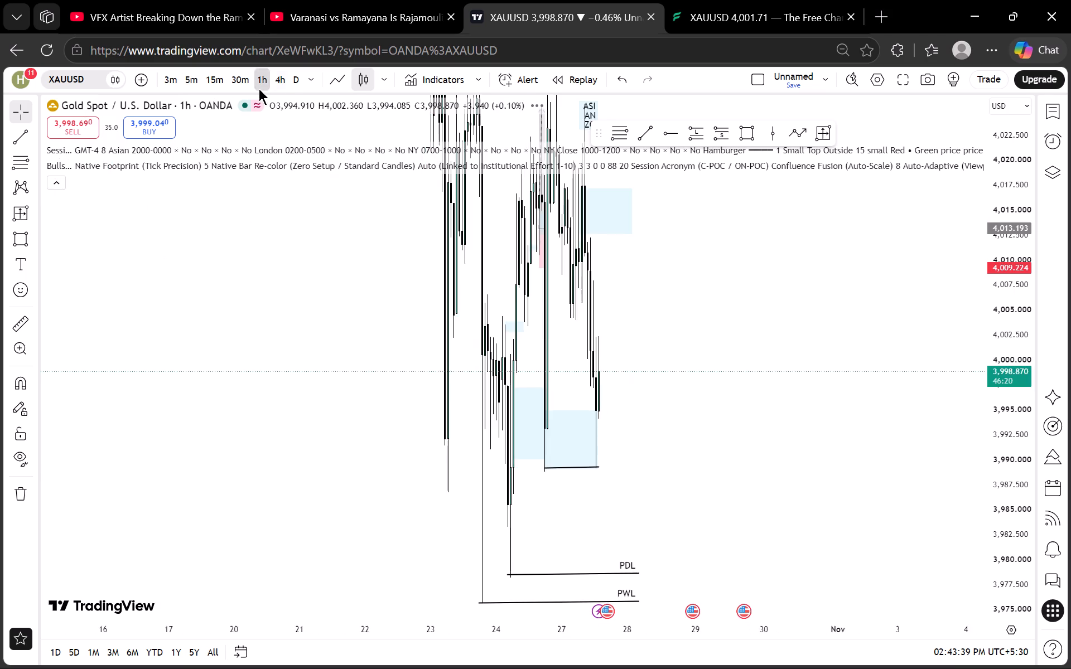
pyautogui.scroll(5, 682, 357)
pyautogui.moveTo(430, 448); pyautogui.dragTo(551, 466)
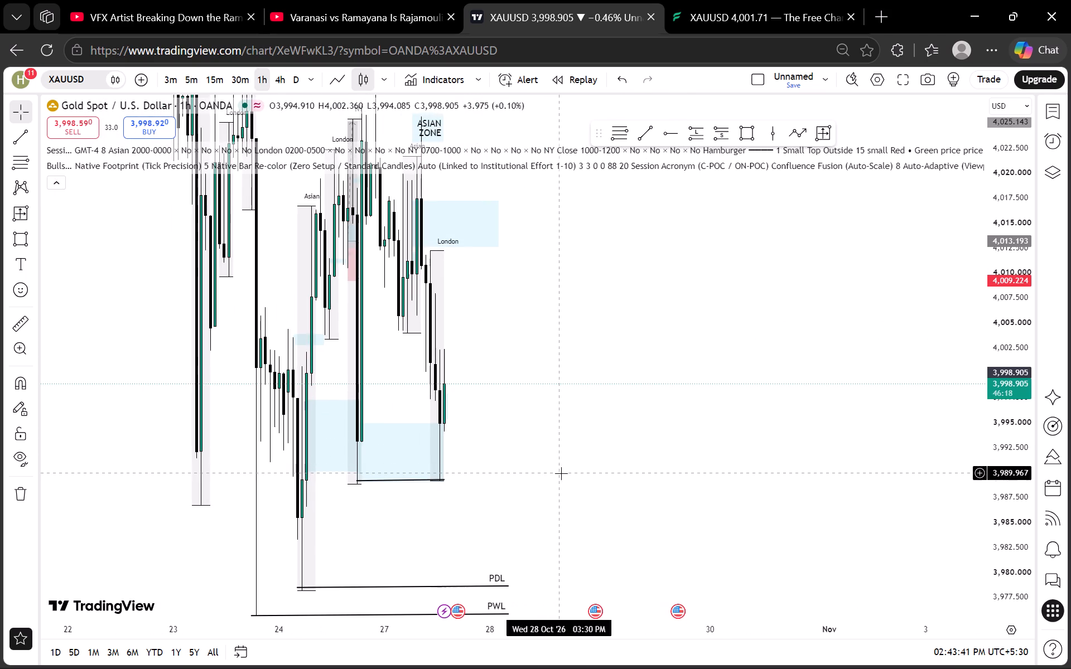
pyautogui.click(245, 89)
pyautogui.click(221, 79)
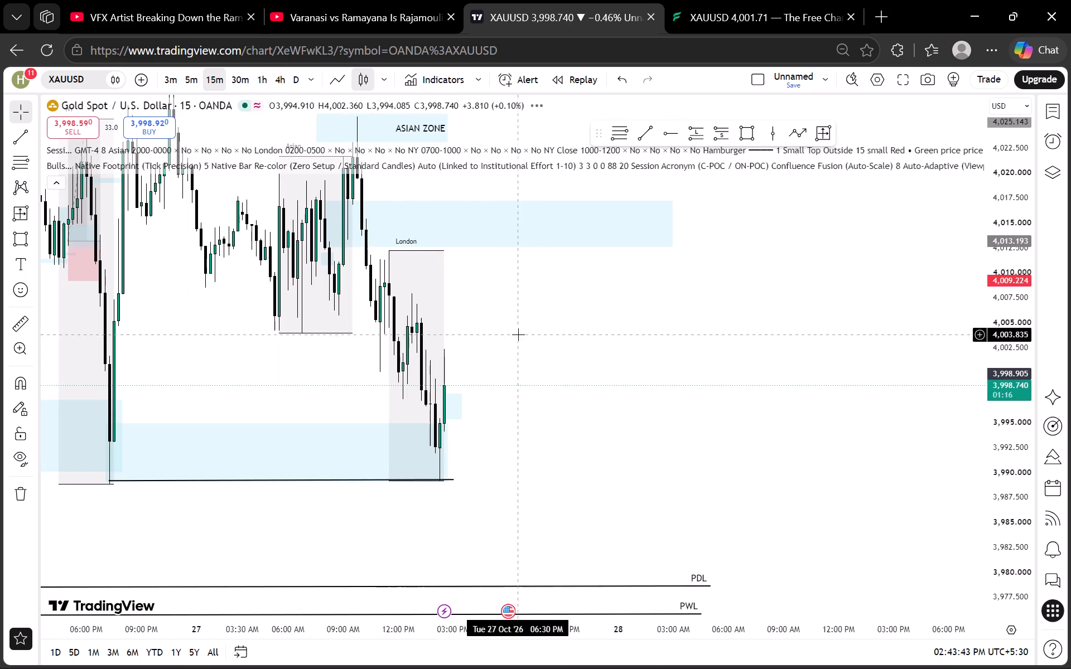
# On the 5-minute timeframe, extend the small blue zone's left edge back to about 02:05 PM.
pyautogui.click(192, 81)
pyautogui.scroll(-1, 563, 334)
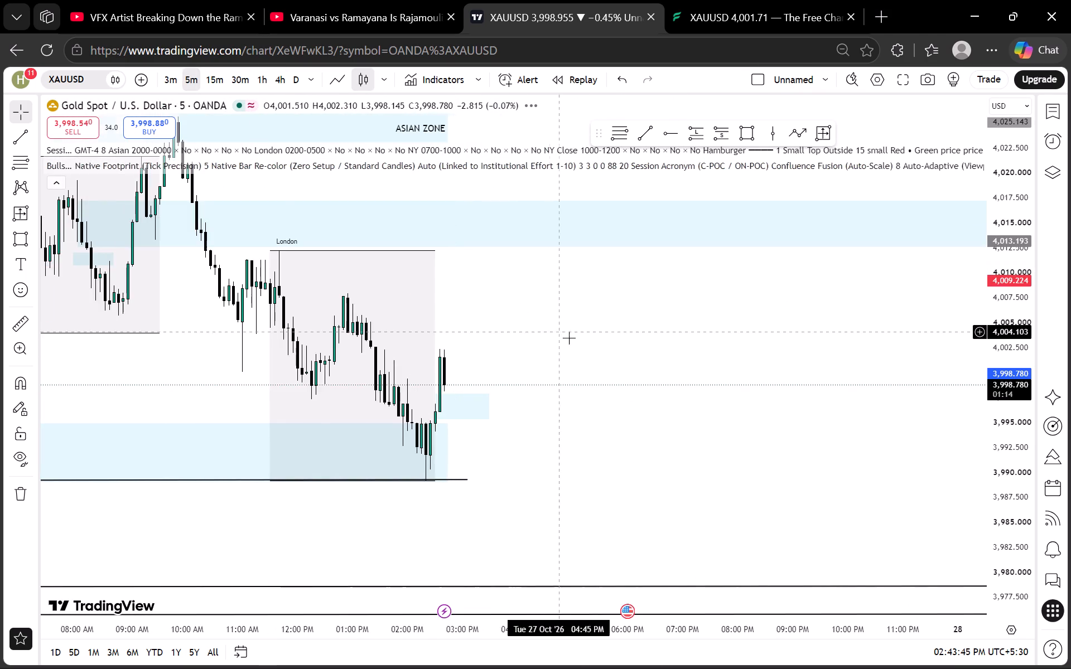
pyautogui.scroll(-1, 570, 338)
pyautogui.scroll(15, 1006, 396)
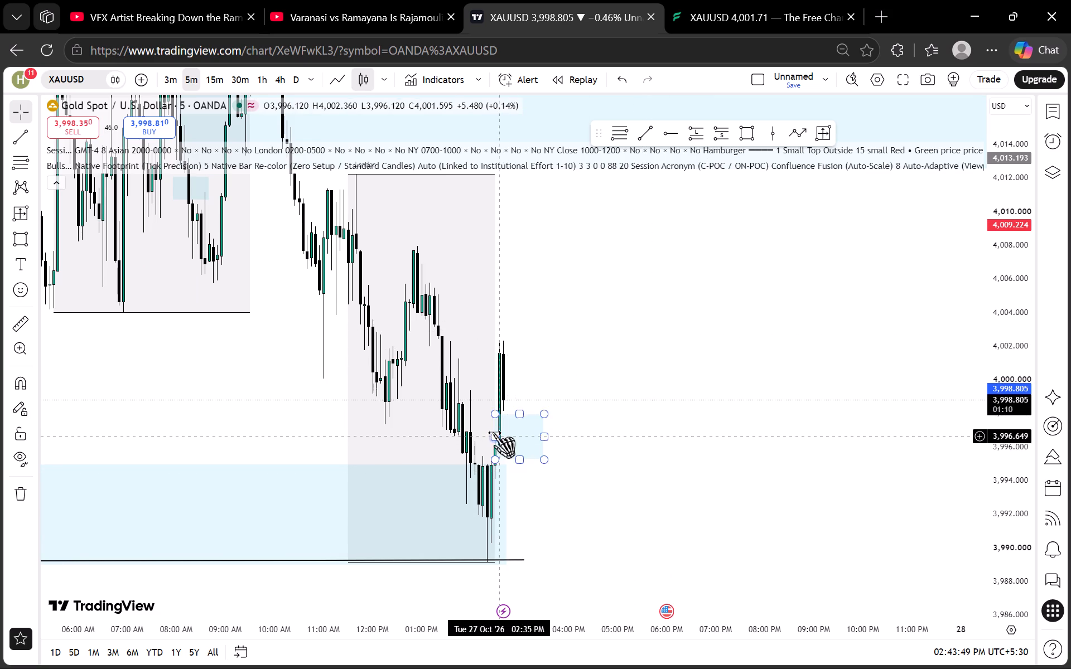
pyautogui.moveTo(493, 431); pyautogui.dragTo(474, 433)
pyautogui.moveTo(482, 439); pyautogui.dragTo(473, 437)
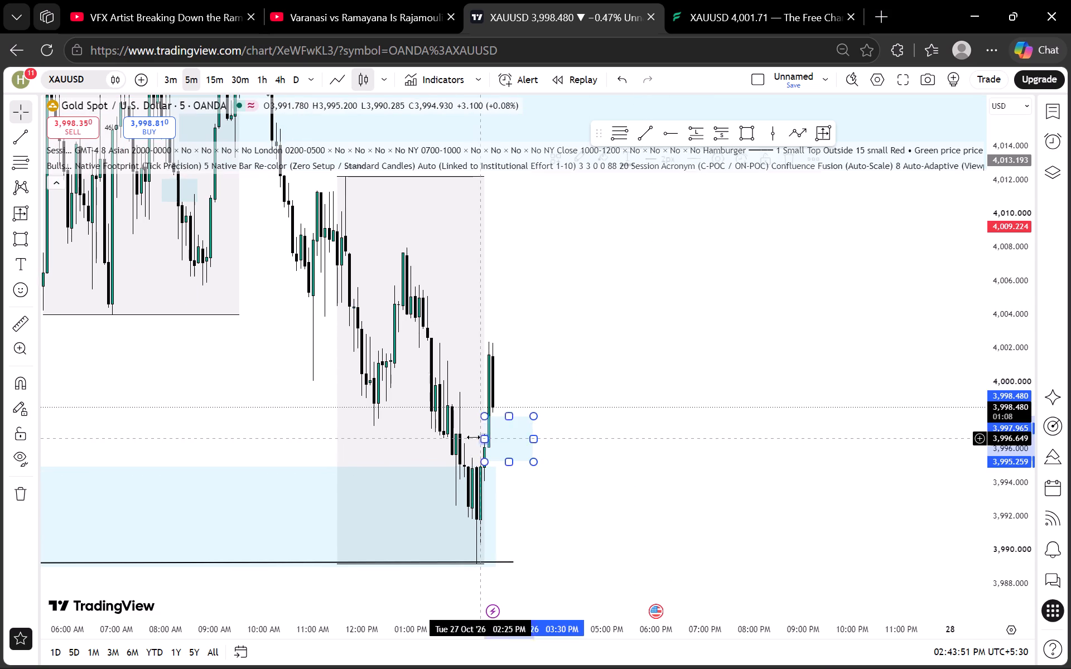
pyautogui.moveTo(473, 437); pyautogui.dragTo(464, 437)
pyautogui.click(611, 413)
# Examine the London session candles around the small blue zone on the 15-minute and 5-minute timeframes.
pyautogui.click(220, 77)
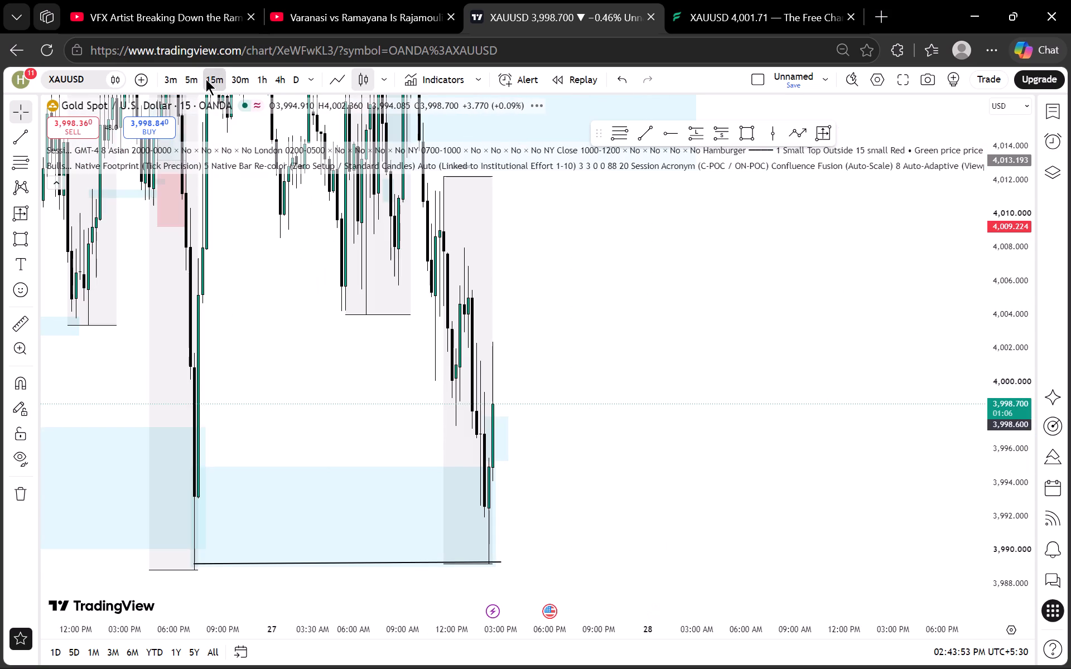
pyautogui.scroll(10, 1002, 387)
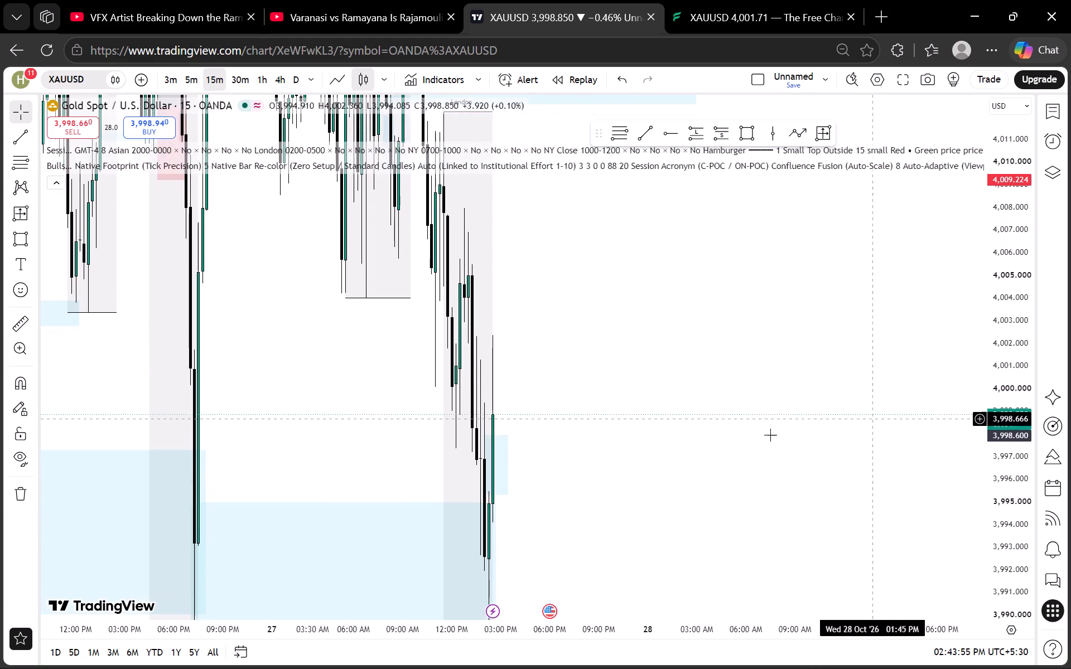
pyautogui.scroll(2, 770, 435)
pyautogui.moveTo(498, 477); pyautogui.dragTo(664, 458)
pyautogui.scroll(3, 660, 462)
pyautogui.moveTo(590, 476); pyautogui.dragTo(798, 445)
pyautogui.scroll(-14, 1008, 384)
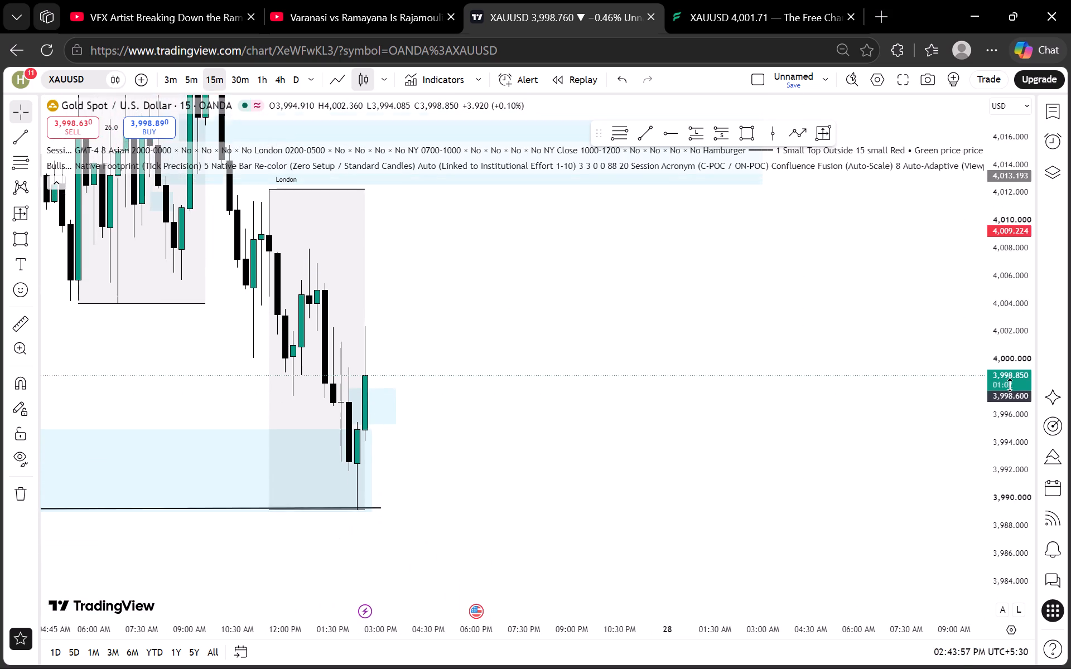
pyautogui.scroll(-4, 1010, 385)
pyautogui.click(188, 75)
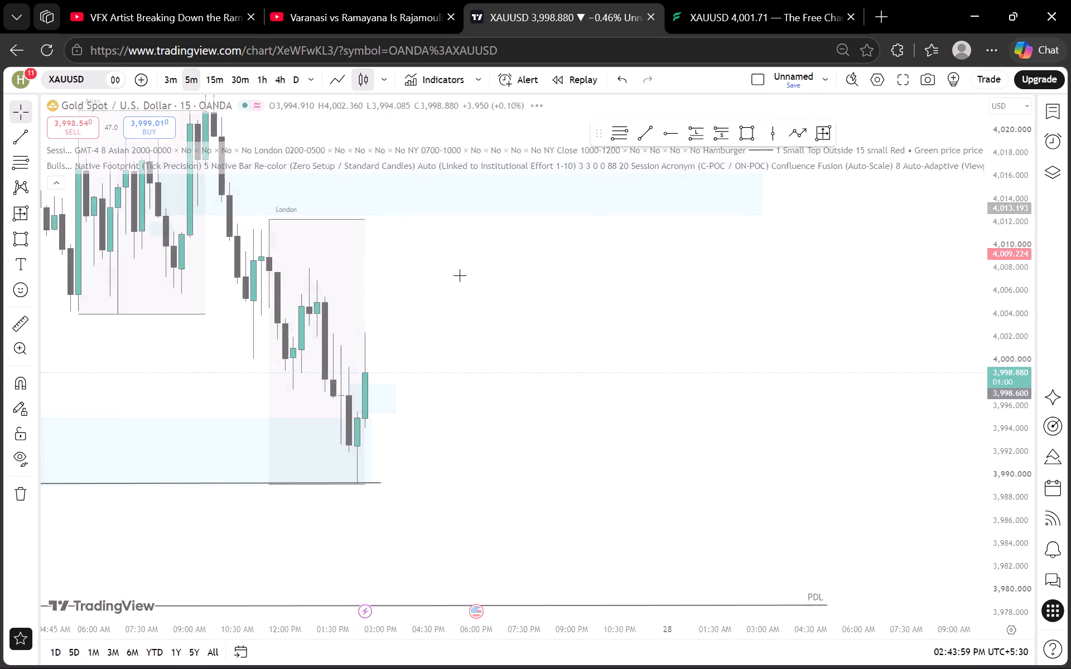
pyautogui.scroll(-3, 515, 315)
pyautogui.scroll(7, 1009, 384)
pyautogui.scroll(-15, 1003, 382)
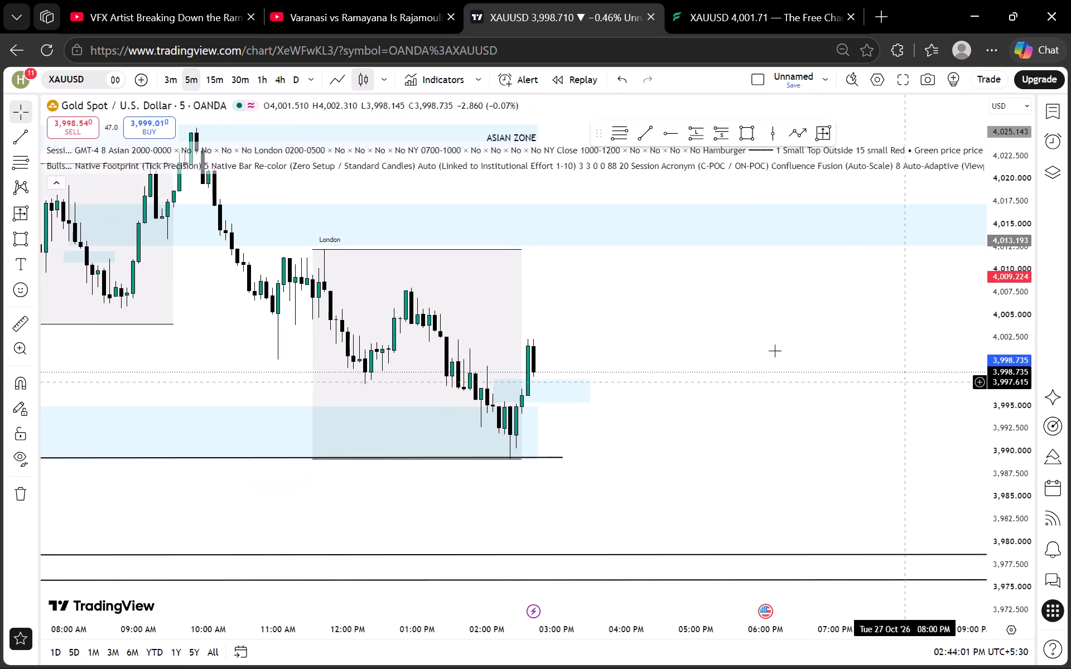
pyautogui.scroll(-2, 773, 350)
pyautogui.scroll(-1, 865, 340)
pyautogui.moveTo(885, 324); pyautogui.dragTo(701, 383)
# Examine the Asian, London and NY sessions between the PDH and PDL on the 15-minute and 30-minute timeframes.
pyautogui.click(218, 79)
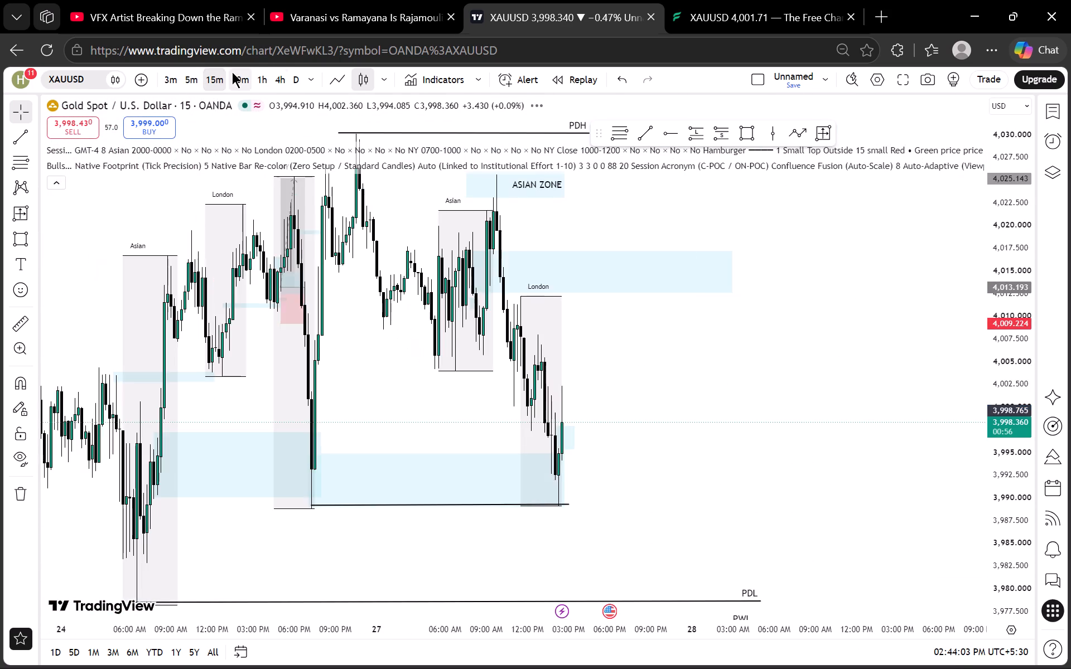
pyautogui.click(232, 72)
pyautogui.scroll(3, 662, 318)
pyautogui.moveTo(581, 334); pyautogui.dragTo(644, 427)
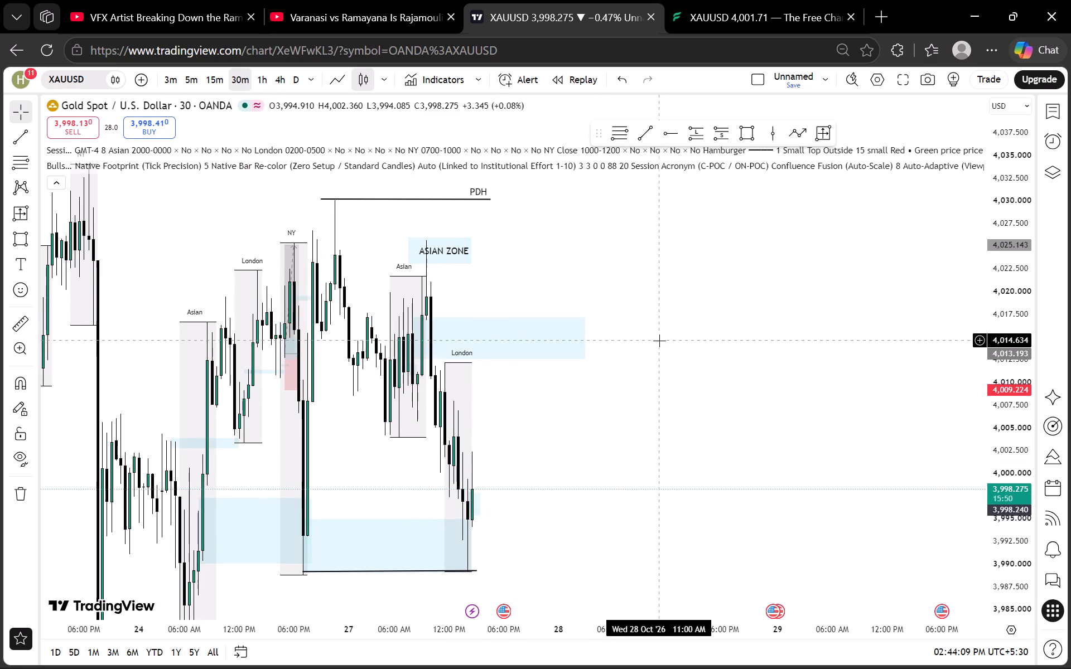
pyautogui.click(214, 71)
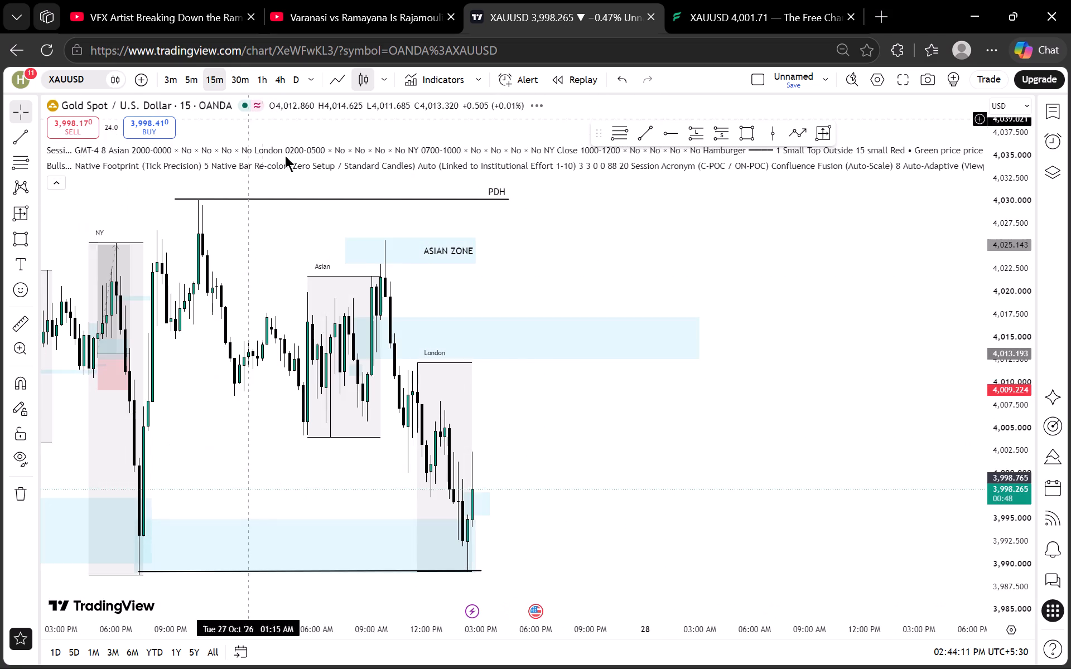
pyautogui.scroll(2, 618, 302)
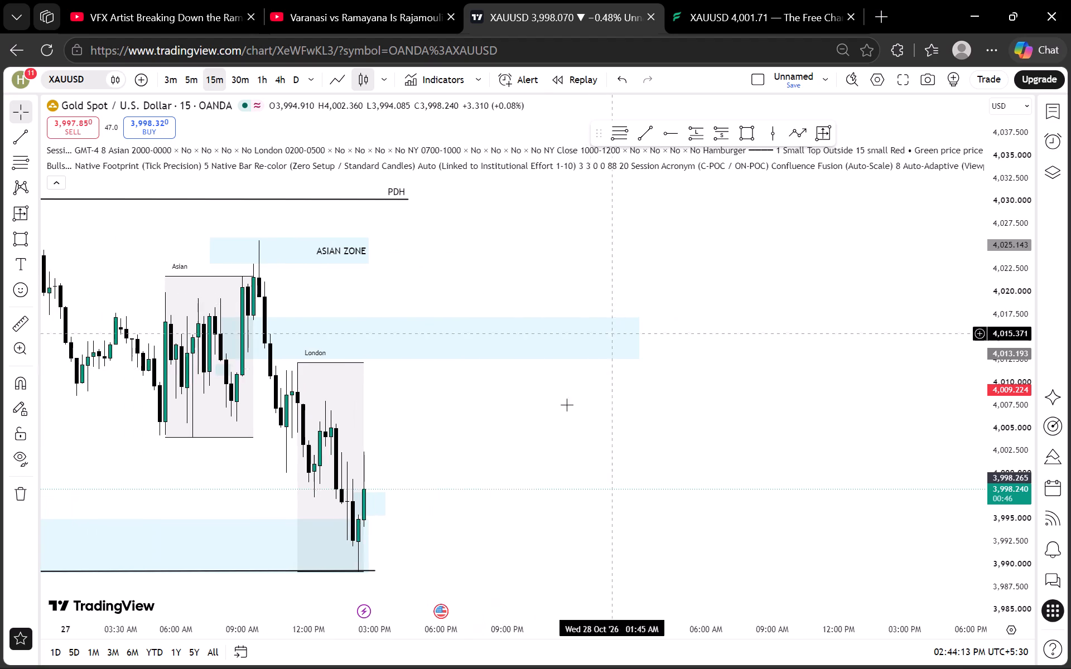
pyautogui.moveTo(553, 427); pyautogui.dragTo(727, 447)
pyautogui.moveTo(636, 459); pyautogui.dragTo(784, 439)
# Draw a date and price range over the 27 October Asian session, from about 4,021.7 at 05:45 AM to 4,004.2 at 09:15 AM.
pyautogui.click(824, 137)
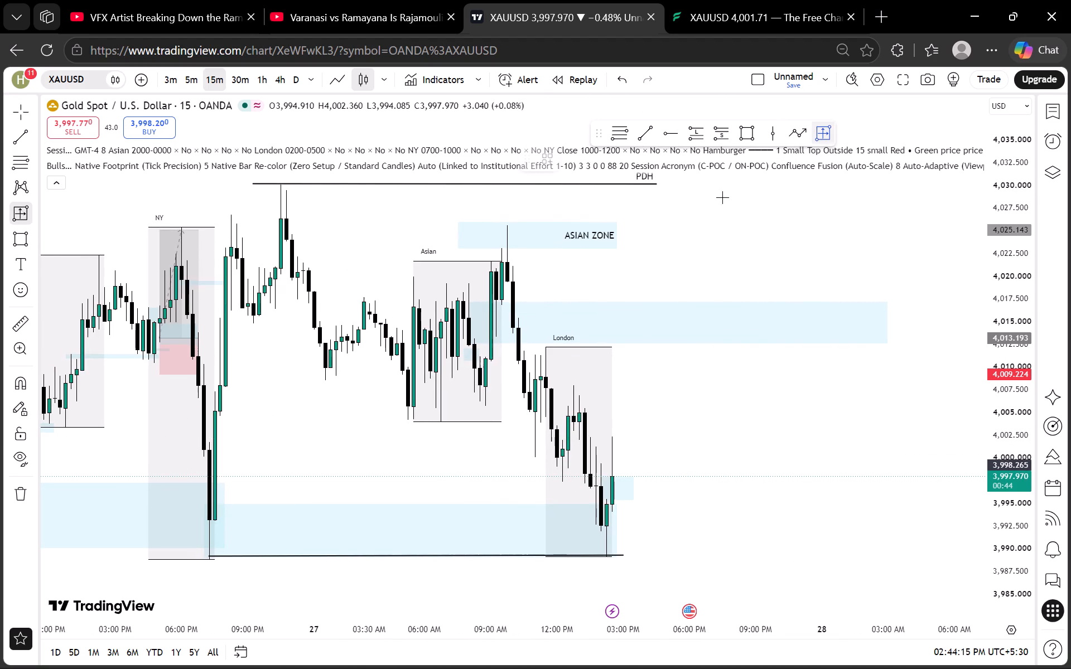
pyautogui.click(417, 261)
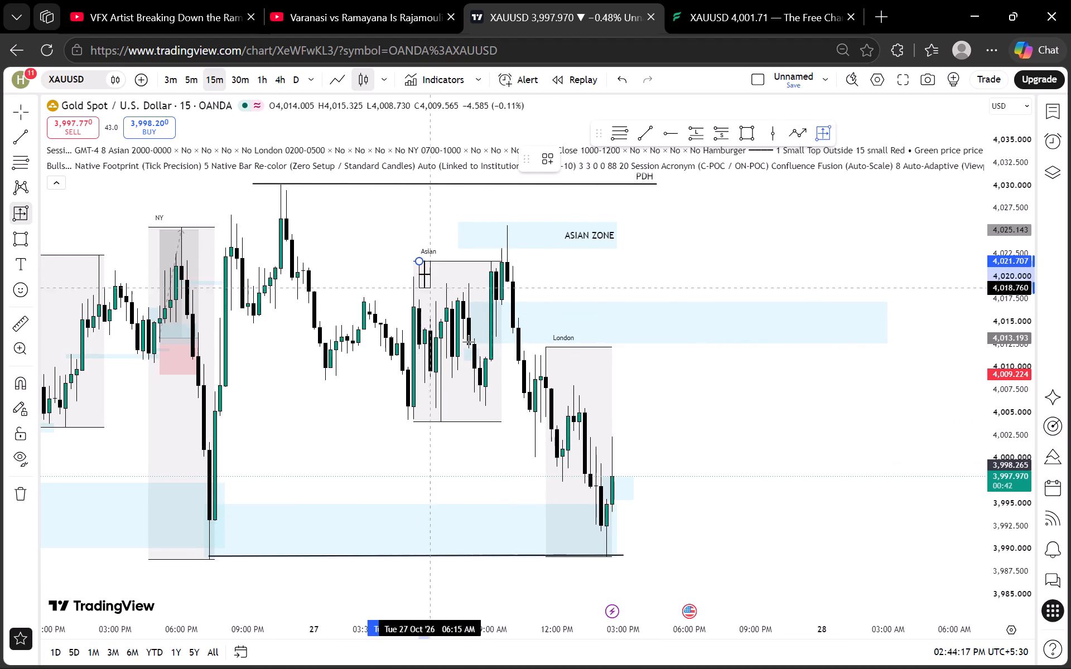
pyautogui.click(498, 420)
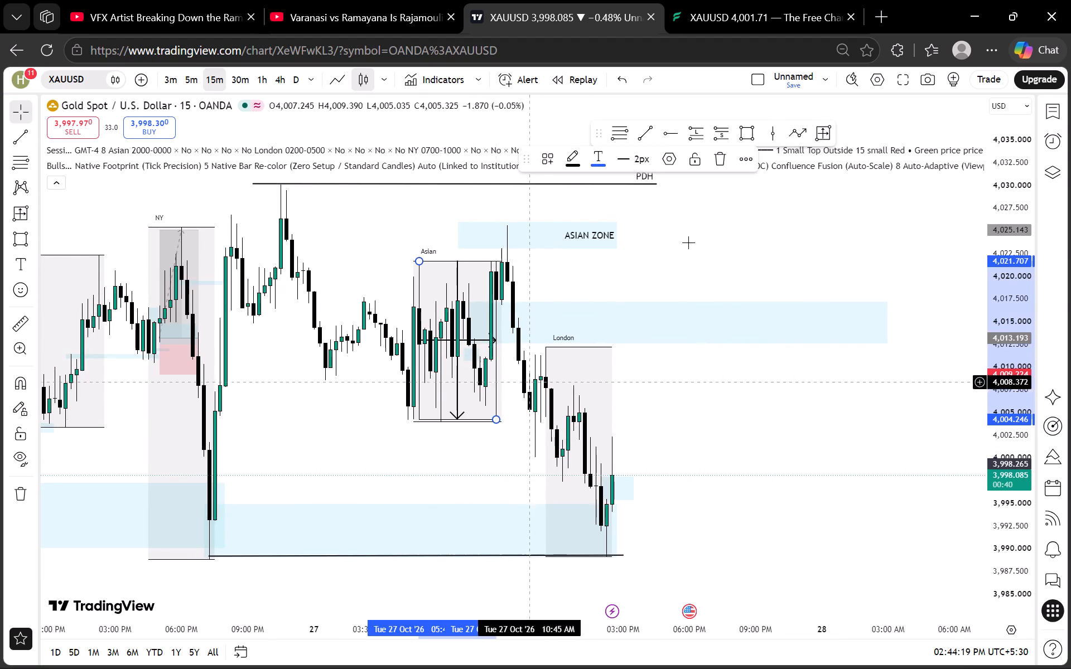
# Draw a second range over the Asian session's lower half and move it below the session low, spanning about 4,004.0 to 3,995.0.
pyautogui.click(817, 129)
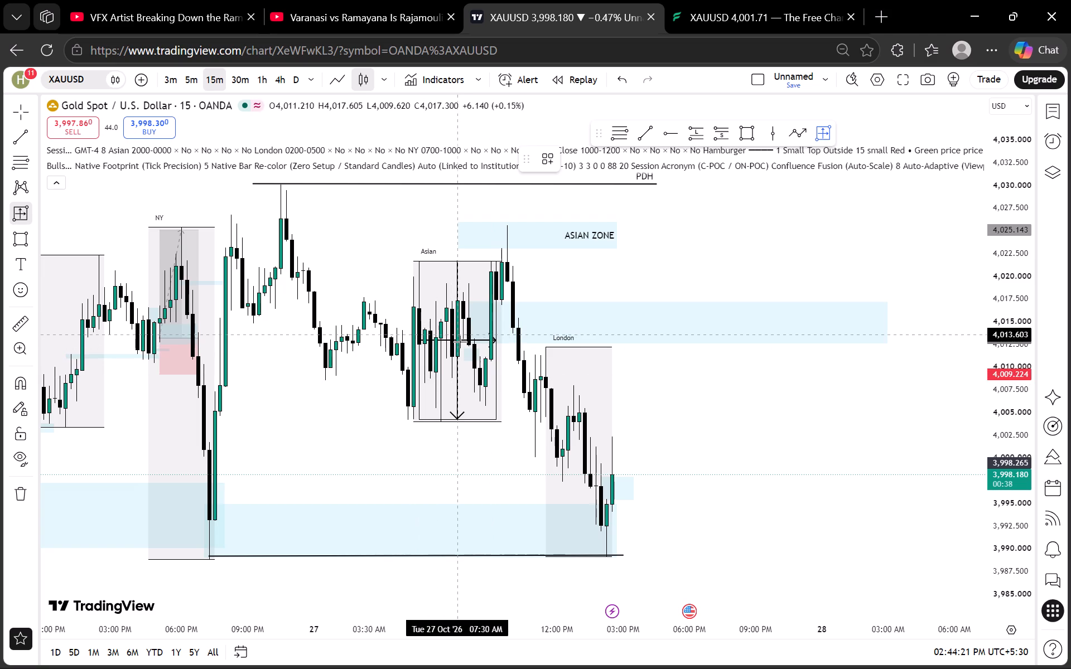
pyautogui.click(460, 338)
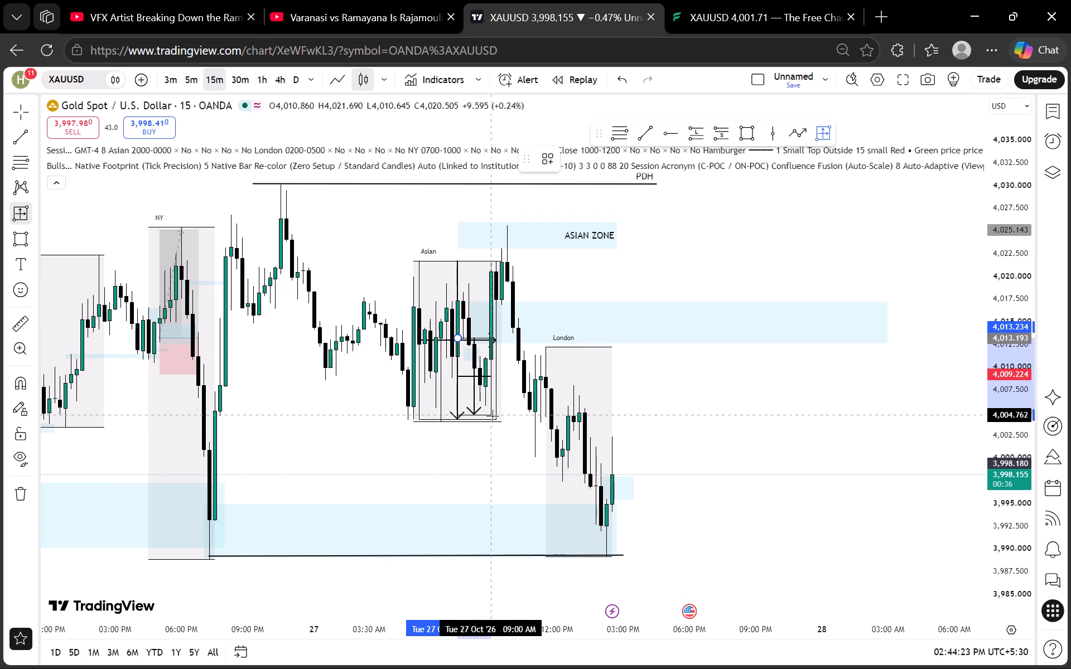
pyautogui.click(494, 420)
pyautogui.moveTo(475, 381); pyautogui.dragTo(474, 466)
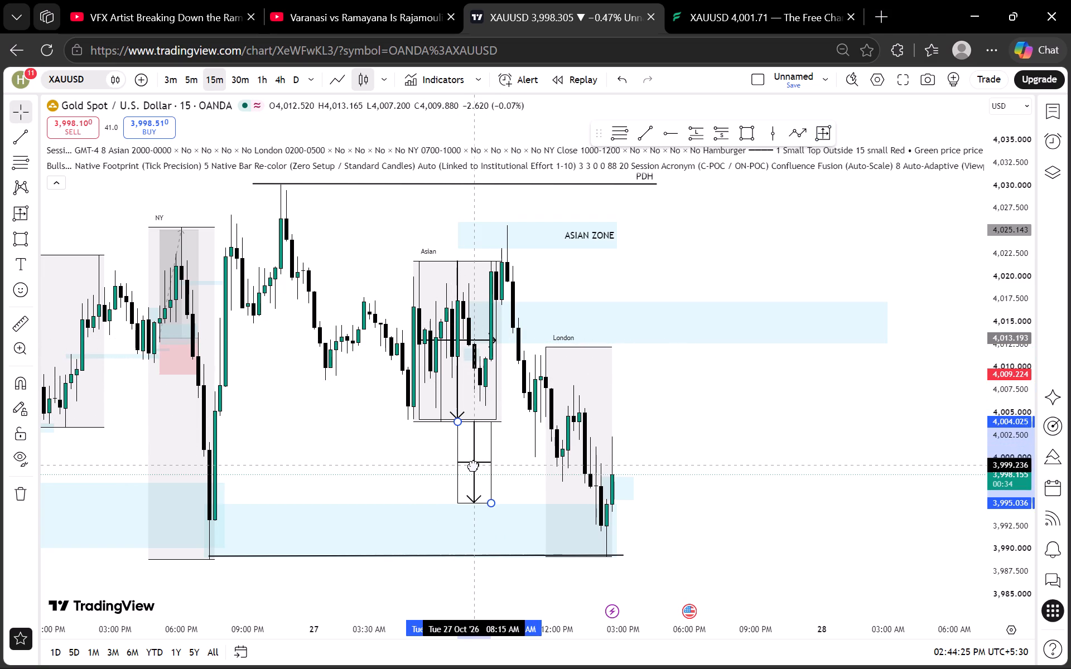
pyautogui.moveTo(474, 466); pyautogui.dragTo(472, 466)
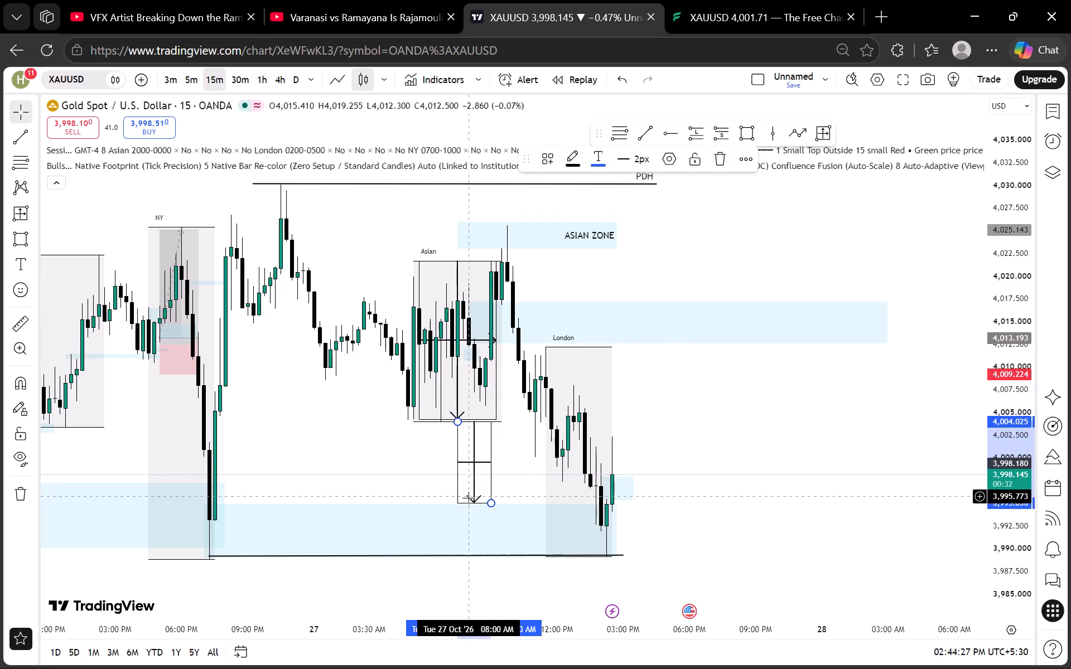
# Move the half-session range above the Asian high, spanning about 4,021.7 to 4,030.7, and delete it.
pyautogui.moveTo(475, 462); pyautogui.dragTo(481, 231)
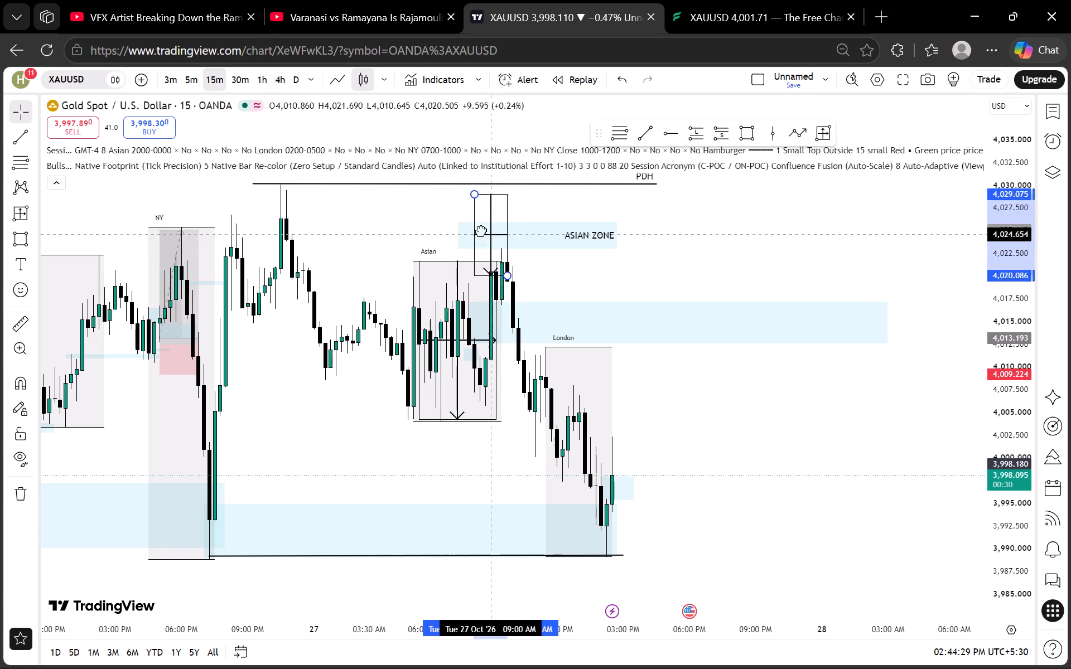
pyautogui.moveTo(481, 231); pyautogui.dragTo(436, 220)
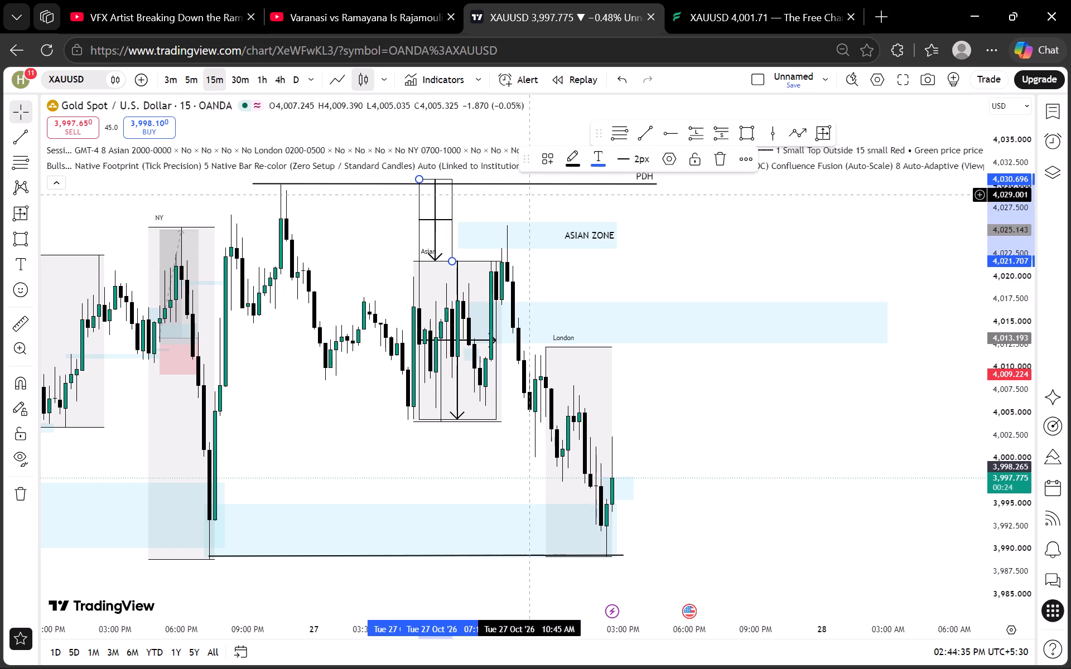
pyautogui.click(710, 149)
# Examine the London session and the blue zones around its low on the 5-minute and 3-minute timeframes.
pyautogui.scroll(2, 590, 468)
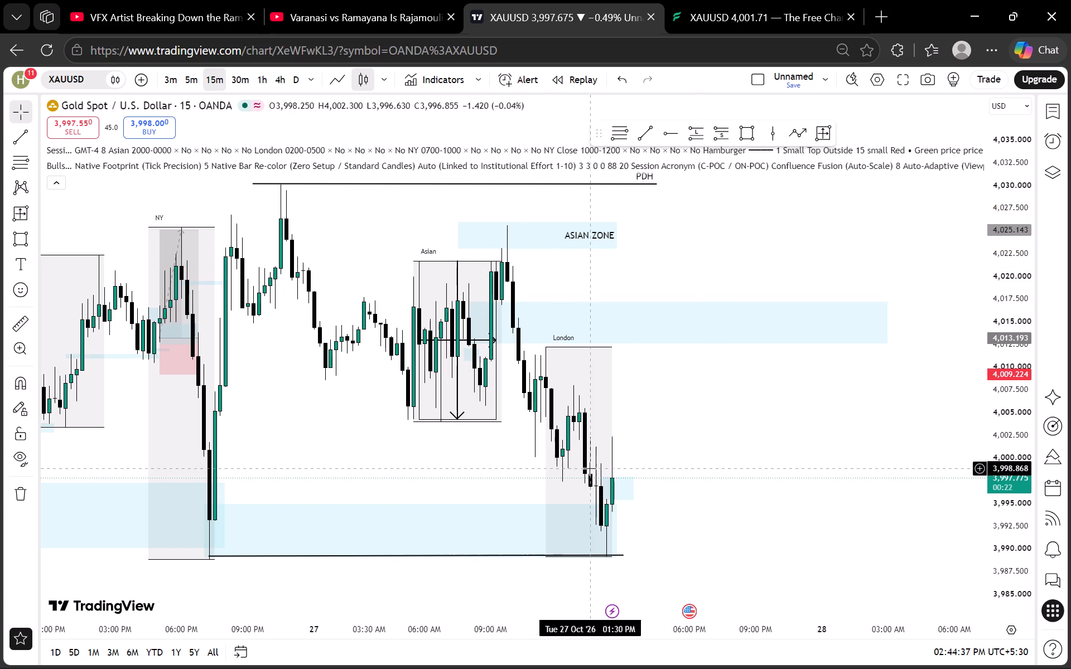
pyautogui.click(196, 81)
pyautogui.scroll(-2, 573, 360)
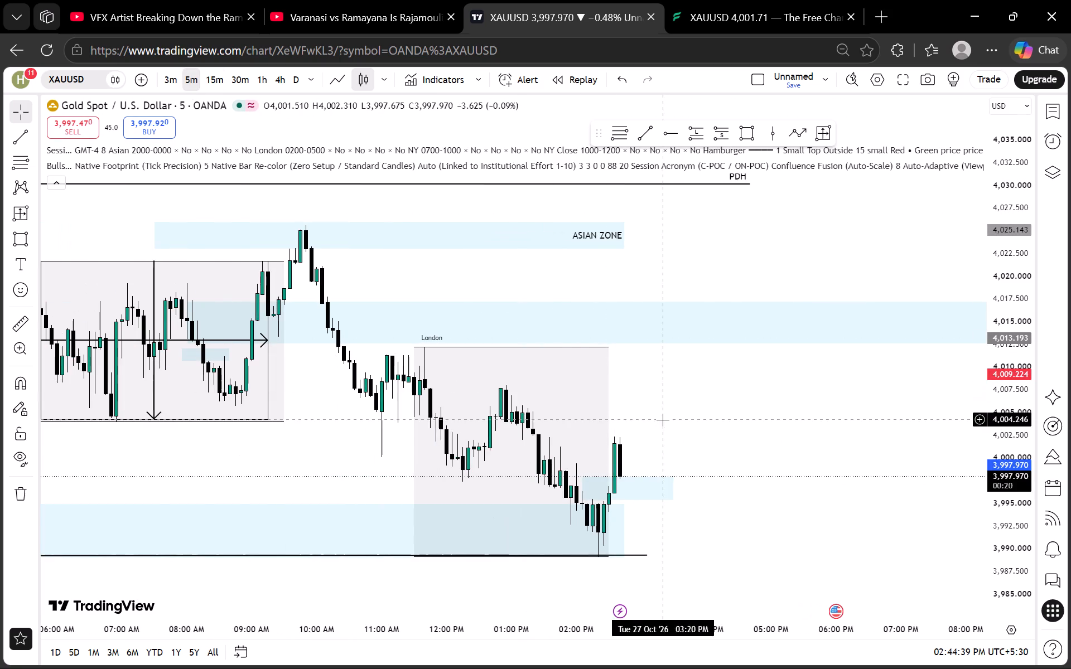
pyautogui.scroll(4, 1015, 467)
pyautogui.click(167, 75)
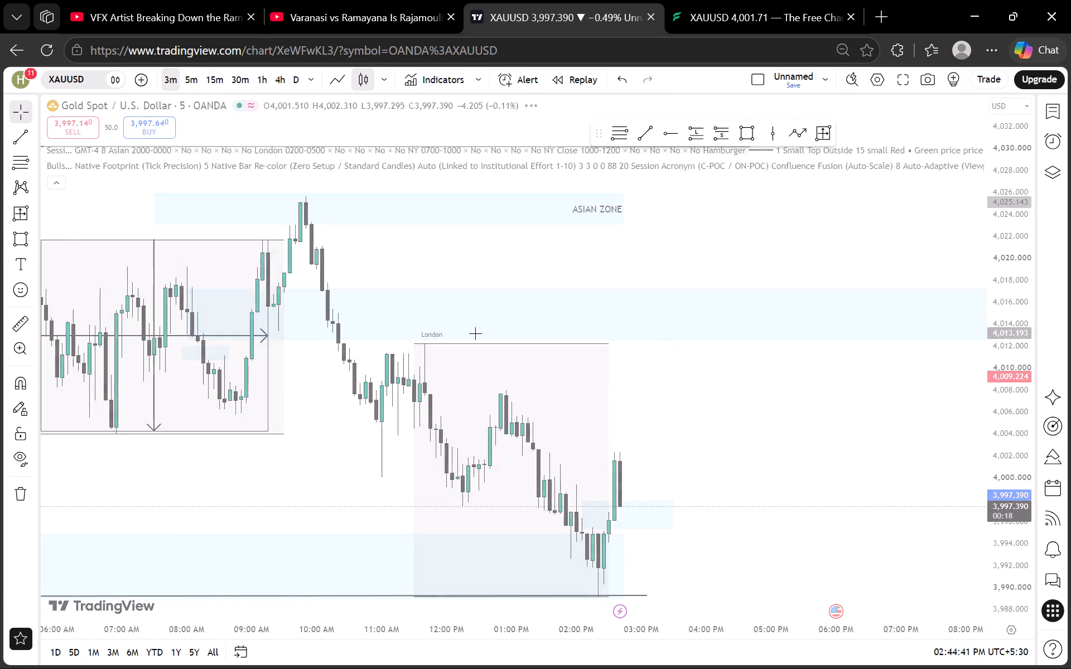
pyautogui.scroll(-5, 502, 336)
pyautogui.moveTo(822, 449); pyautogui.dragTo(787, 338)
pyautogui.scroll(9, 989, 437)
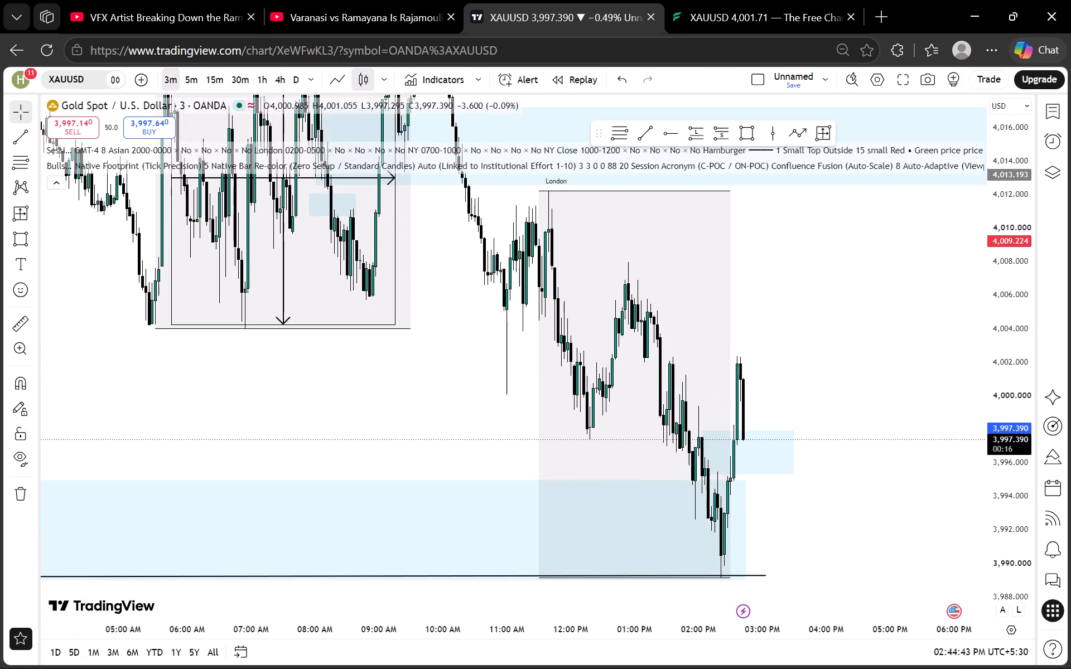
pyautogui.scroll(7, 968, 421)
pyautogui.scroll(-9, 980, 411)
pyautogui.scroll(6, 1029, 431)
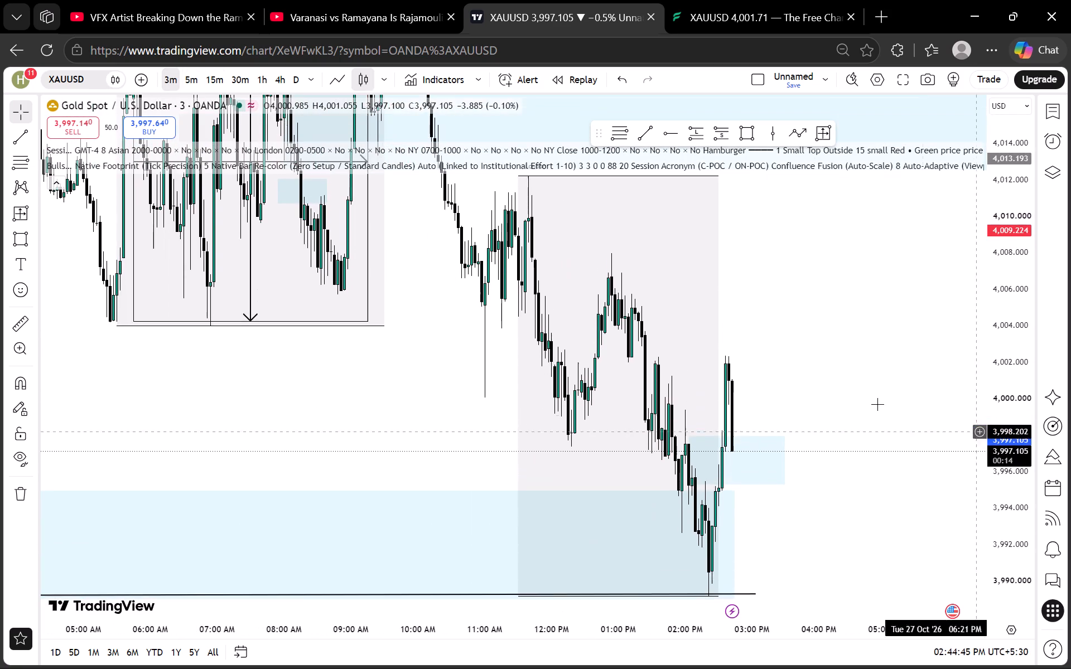
# Examine the latest daily candles against the PDH, PDL, PWL and Week Swing levels on the daily timeframe.
pyautogui.click(302, 76)
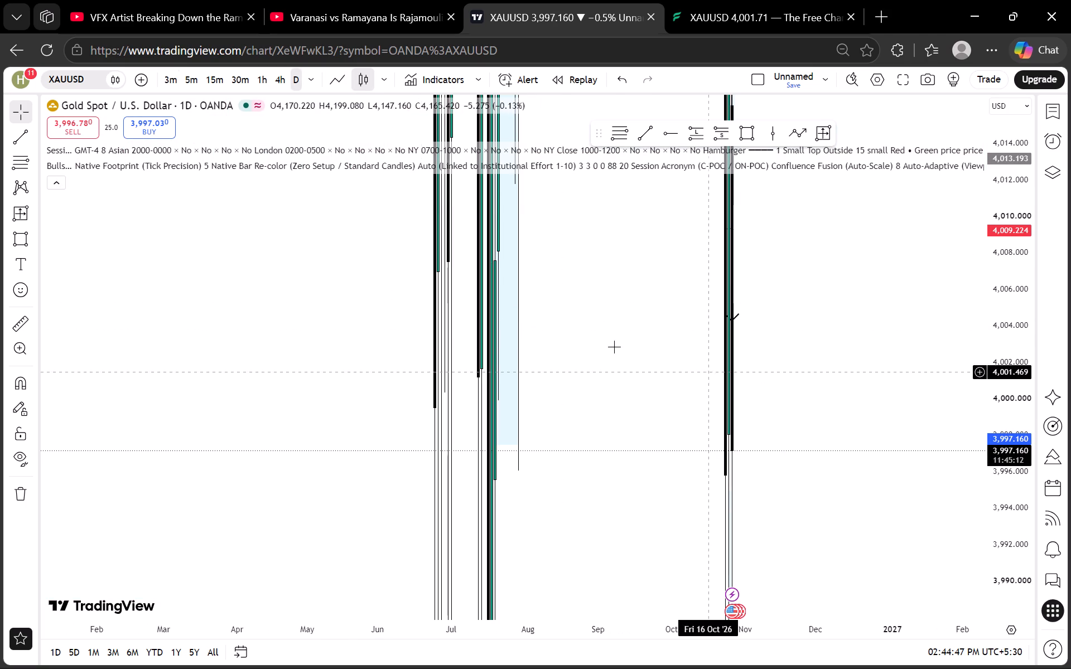
pyautogui.scroll(3, 490, 318)
pyautogui.scroll(5, 580, 362)
pyautogui.moveTo(628, 416); pyautogui.dragTo(850, 395)
pyautogui.scroll(-2, 1027, 372)
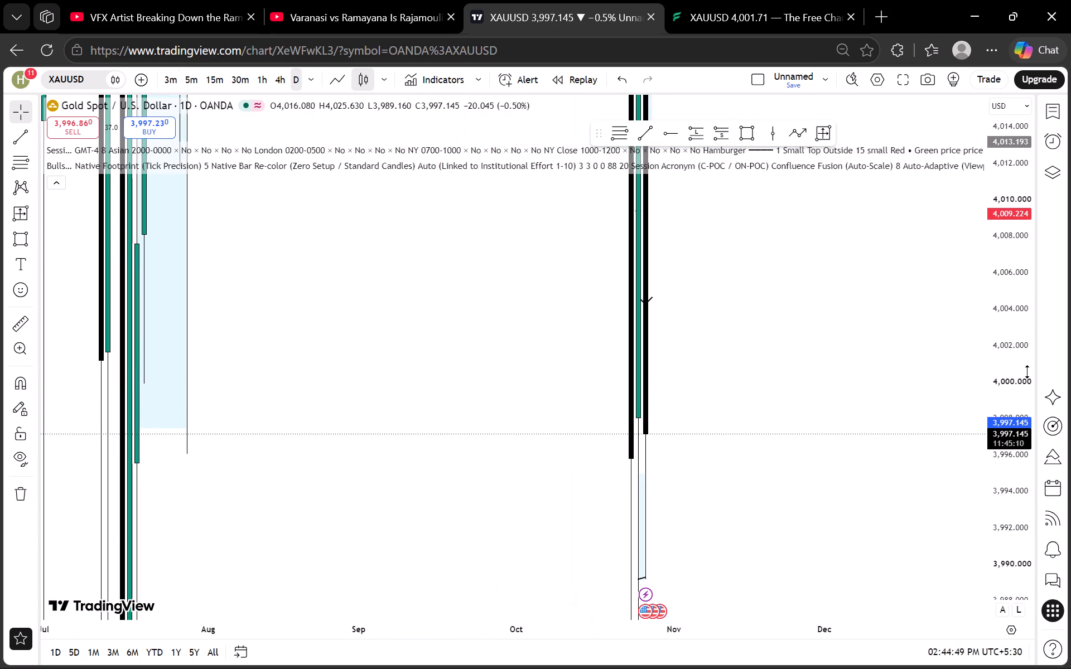
pyautogui.scroll(-20, 1027, 372)
pyautogui.scroll(-20, 1027, 372)
pyautogui.scroll(-9, 1027, 372)
pyautogui.scroll(5, 969, 415)
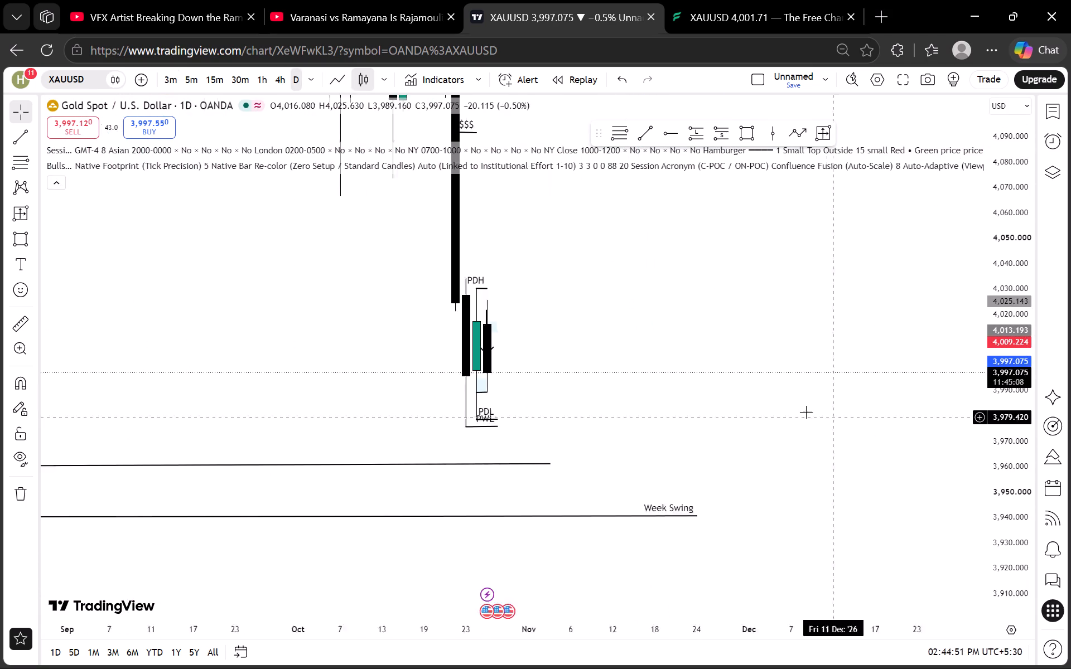
pyautogui.scroll(5, 806, 412)
pyautogui.moveTo(474, 396); pyautogui.dragTo(720, 396)
pyautogui.scroll(6, 720, 396)
pyautogui.moveTo(583, 391); pyautogui.dragTo(953, 392)
pyautogui.scroll(16, 1001, 387)
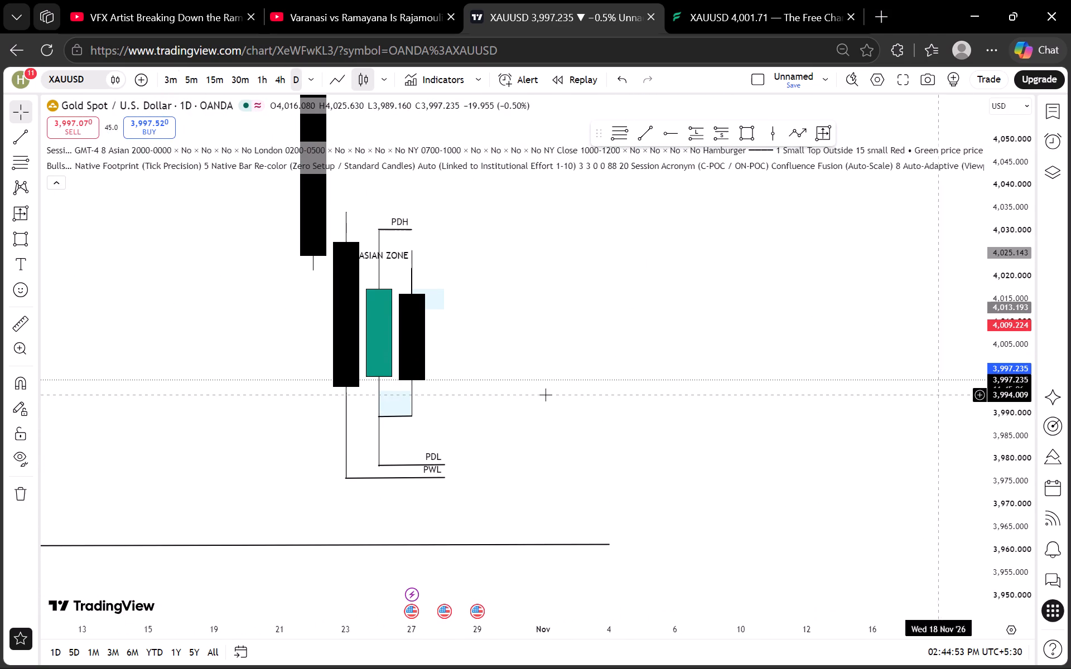
pyautogui.moveTo(500, 292); pyautogui.dragTo(526, 327)
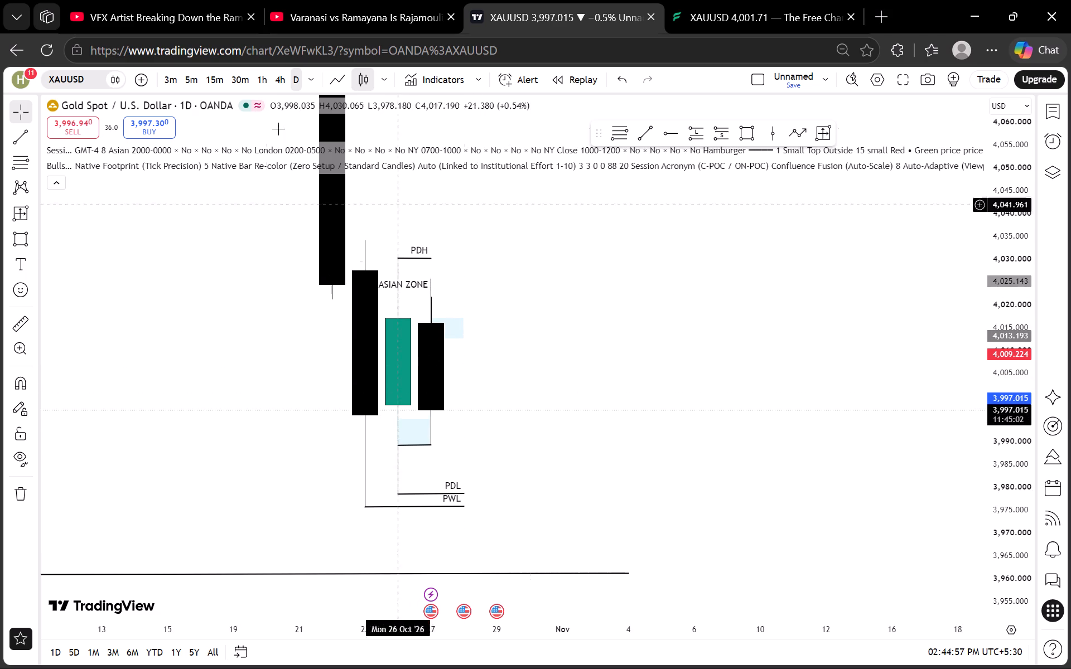
# On the 1-hour timeframe, delete the date and price range drawn over the 27 October Asian session.
pyautogui.click(278, 79)
pyautogui.click(263, 79)
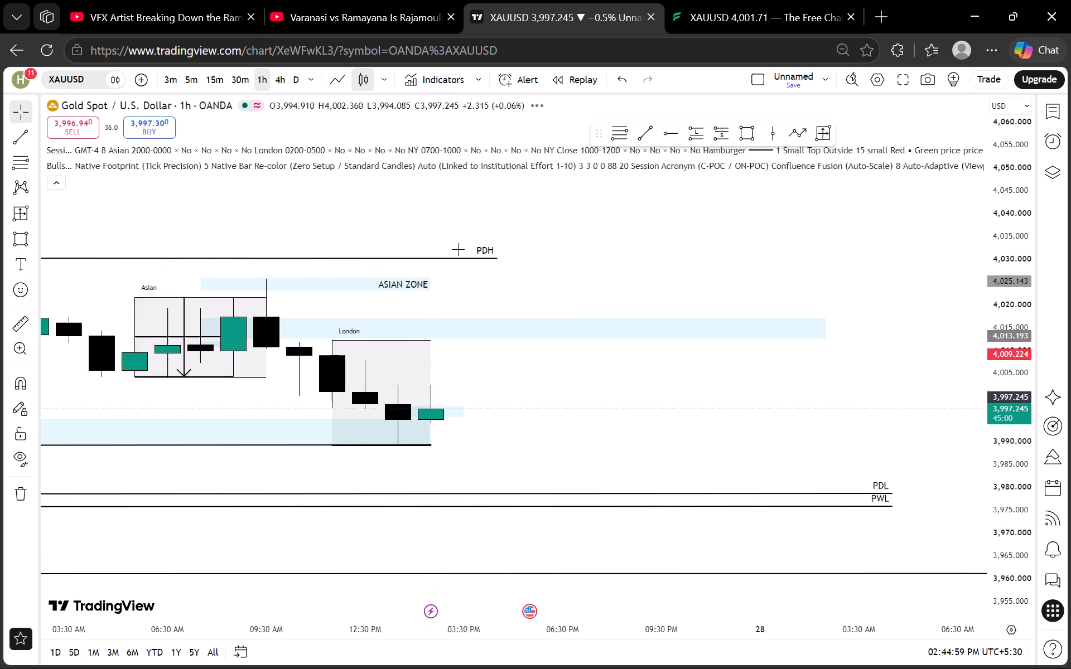
pyautogui.scroll(-12, 571, 329)
pyautogui.scroll(10, 997, 381)
pyautogui.moveTo(964, 374); pyautogui.dragTo(754, 352)
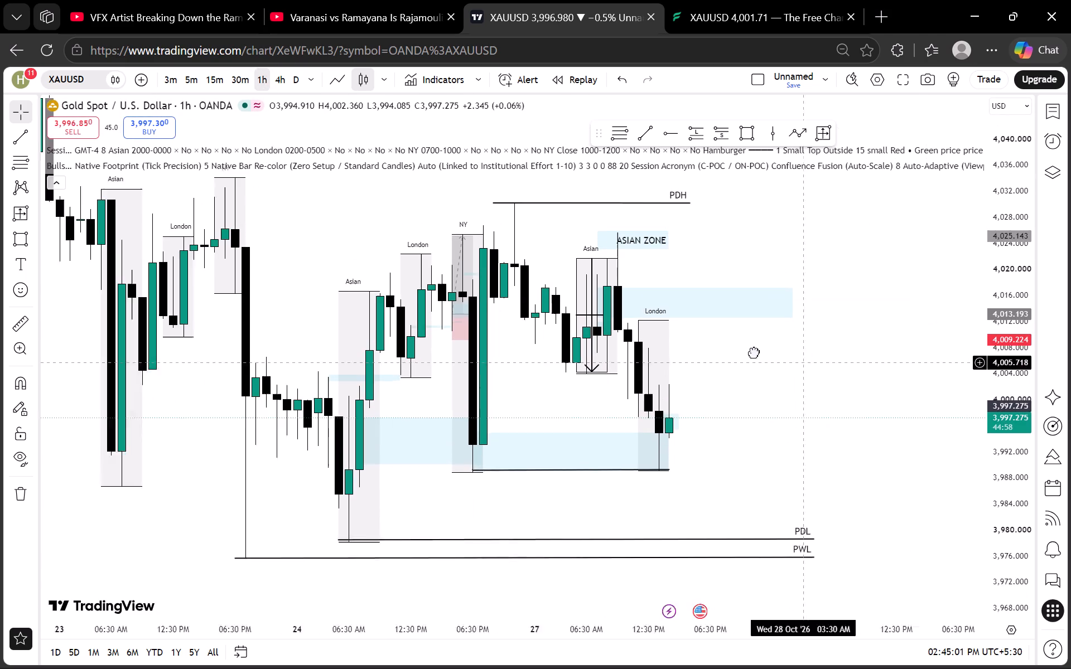
pyautogui.scroll(7, 995, 387)
pyautogui.click(546, 210)
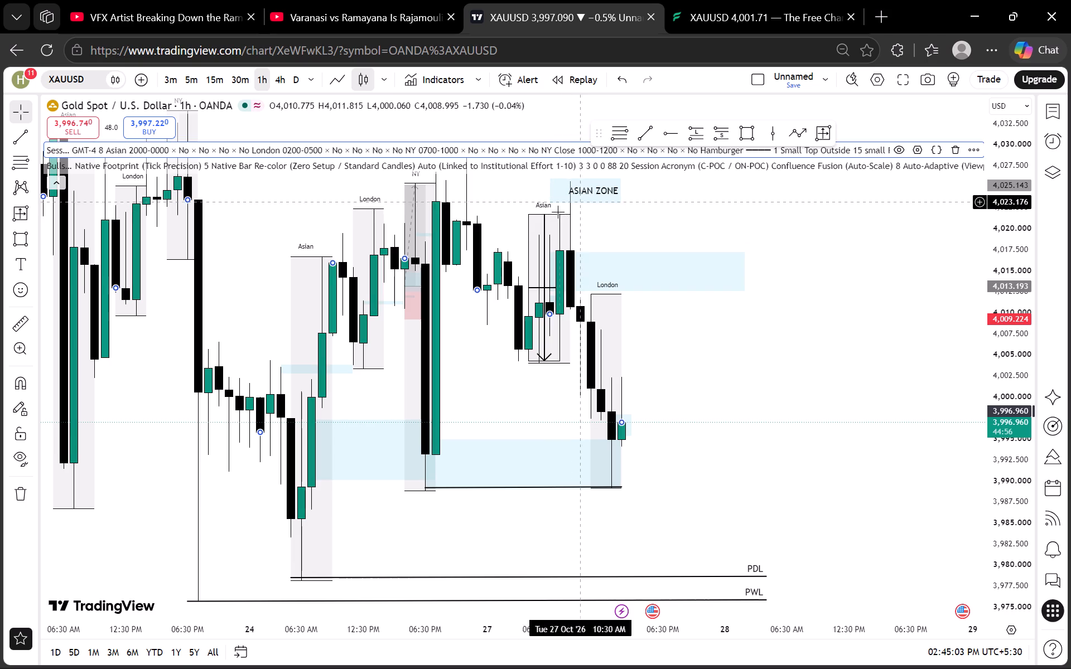
pyautogui.click(555, 215)
pyautogui.click(719, 157)
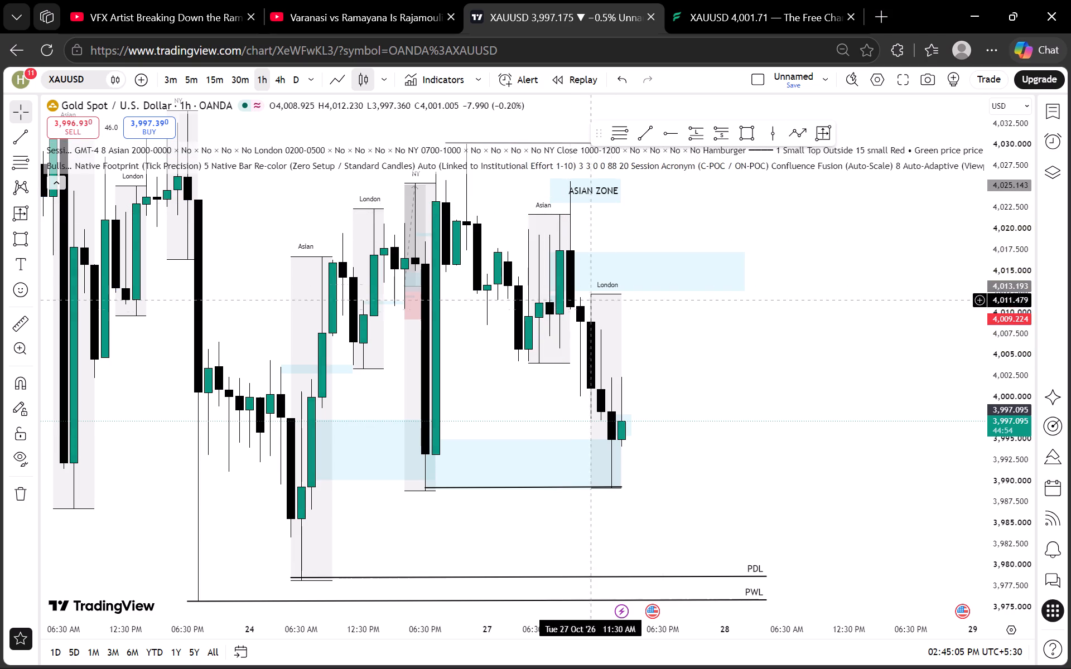
# Examine price around the Asian and London sessions on the 1-hour, 30-minute, 15-minute, 5-minute and 3-minute timeframes.
pyautogui.scroll(3, 664, 342)
pyautogui.moveTo(647, 357); pyautogui.dragTo(702, 347)
pyautogui.scroll(-6, 1006, 362)
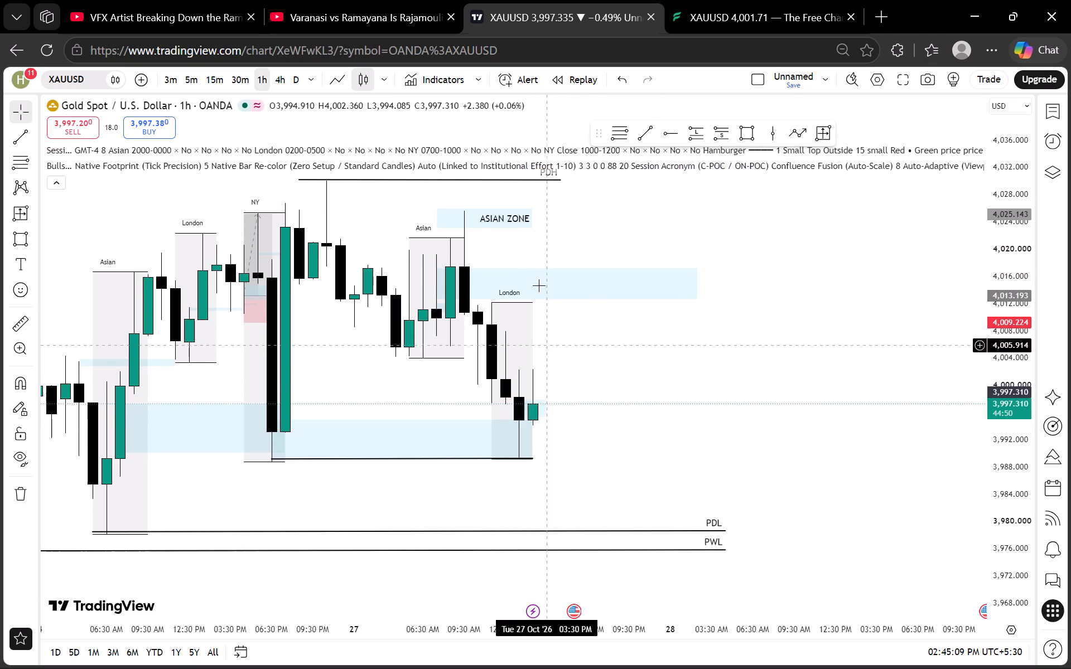
pyautogui.scroll(-5, 600, 342)
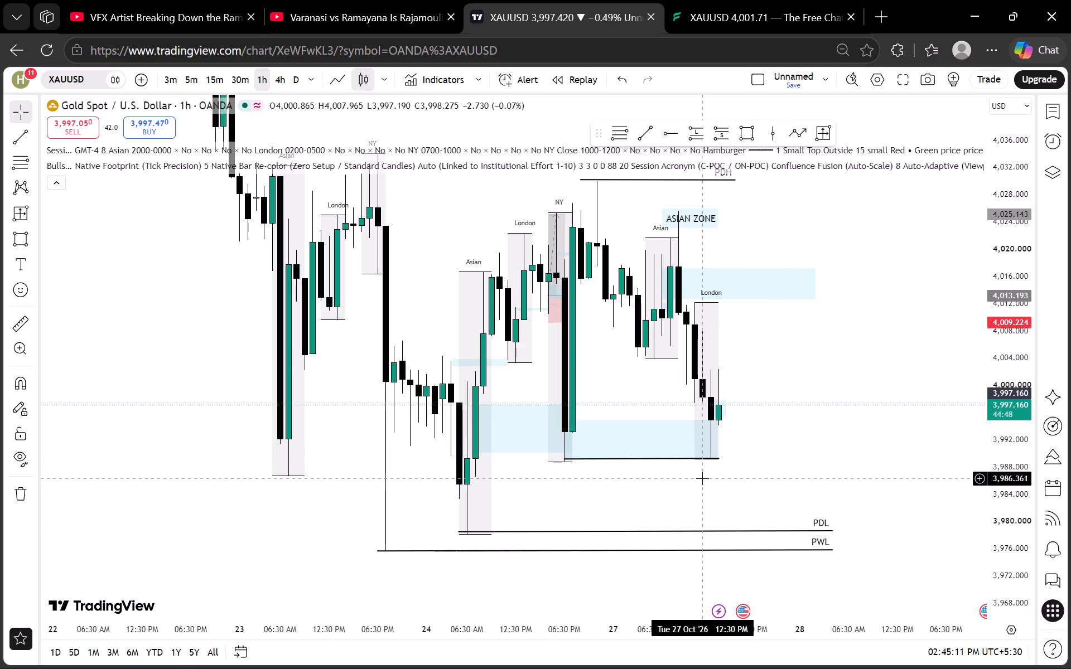
pyautogui.click(237, 76)
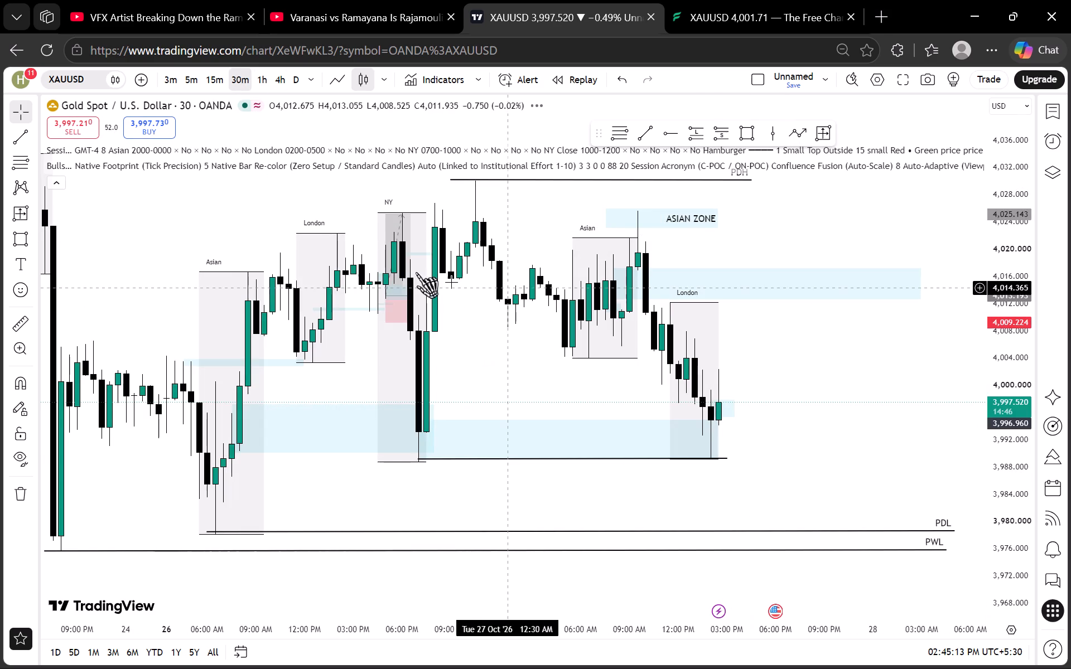
pyautogui.click(213, 77)
pyautogui.scroll(-3, 455, 306)
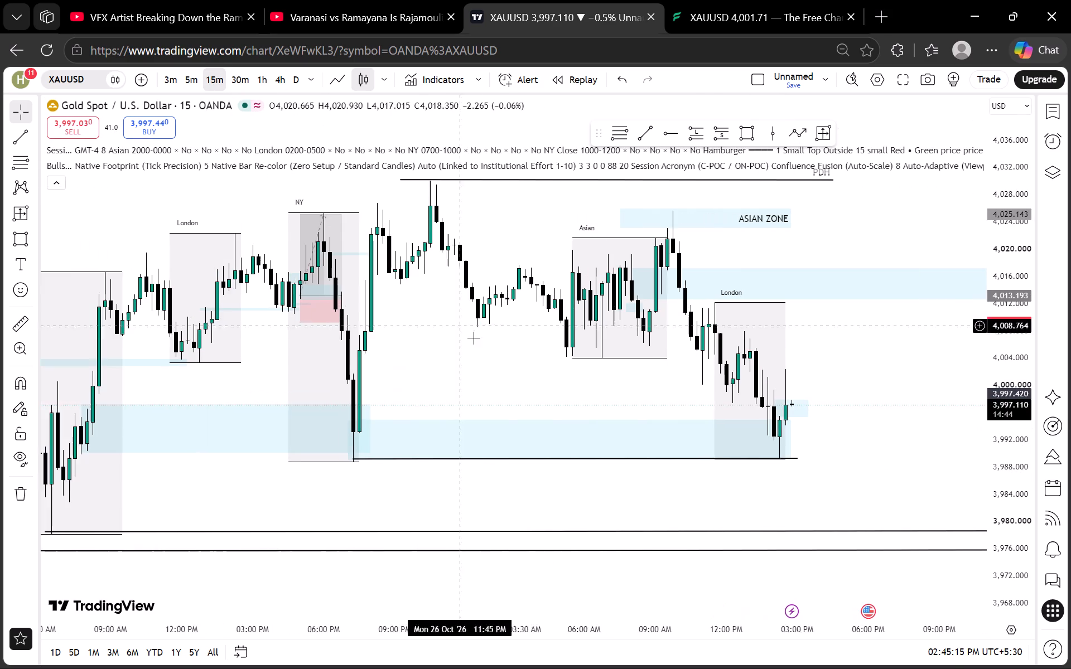
pyautogui.moveTo(491, 341); pyautogui.dragTo(388, 309)
pyautogui.click(189, 76)
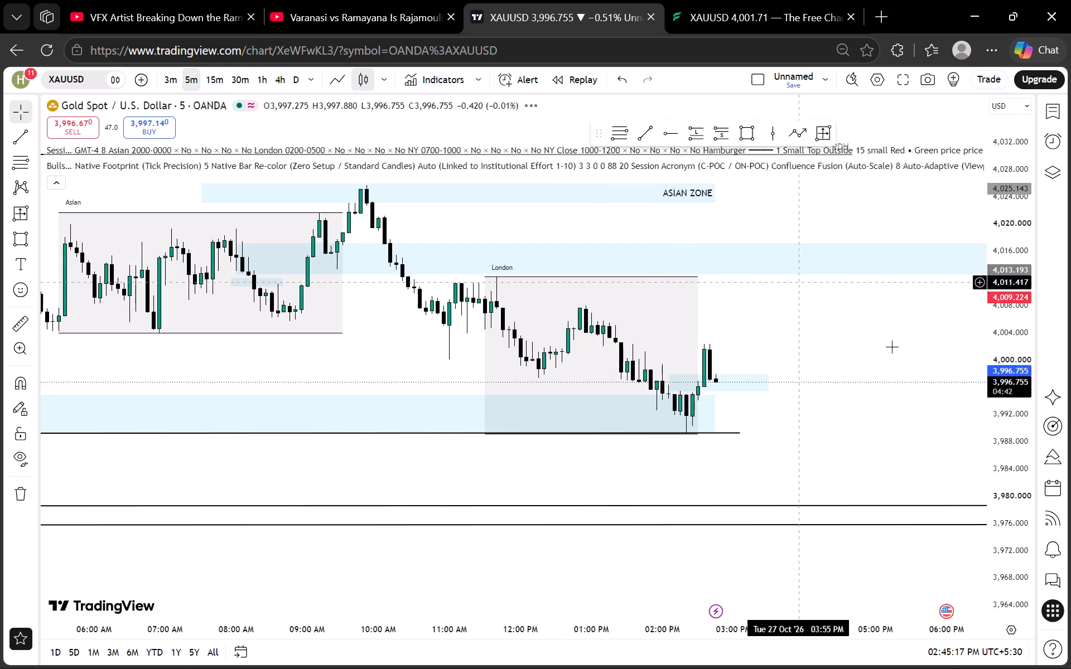
pyautogui.scroll(12, 992, 400)
pyautogui.scroll(-4, 898, 336)
pyautogui.moveTo(923, 327); pyautogui.dragTo(779, 328)
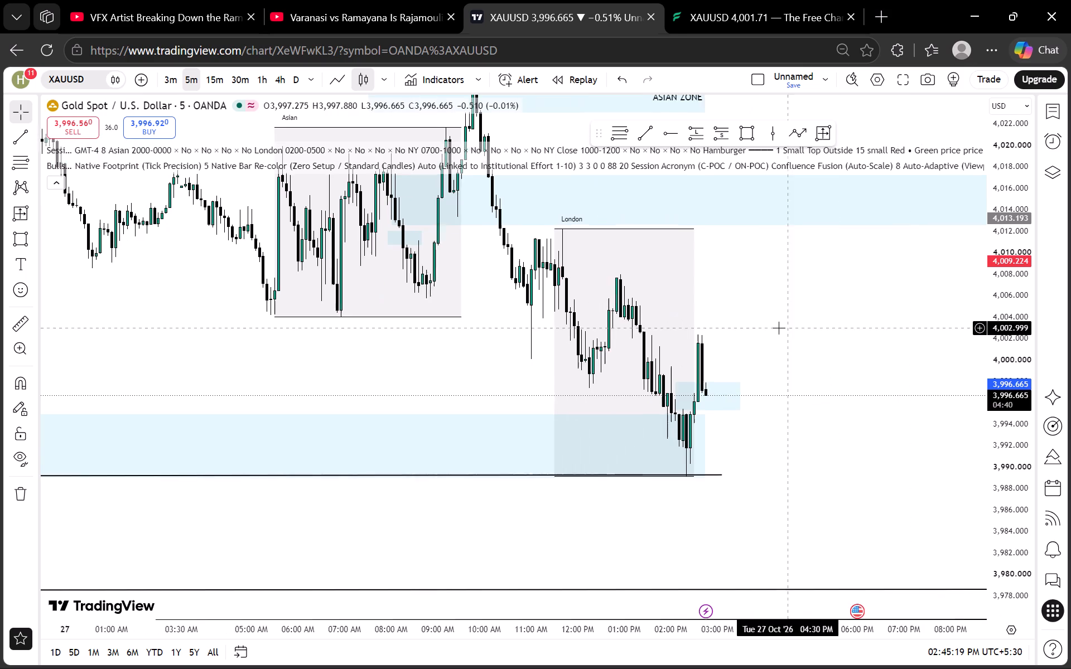
pyautogui.scroll(9, 1001, 384)
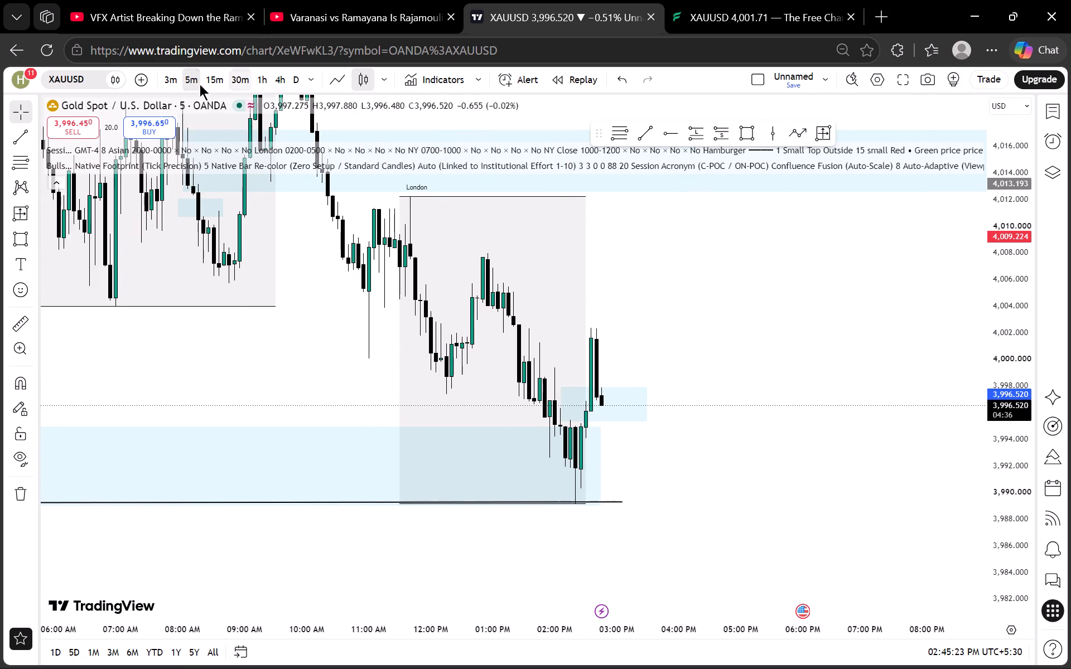
pyautogui.click(175, 75)
pyautogui.scroll(-2, 621, 275)
pyautogui.moveTo(739, 288); pyautogui.dragTo(641, 287)
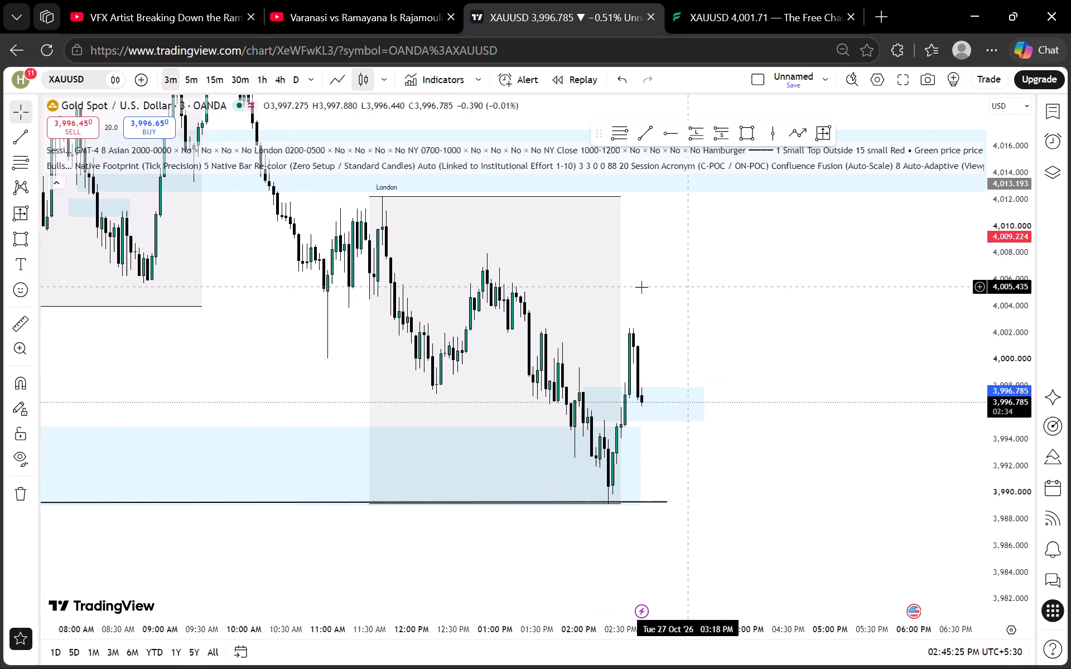
pyautogui.scroll(5, 1000, 397)
pyautogui.scroll(-5, 1023, 393)
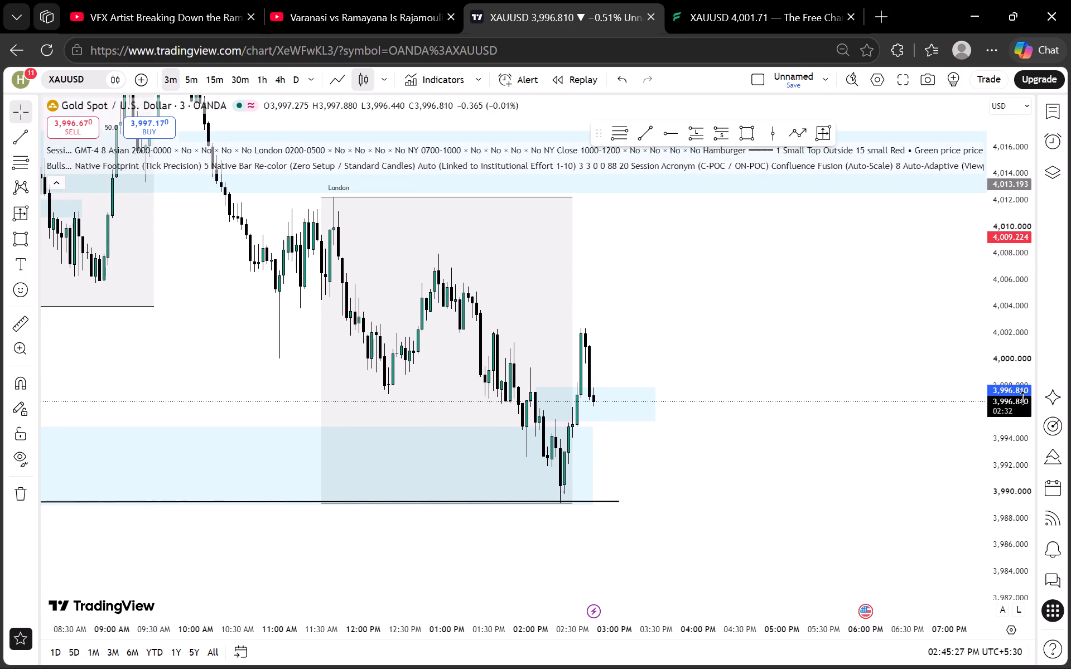
# On the 3-minute timeframe, shorten the lower blue zone so its right edge ends at the London low, at about 02:20 PM.
pyautogui.scroll(2, 891, 399)
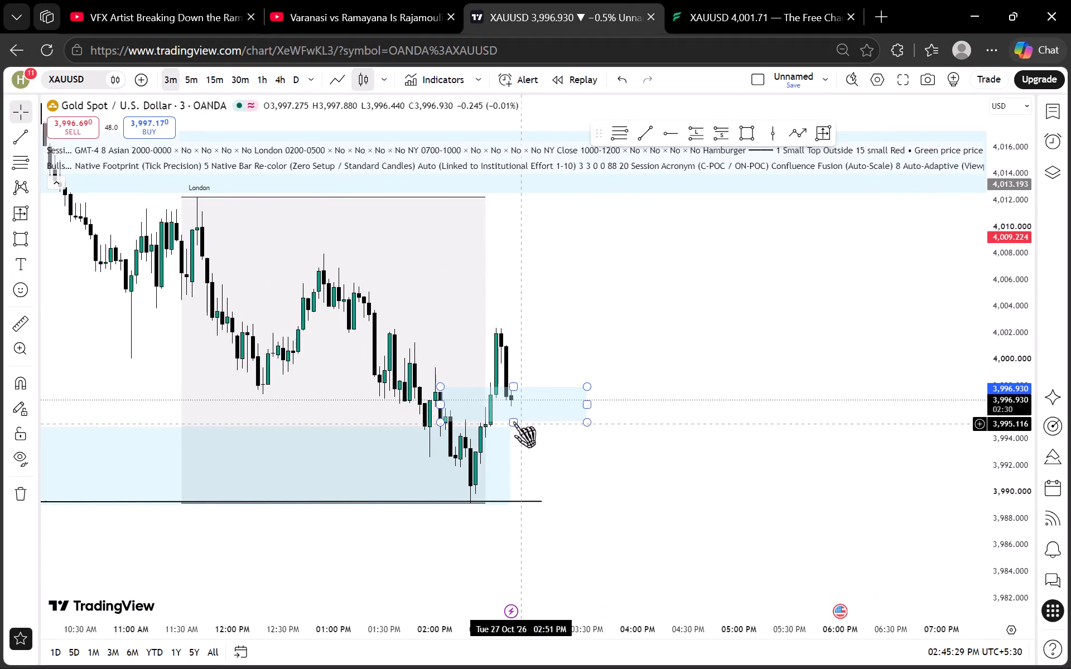
pyautogui.moveTo(510, 462); pyautogui.dragTo(452, 462)
pyautogui.click(532, 450)
pyautogui.moveTo(451, 463); pyautogui.dragTo(461, 460)
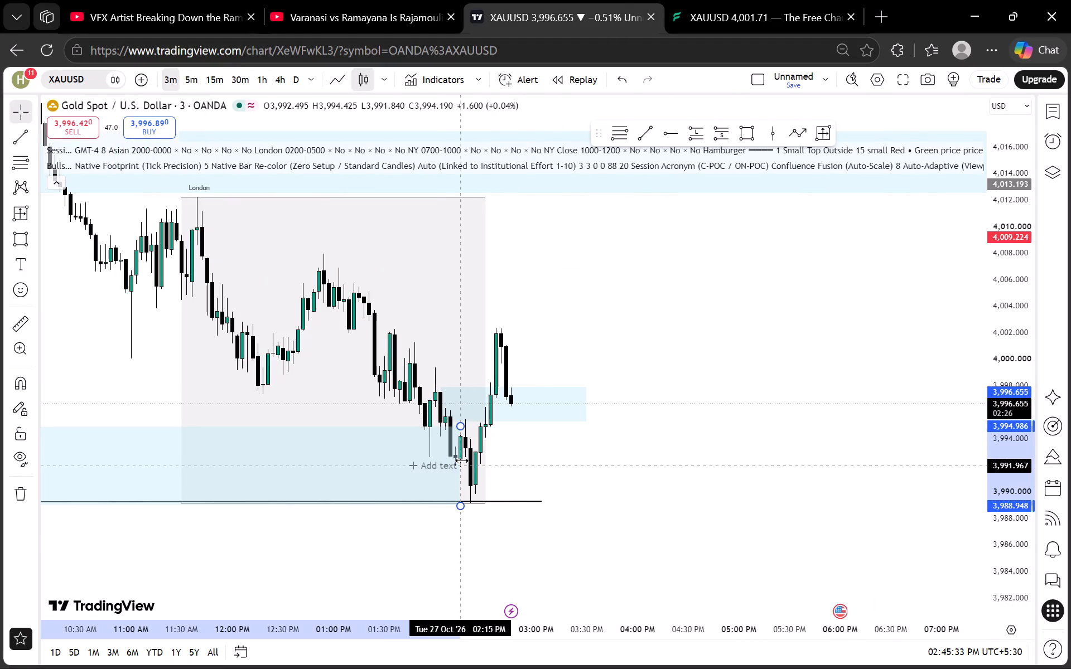
pyautogui.moveTo(461, 460); pyautogui.dragTo(470, 460)
pyautogui.click(541, 468)
# Examine current price around the small blue zone and the London low on the 3-minute, 15-minute and 5-minute timeframes.
pyautogui.moveTo(601, 473); pyautogui.dragTo(567, 473)
pyautogui.scroll(1, 565, 475)
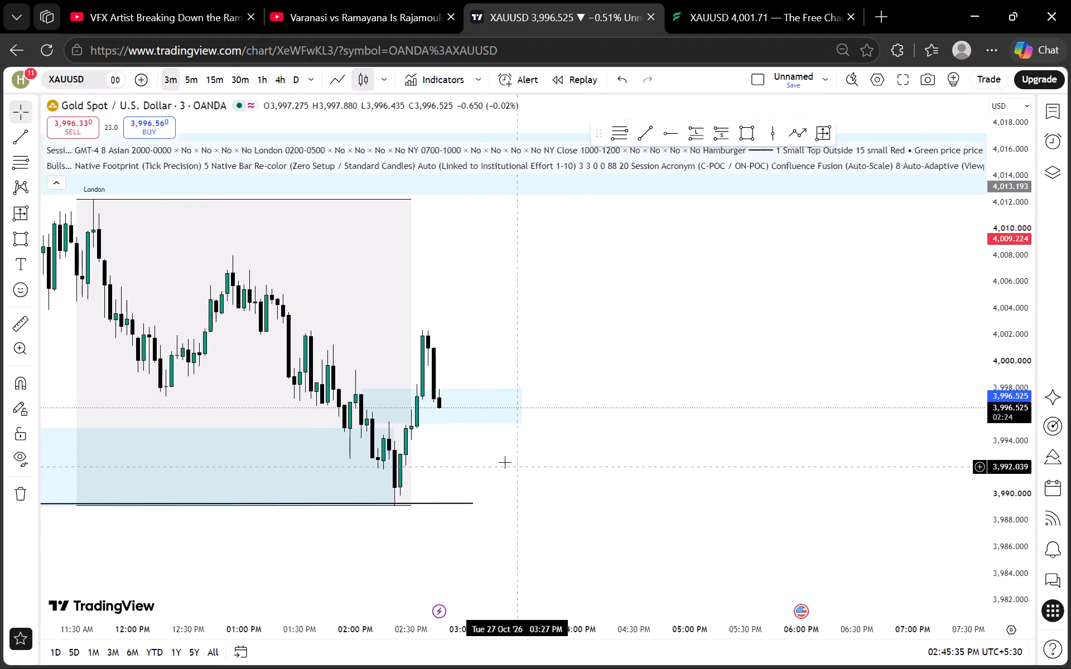
pyautogui.click(194, 85)
pyautogui.click(210, 78)
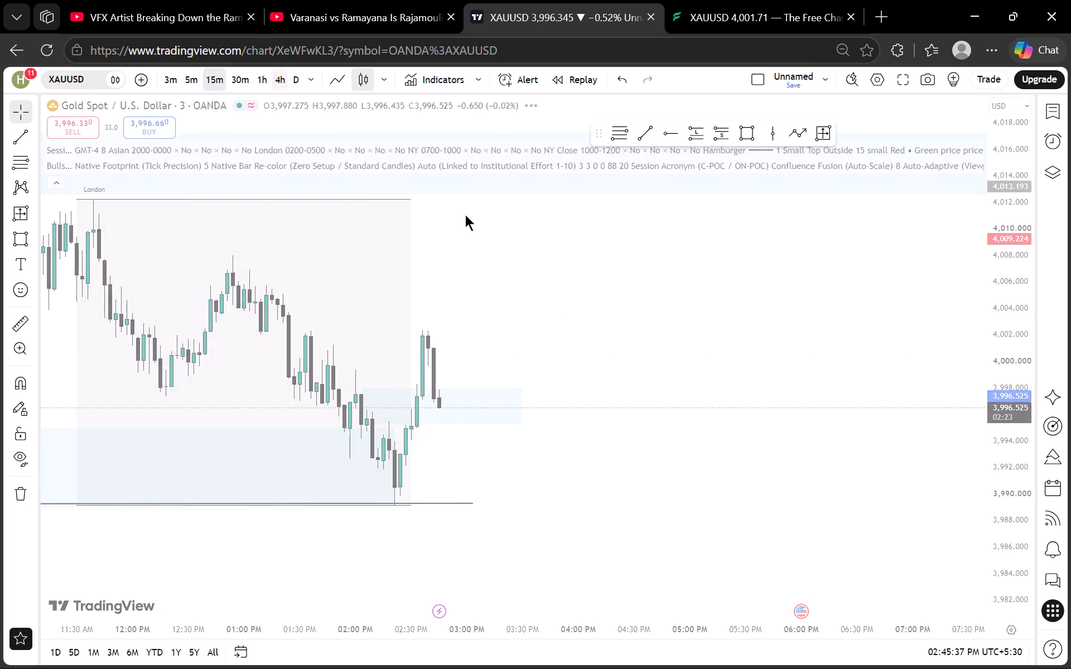
pyautogui.scroll(-6, 1065, 380)
pyautogui.scroll(3, 1067, 397)
pyautogui.scroll(-16, 1066, 401)
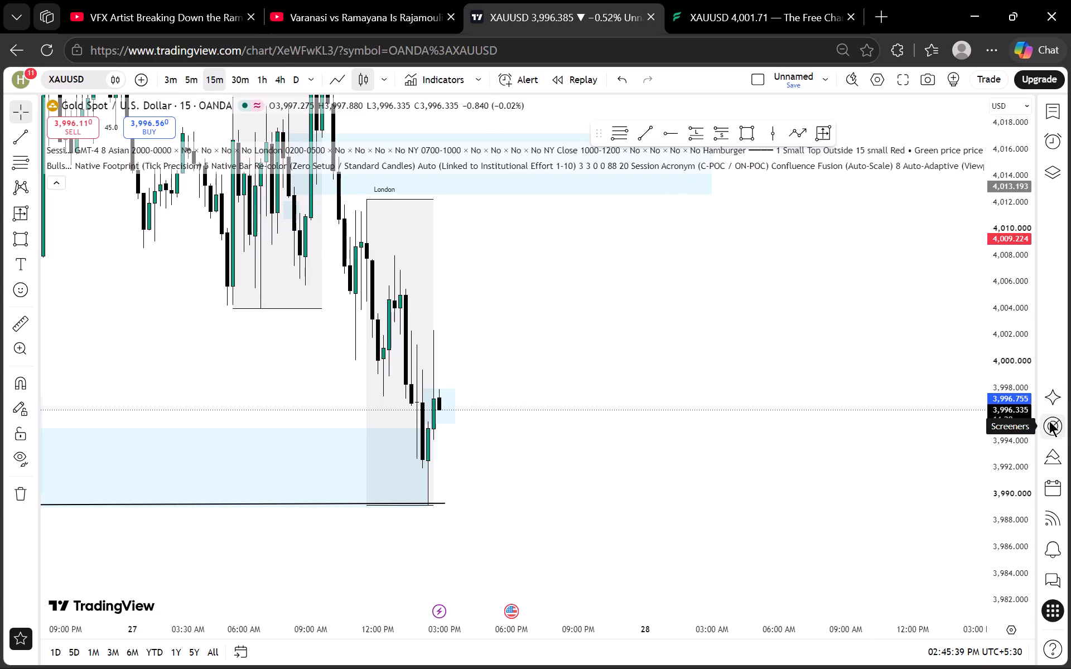
pyautogui.scroll(-17, 1046, 420)
pyautogui.scroll(3, 590, 410)
pyautogui.moveTo(460, 393); pyautogui.dragTo(555, 391)
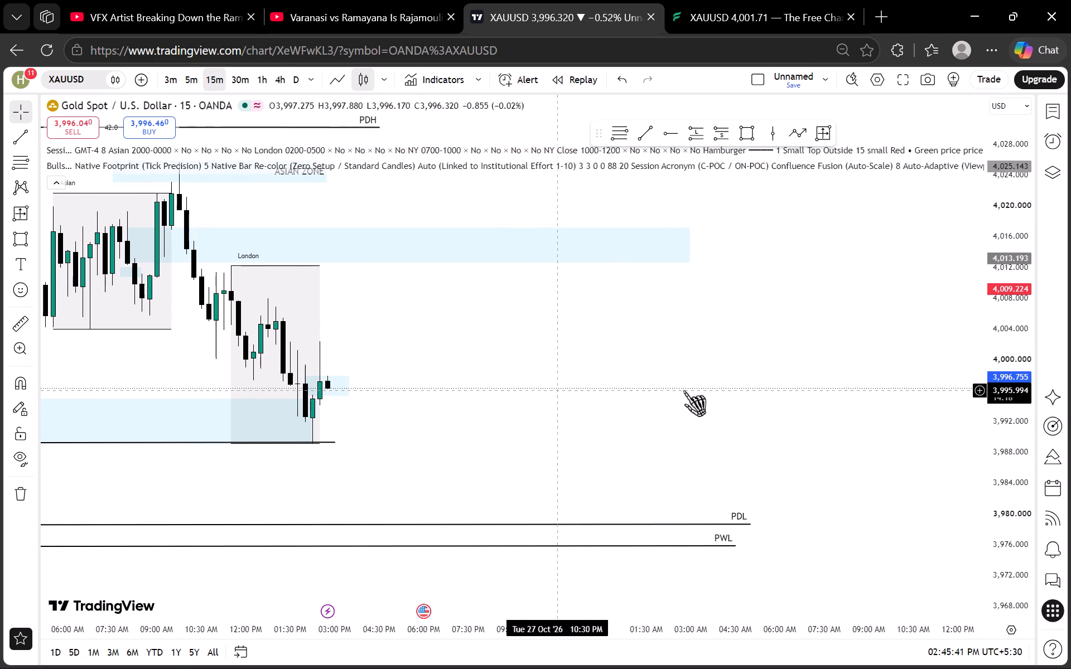
pyautogui.scroll(6, 987, 394)
pyautogui.scroll(-4, 800, 357)
pyautogui.scroll(2, 649, 328)
pyautogui.moveTo(583, 328); pyautogui.dragTo(679, 328)
pyautogui.scroll(1, 632, 333)
pyautogui.moveTo(560, 329); pyautogui.dragTo(573, 324)
pyautogui.click(195, 69)
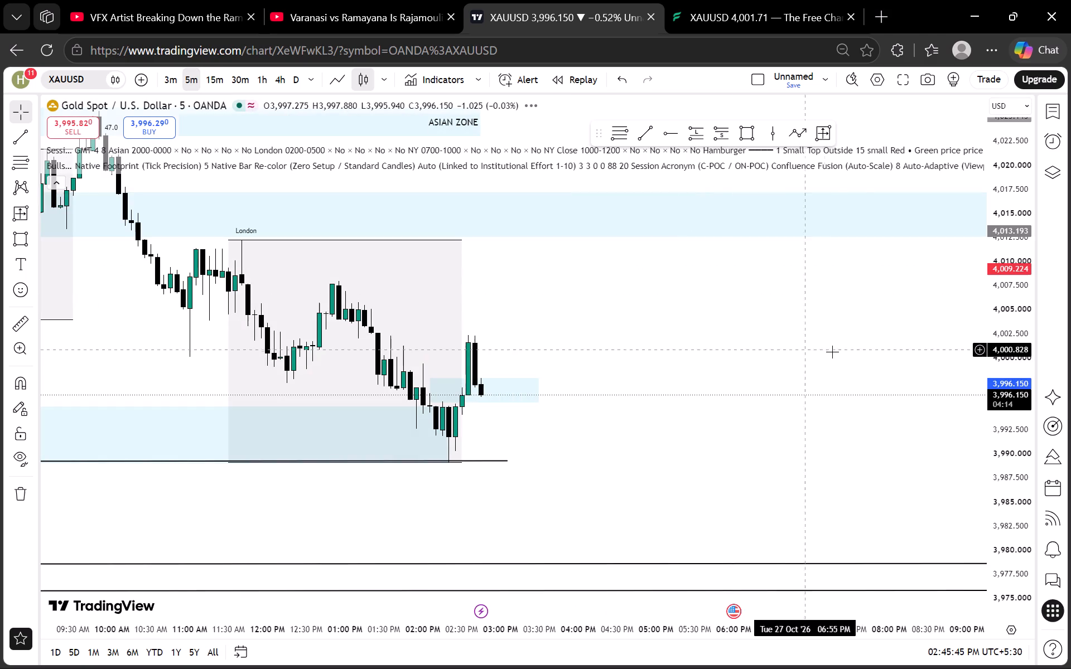
pyautogui.scroll(7, 1019, 373)
pyautogui.scroll(-3, 929, 350)
pyautogui.scroll(-10, 1000, 337)
pyautogui.scroll(4, 935, 342)
pyautogui.scroll(-4, 855, 332)
# Load MNQ1! from the watchlist and examine its Asian and London sessions on the 5-minute timeframe.
pyautogui.click(1054, 111)
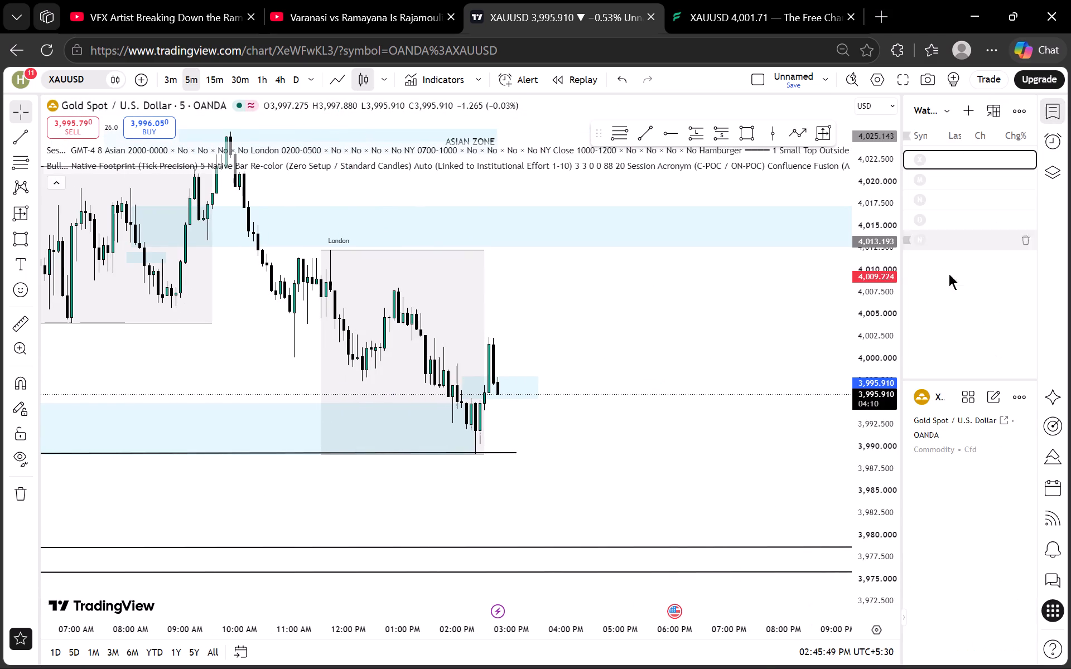
pyautogui.click(944, 180)
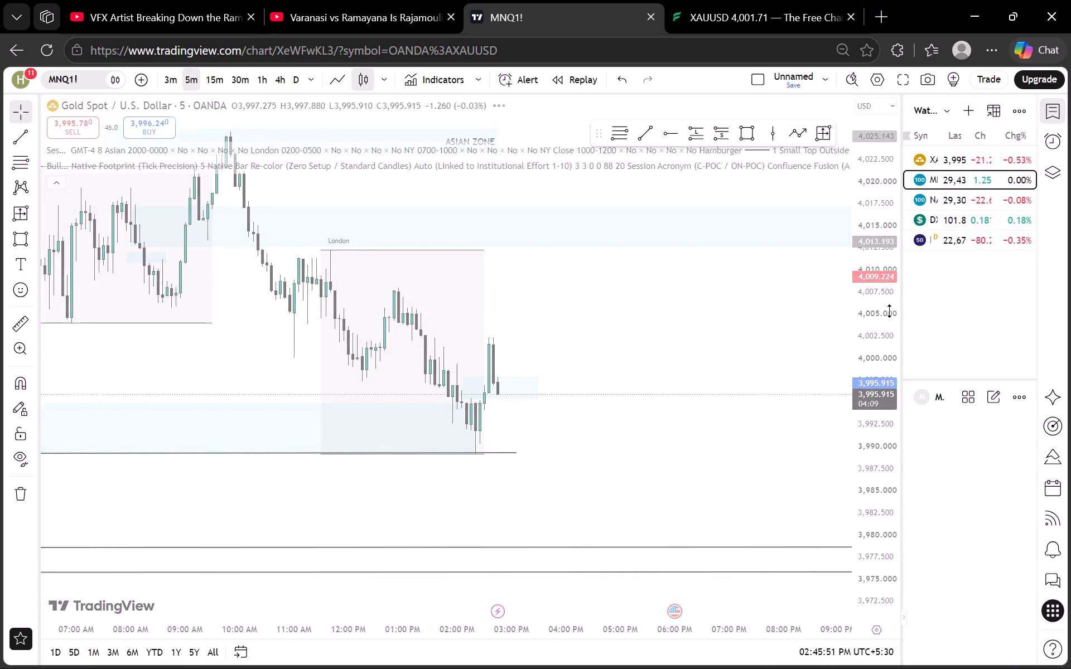
pyautogui.scroll(-5, 859, 299)
pyautogui.scroll(-4, 884, 258)
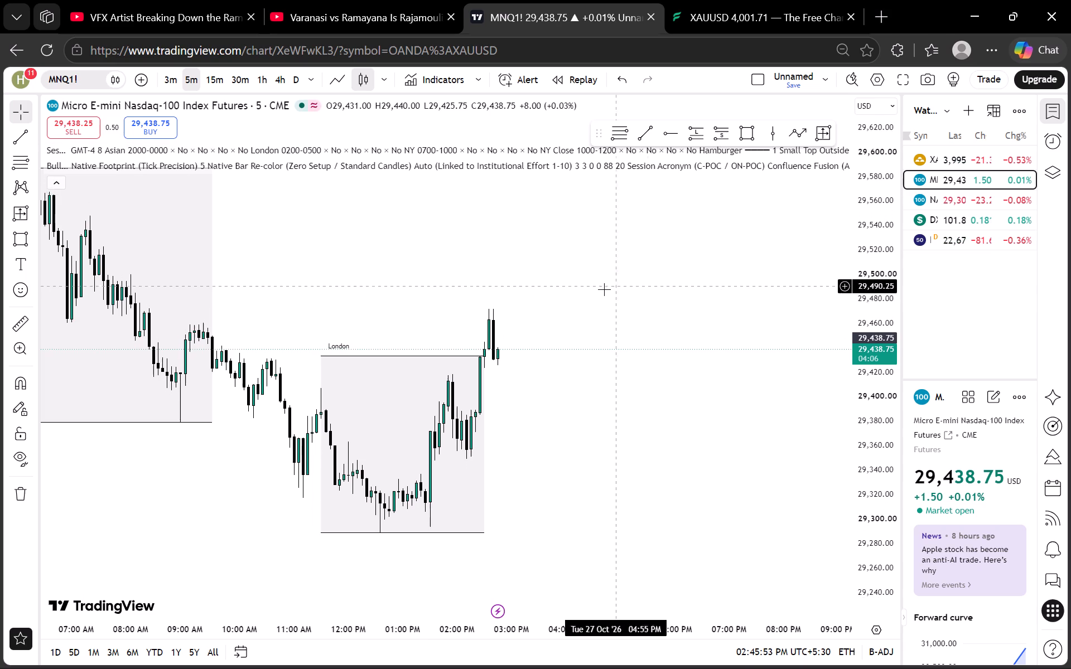
pyautogui.scroll(-2, 604, 289)
# Remove MNQ1! from the watchlist.
pyautogui.click(1025, 174)
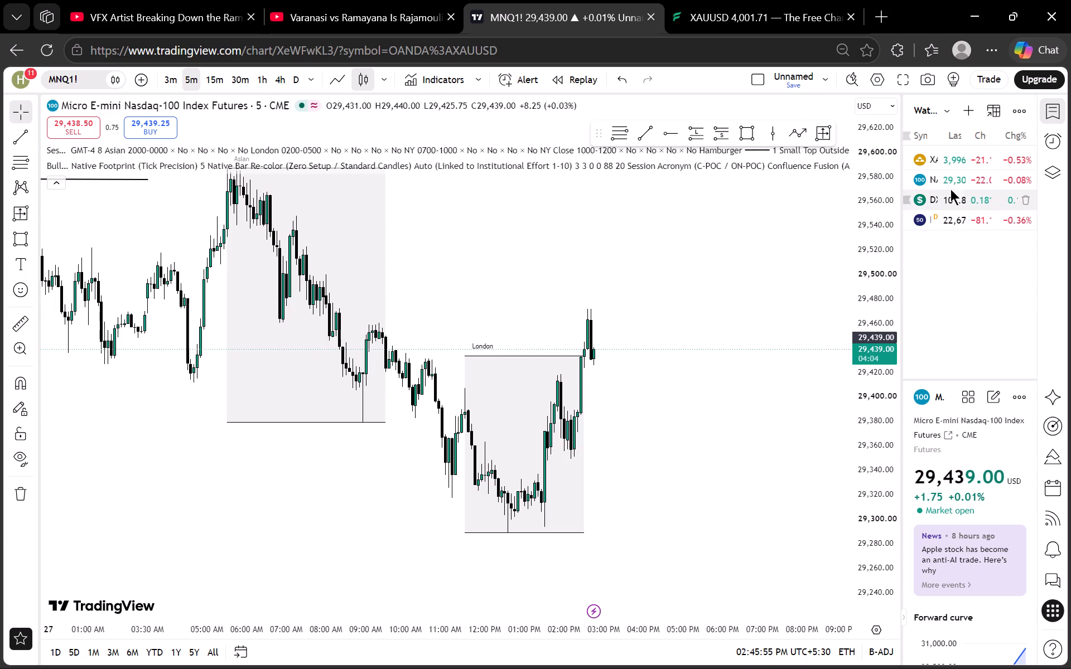
# Load NAS100USD from the watchlist and examine its Asian and London sessions on the 5-minute timeframe.
pyautogui.click(953, 178)
pyautogui.scroll(-13, 886, 333)
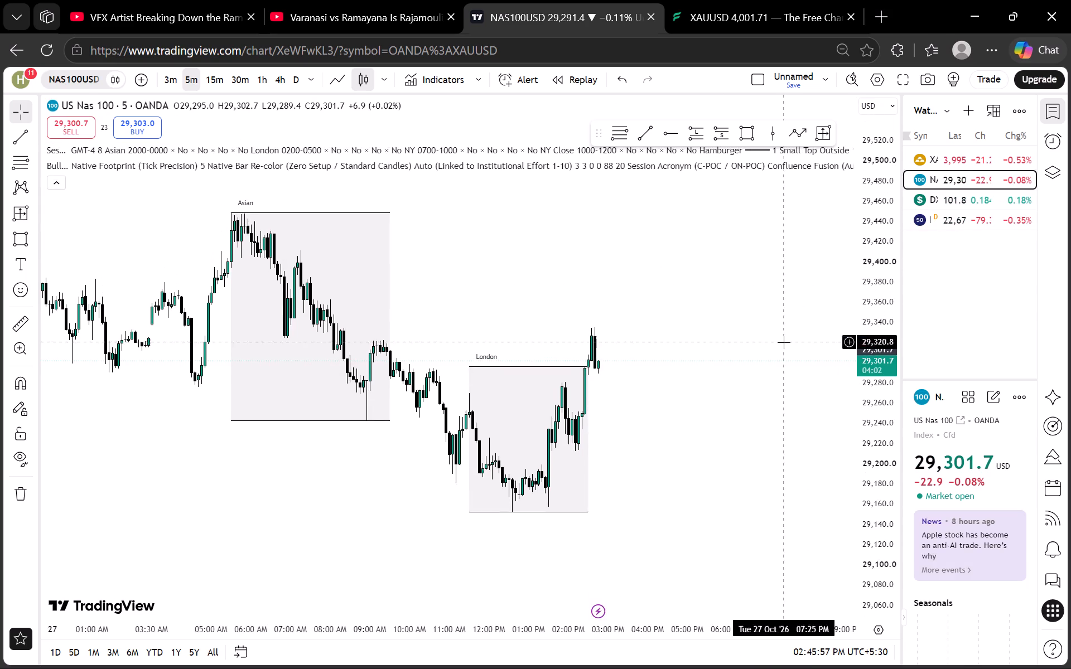
pyautogui.scroll(-2, 784, 342)
pyautogui.moveTo(748, 463); pyautogui.dragTo(720, 489)
pyautogui.scroll(2, 720, 491)
pyautogui.scroll(-3, 867, 414)
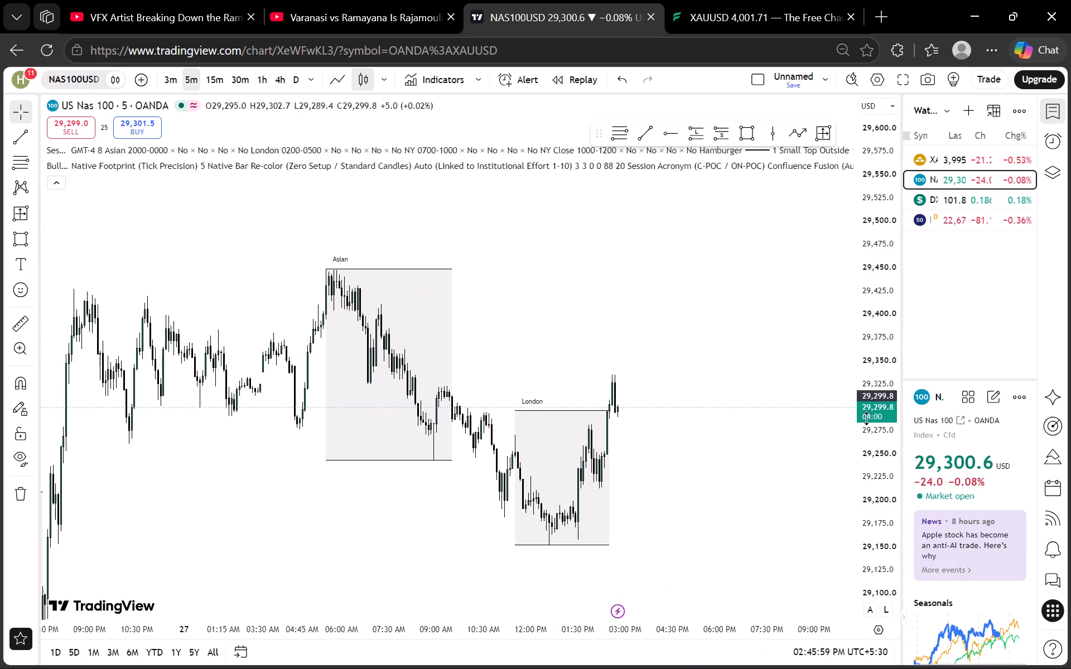
pyautogui.scroll(-6, 867, 419)
pyautogui.moveTo(718, 481); pyautogui.dragTo(734, 375)
# Tidy the chart view by hiding the watchlist and collapsing the indicator legend.
pyautogui.click(1060, 117)
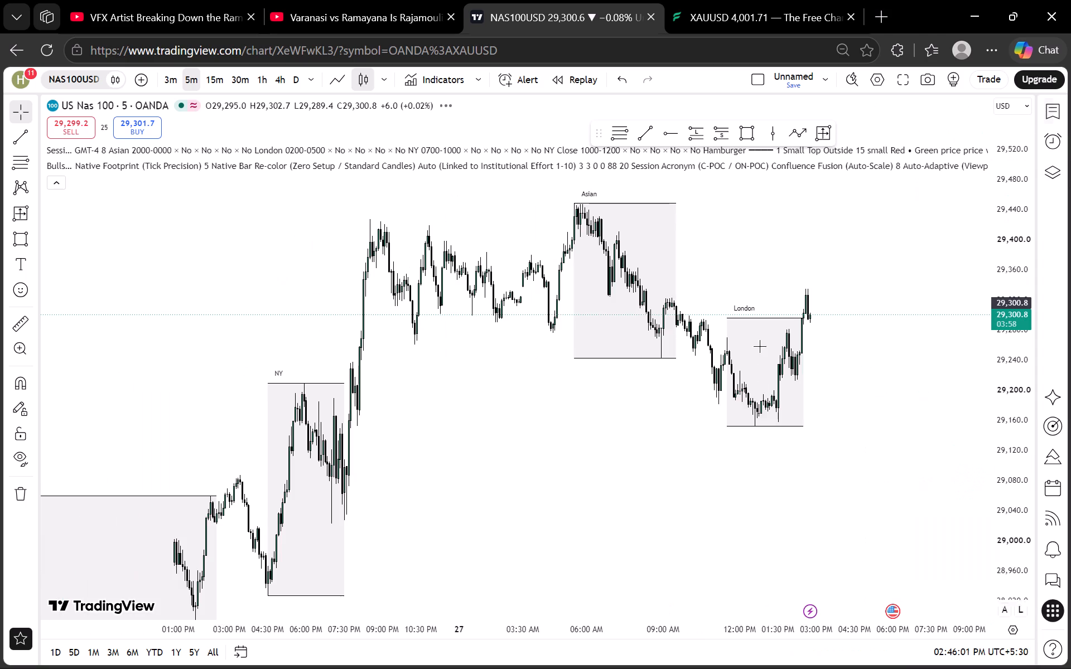
pyautogui.click(33, 489)
pyautogui.click(82, 485)
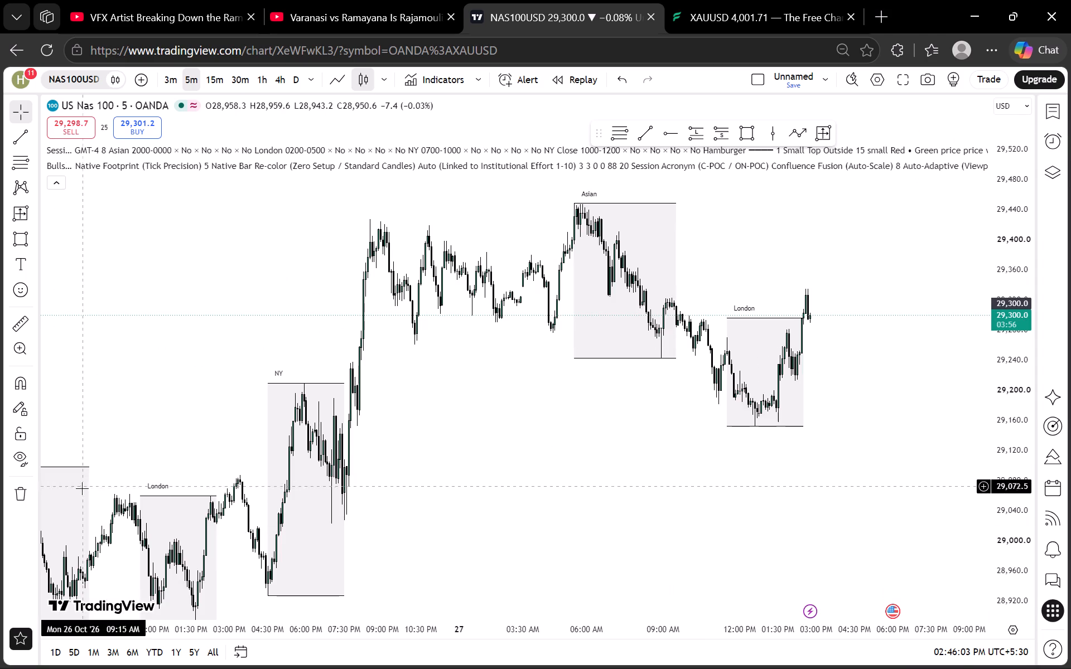
pyautogui.click(56, 185)
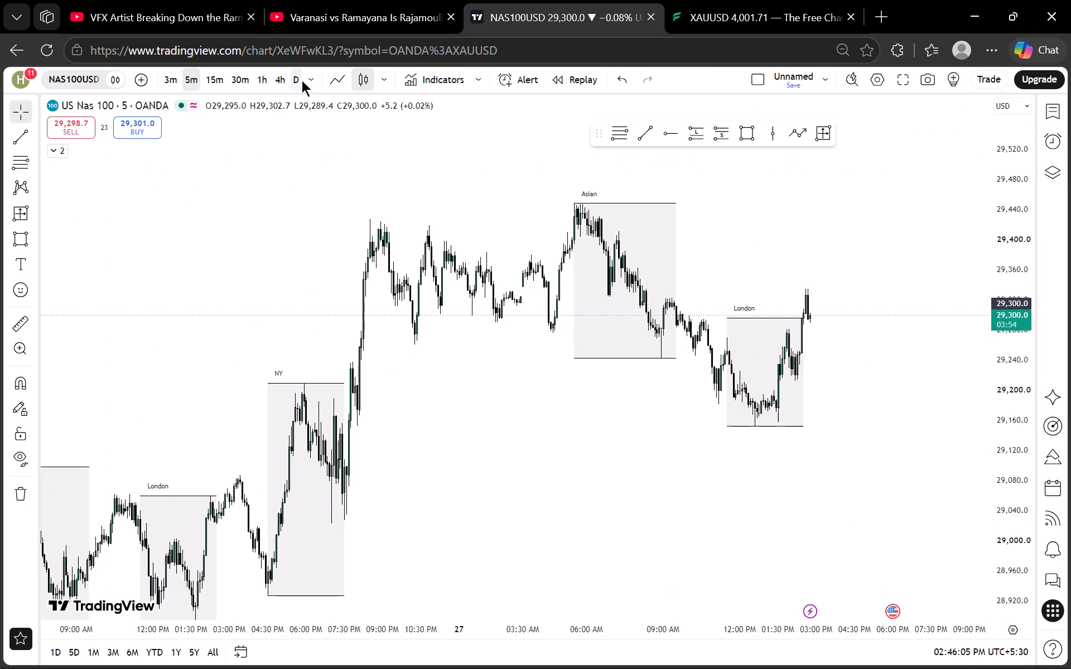
# On the daily NAS100USD chart, draw a rectangle zone from about 29,943 down to 29,175, spanning 20 October to about 11 November.
pyautogui.click(300, 74)
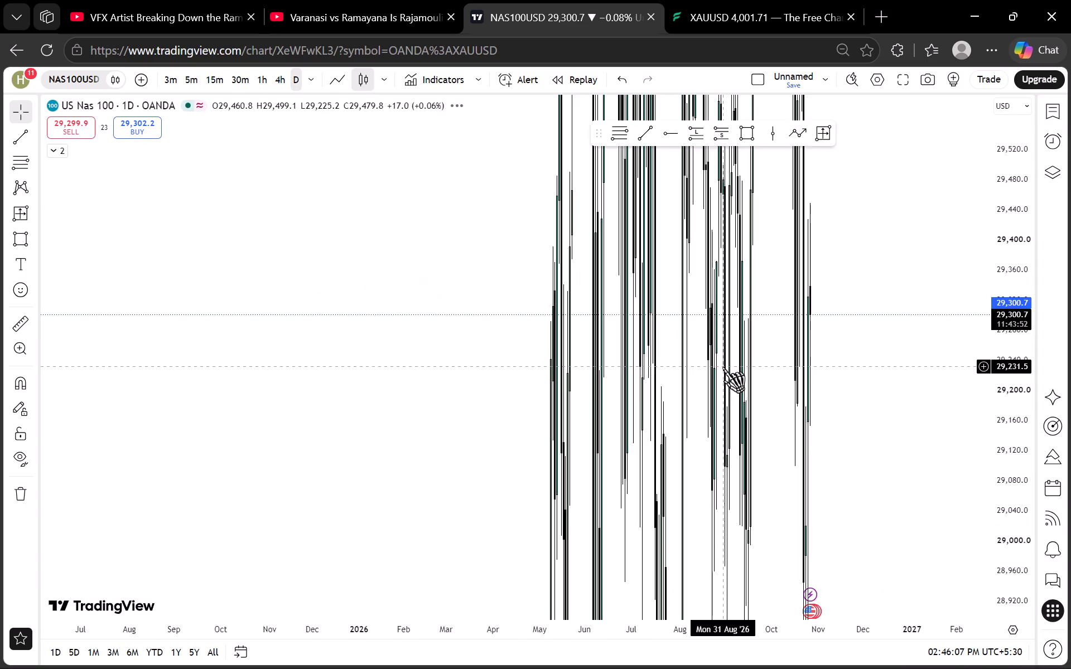
pyautogui.scroll(7, 722, 367)
pyautogui.scroll(-7, 995, 329)
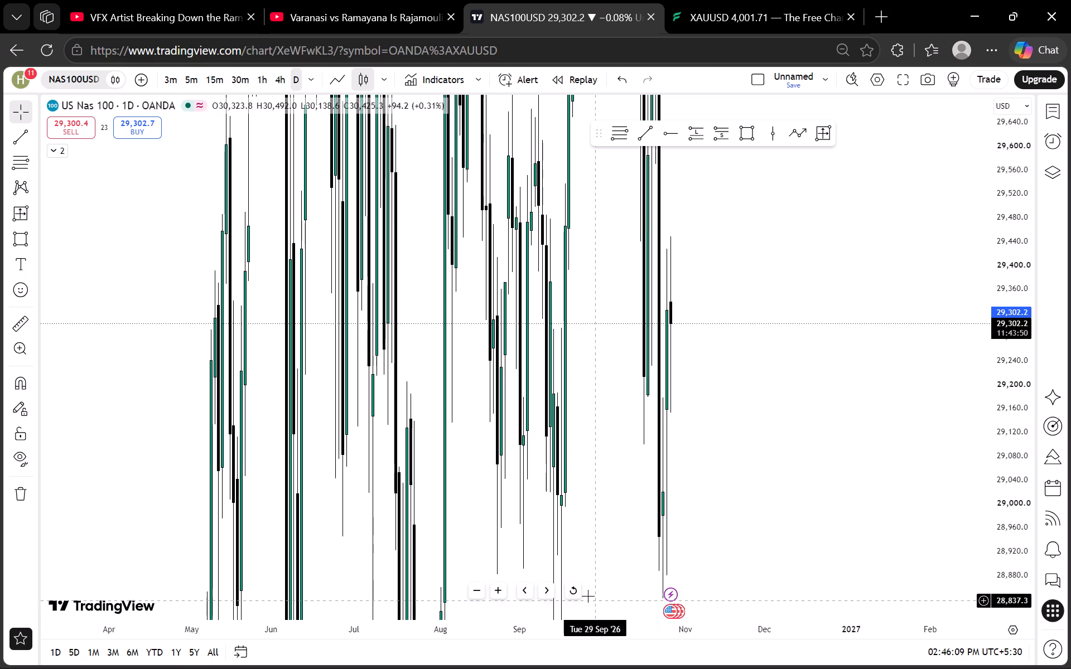
pyautogui.click(576, 590)
pyautogui.scroll(7, 756, 454)
pyautogui.scroll(6, 997, 395)
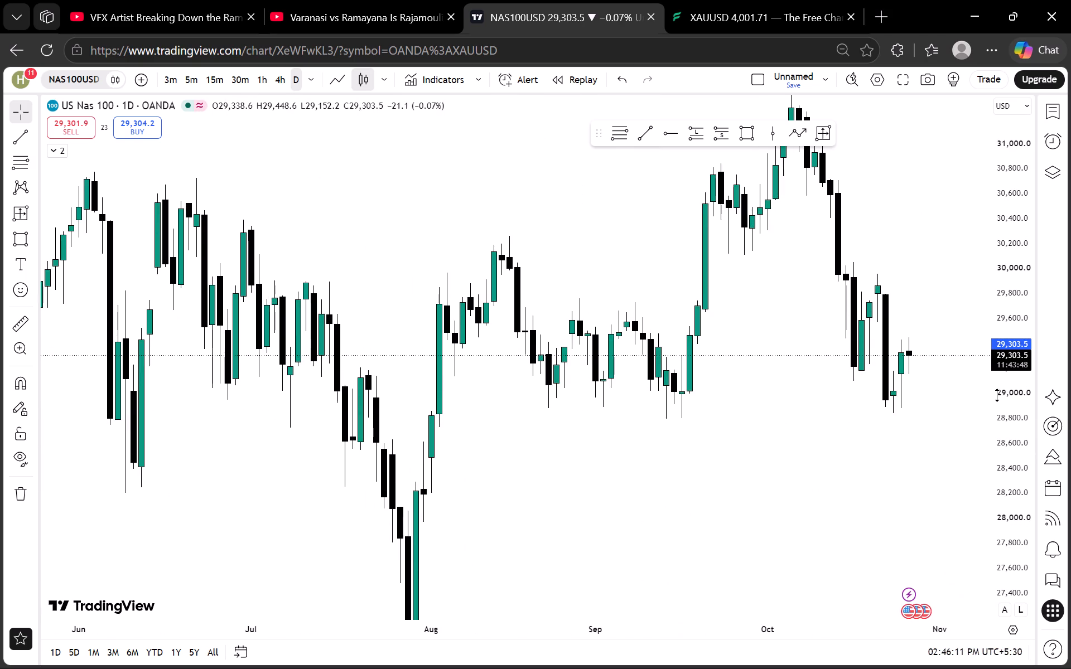
pyautogui.moveTo(769, 395); pyautogui.dragTo(475, 404)
pyautogui.scroll(2, 474, 404)
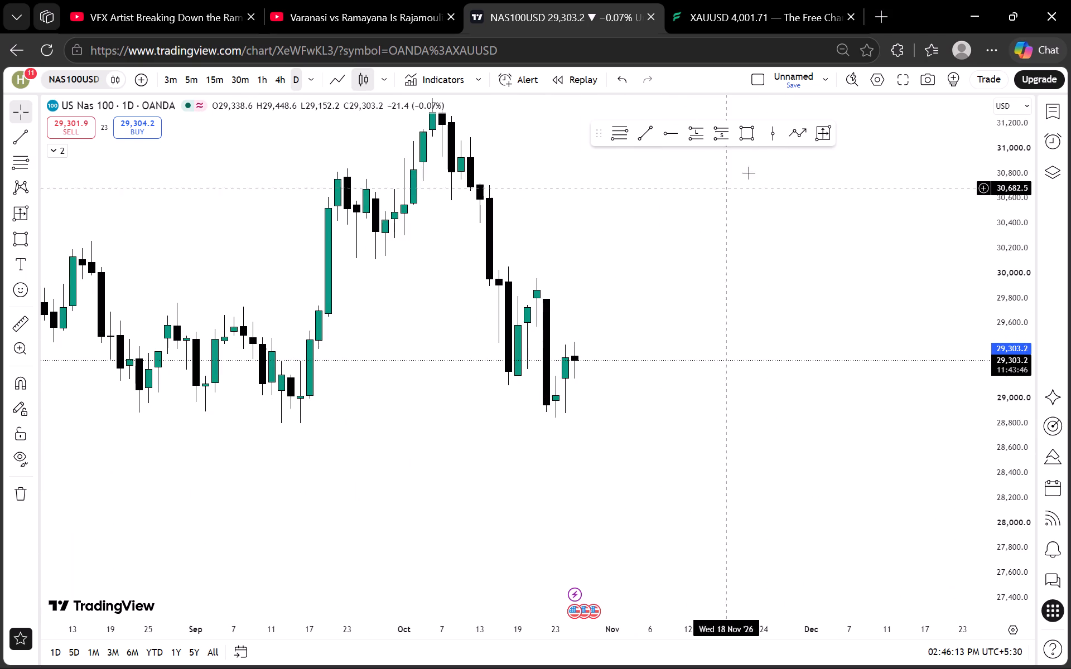
pyautogui.click(756, 134)
pyautogui.click(524, 280)
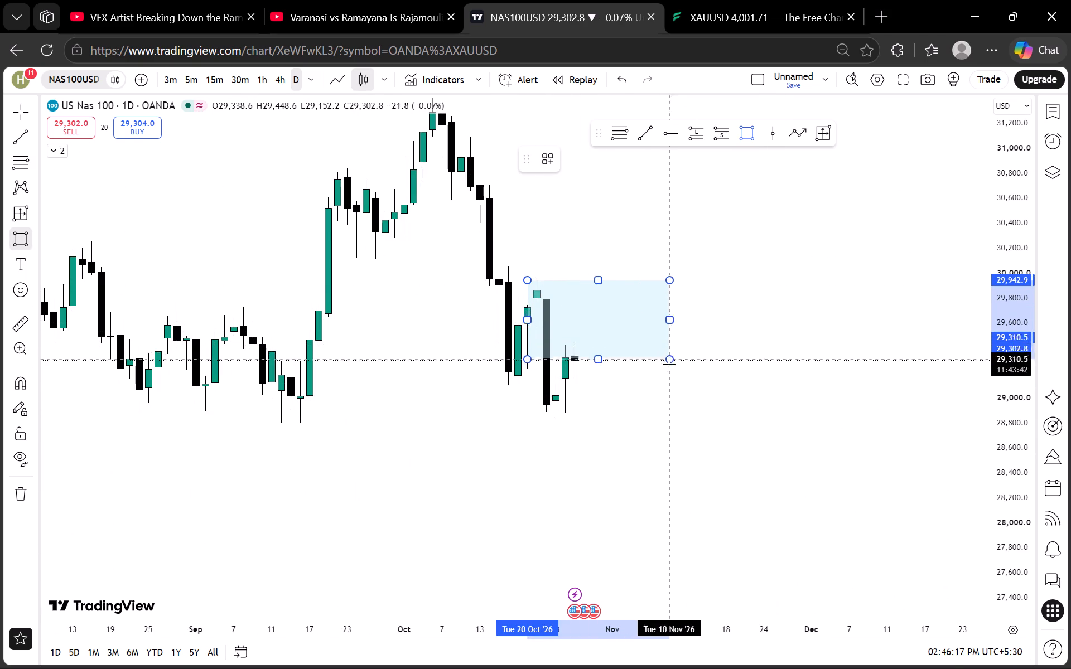
pyautogui.click(676, 376)
pyautogui.click(711, 327)
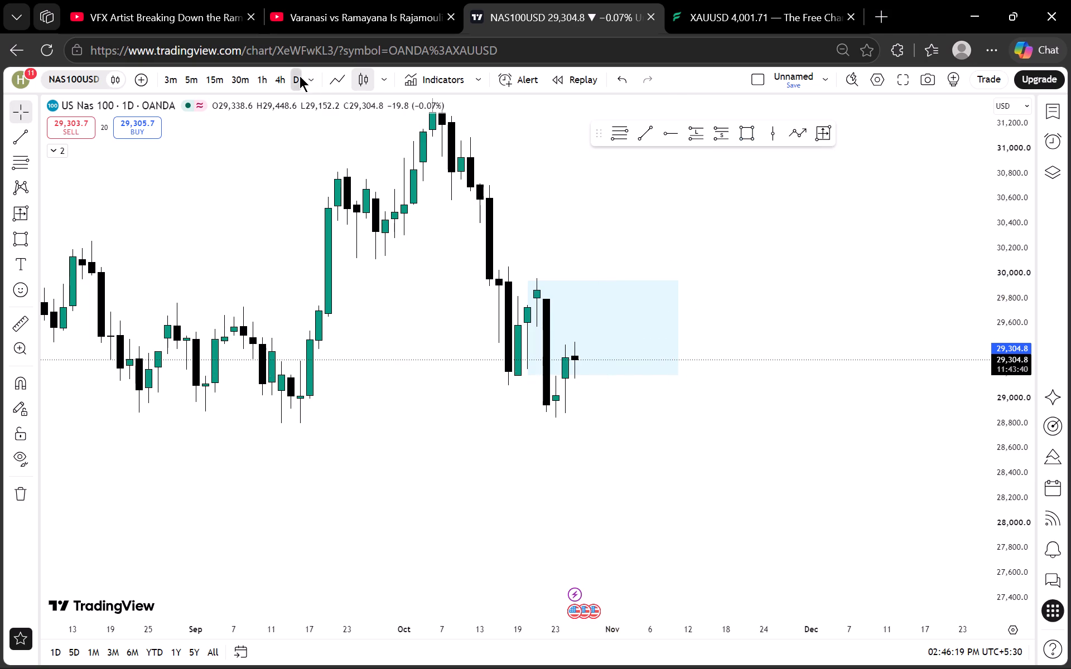
# Examine price action inside the new blue zone on the 4-hour and 1-hour timeframes.
pyautogui.click(277, 82)
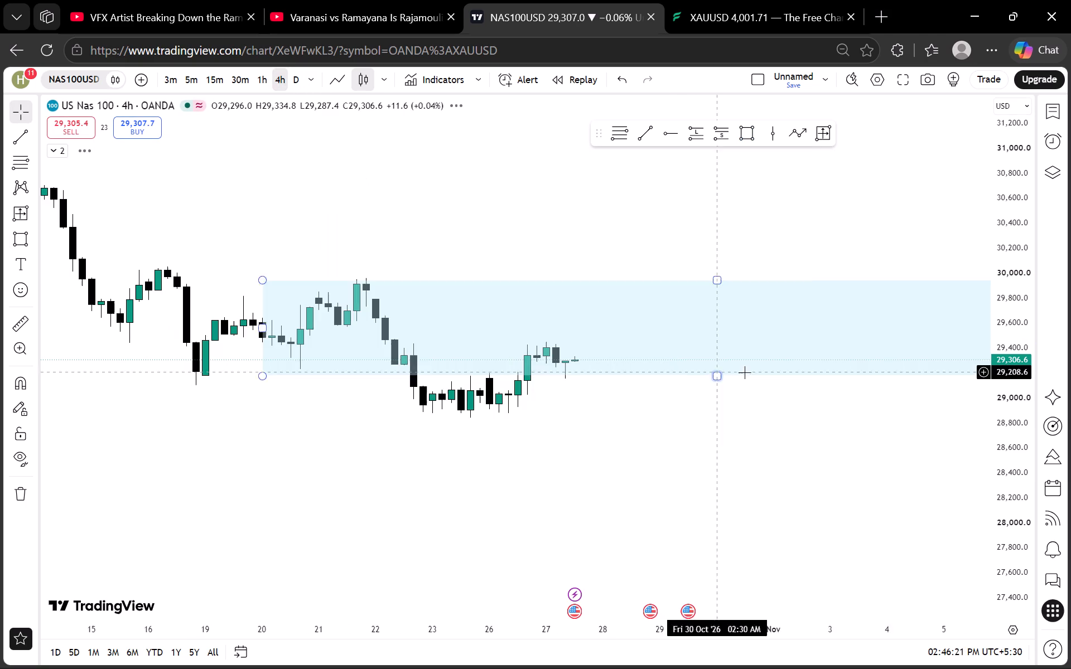
pyautogui.scroll(15, 975, 400)
pyautogui.scroll(-11, 851, 373)
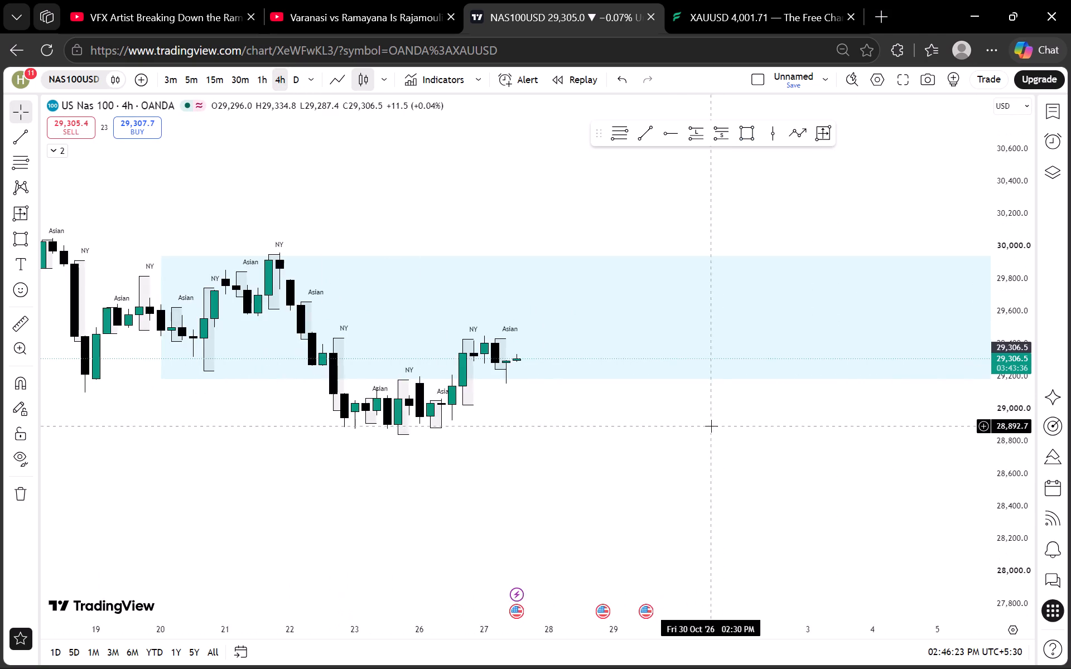
pyautogui.scroll(-2, 711, 426)
pyautogui.moveTo(706, 435); pyautogui.dragTo(592, 462)
pyautogui.scroll(10, 1016, 420)
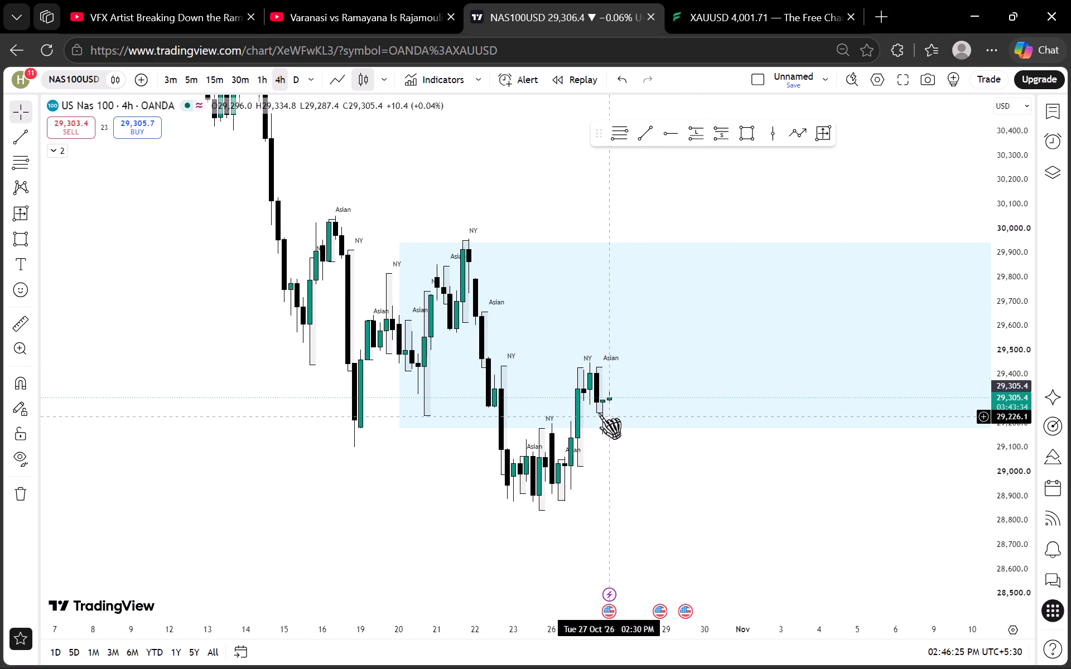
pyautogui.click(259, 81)
pyautogui.scroll(-8, 466, 365)
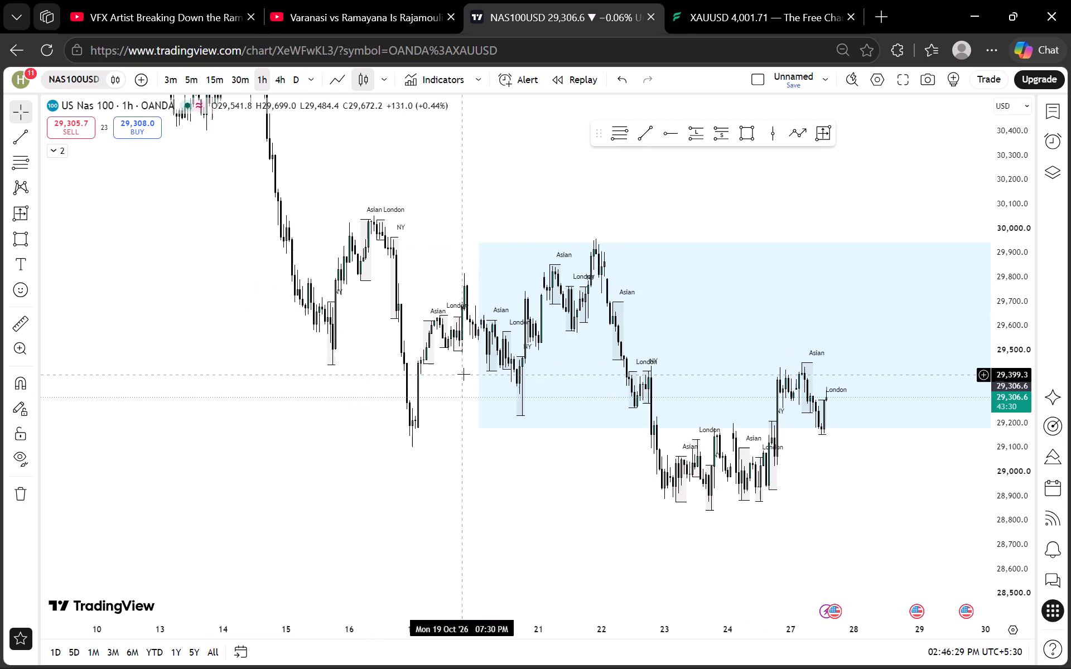
# On the daily timeframe, raise the blue zone's lower edge to about 29,560.
pyautogui.click(295, 75)
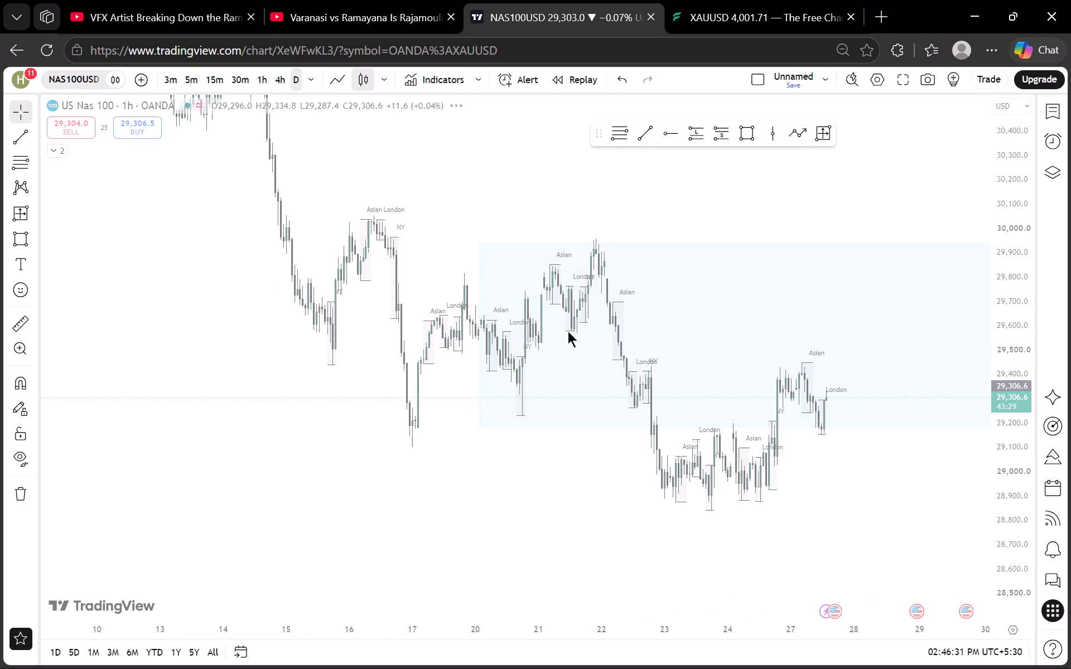
pyautogui.scroll(13, 568, 331)
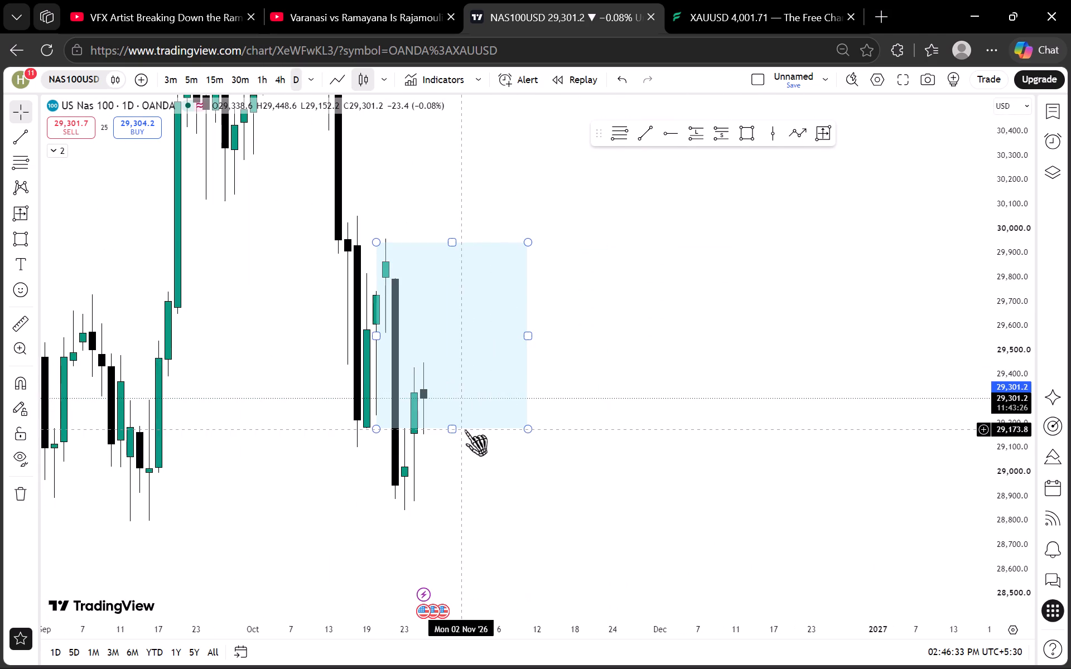
pyautogui.moveTo(456, 429); pyautogui.dragTo(452, 336)
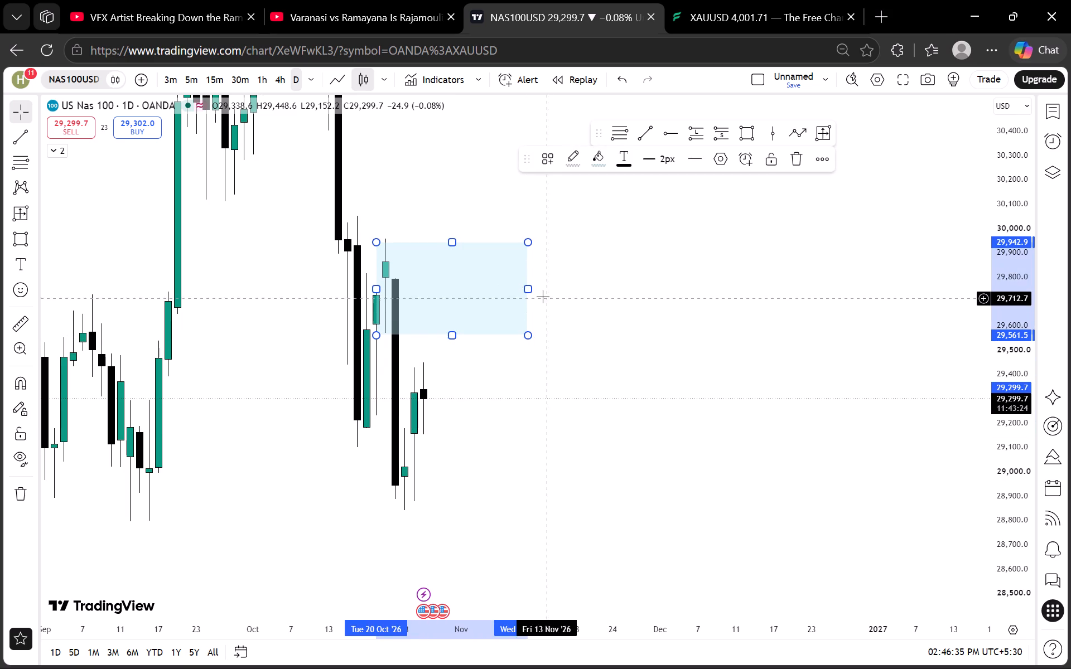
pyautogui.moveTo(525, 286); pyautogui.dragTo(530, 286)
pyautogui.click(607, 297)
# Draw a near-horizontal trend line at about 29,425 along the recent daily highs, from 23 October to about 5 November.
pyautogui.moveTo(496, 362); pyautogui.dragTo(564, 362)
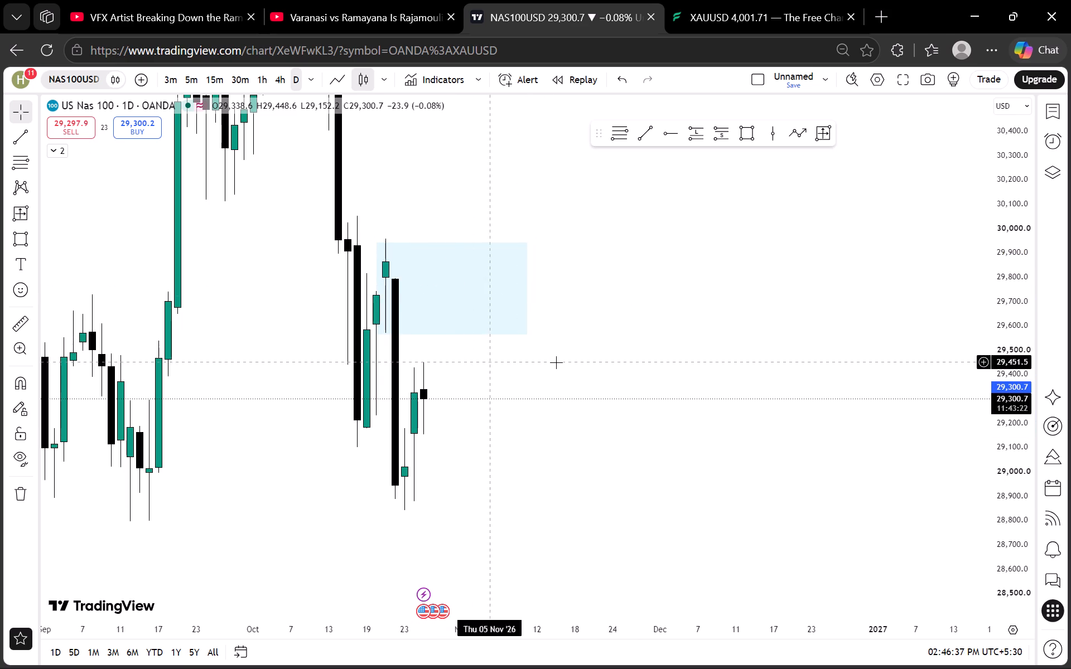
pyautogui.moveTo(564, 362); pyautogui.dragTo(705, 346)
pyautogui.scroll(3, 722, 341)
pyautogui.moveTo(703, 326); pyautogui.dragTo(790, 297)
pyautogui.click(656, 129)
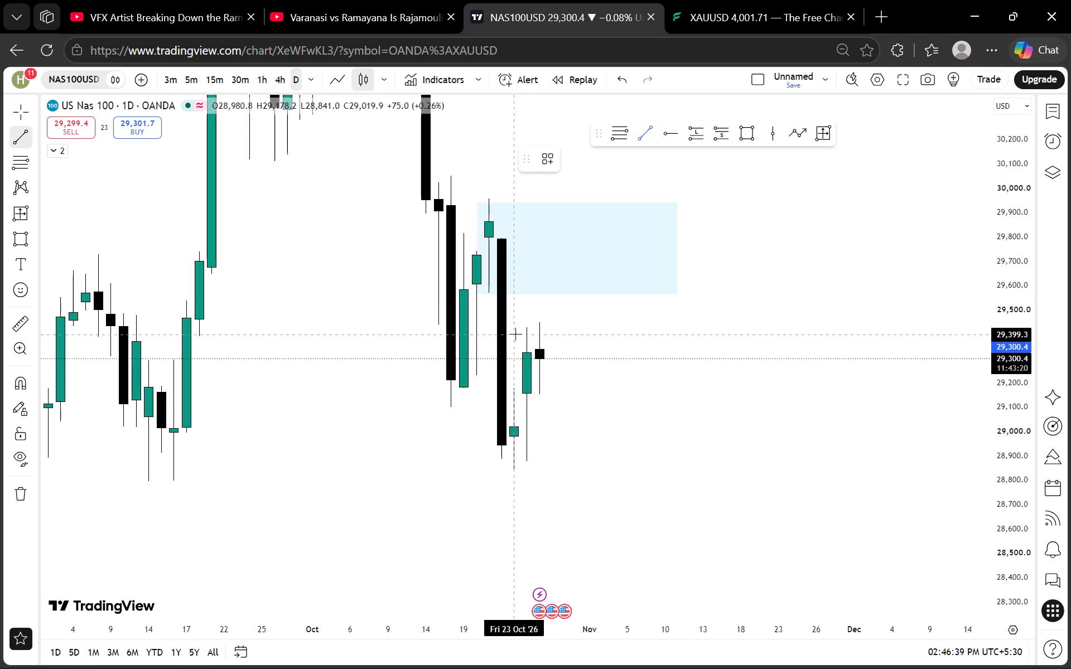
pyautogui.click(517, 328)
pyautogui.click(622, 327)
pyautogui.click(679, 316)
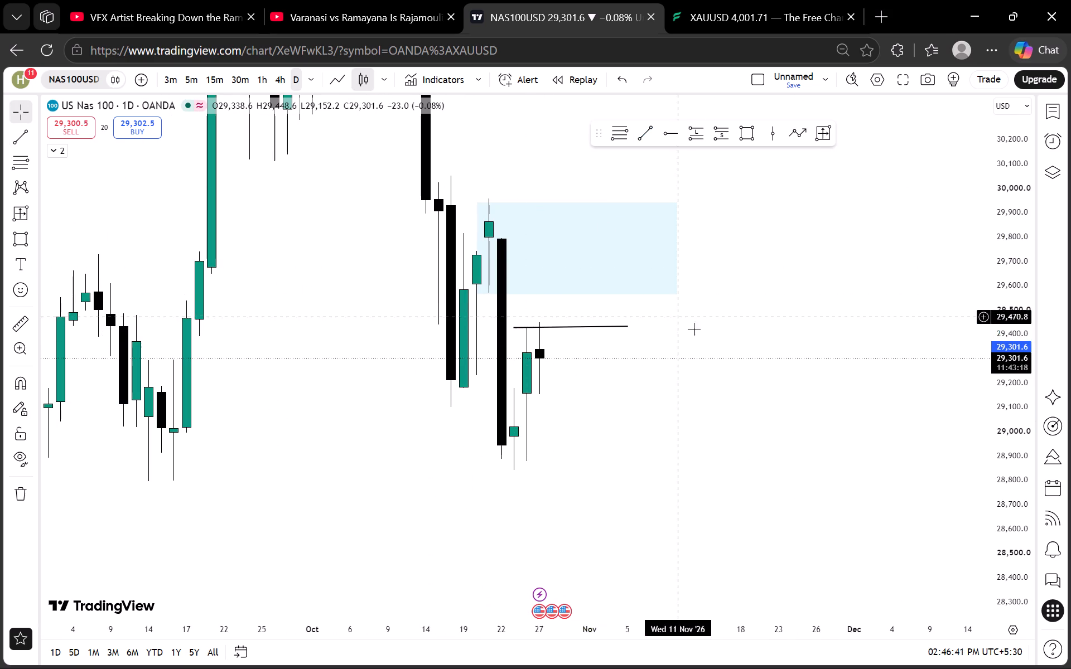
# On the 4-hour timeframe, draw a rectangle zone below price from about 29,205 to 28,945, spanning 26 to 28 October.
pyautogui.click(282, 70)
pyautogui.scroll(-6, 467, 309)
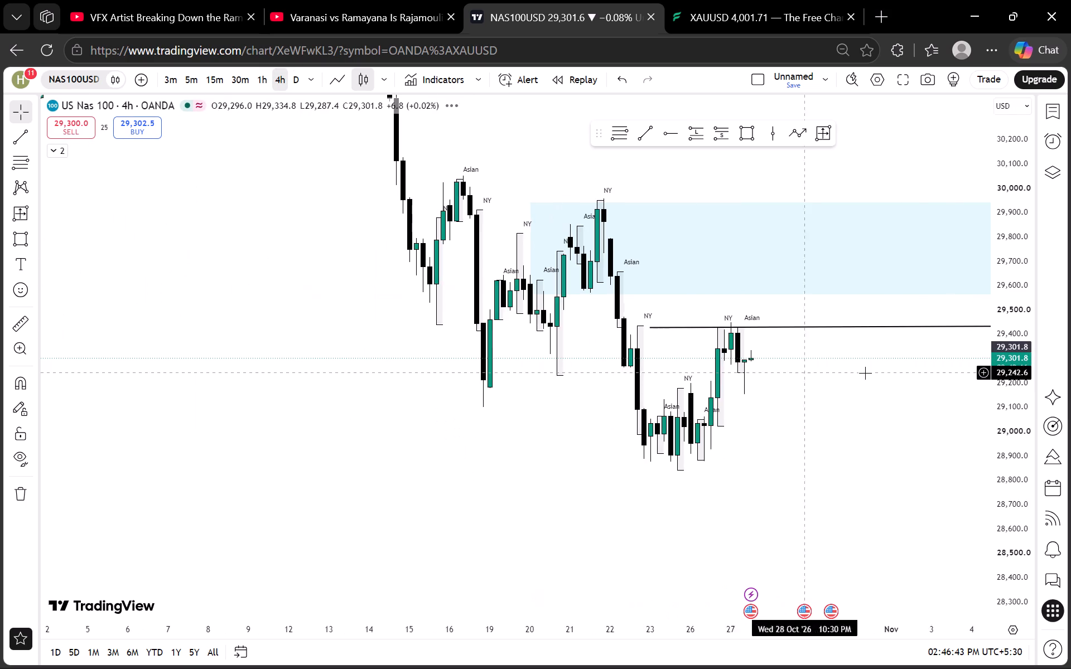
pyautogui.scroll(20, 1070, 405)
pyautogui.scroll(7, 1070, 405)
pyautogui.moveTo(826, 404); pyautogui.dragTo(763, 410)
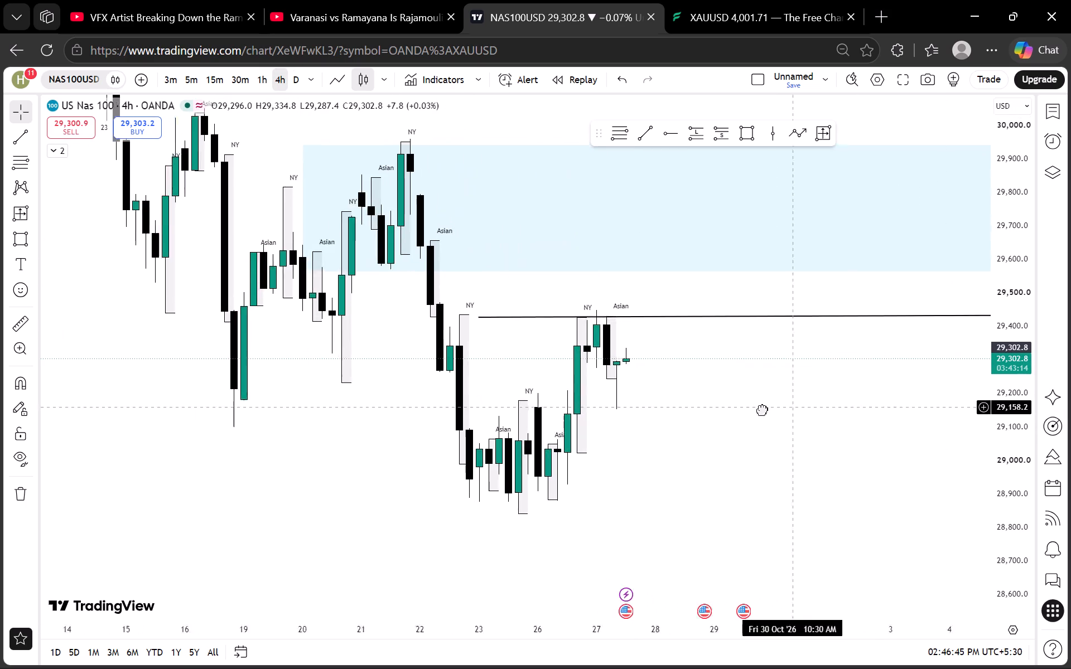
pyautogui.moveTo(763, 410); pyautogui.dragTo(717, 405)
pyautogui.click(752, 123)
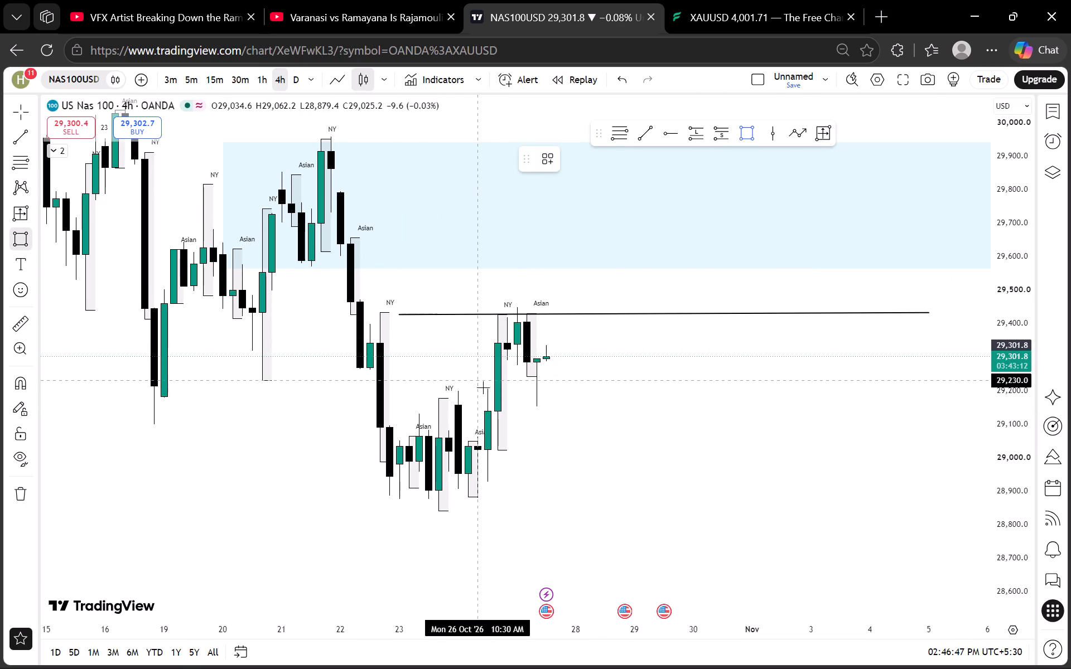
pyautogui.click(483, 389)
pyautogui.click(616, 476)
pyautogui.click(708, 426)
# Narrow the upper blue zone on the 4-hour timeframe so it starts on 21 October with its lower edge at about 29,725.
pyautogui.moveTo(692, 375); pyautogui.dragTo(691, 444)
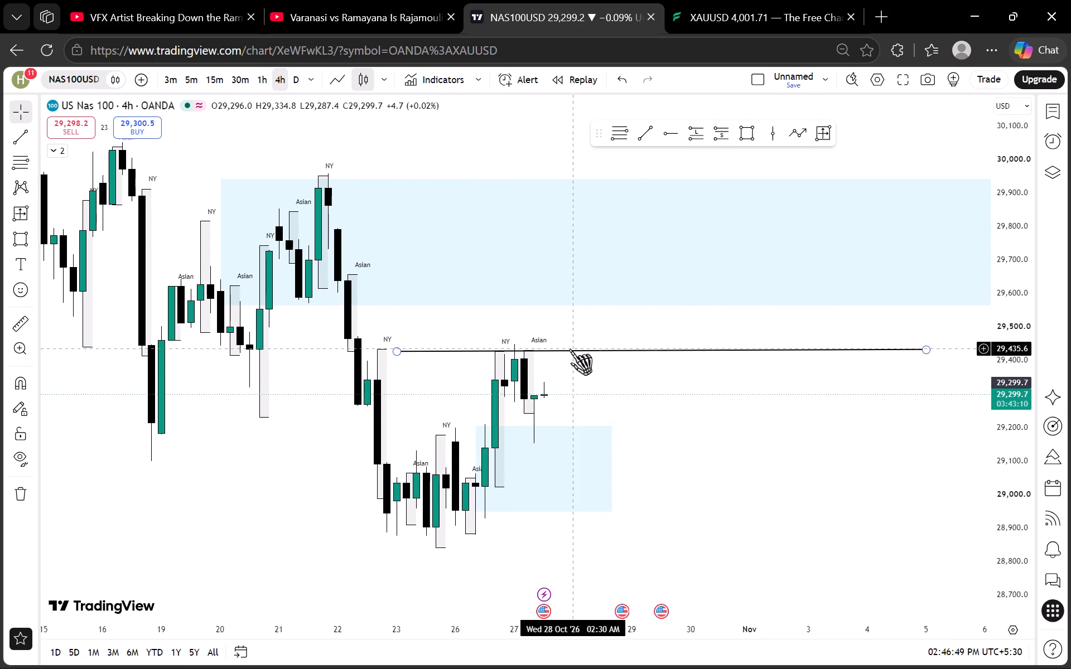
pyautogui.scroll(-3, 566, 354)
pyautogui.moveTo(800, 404); pyautogui.dragTo(737, 420)
pyautogui.moveTo(437, 352); pyautogui.dragTo(384, 434)
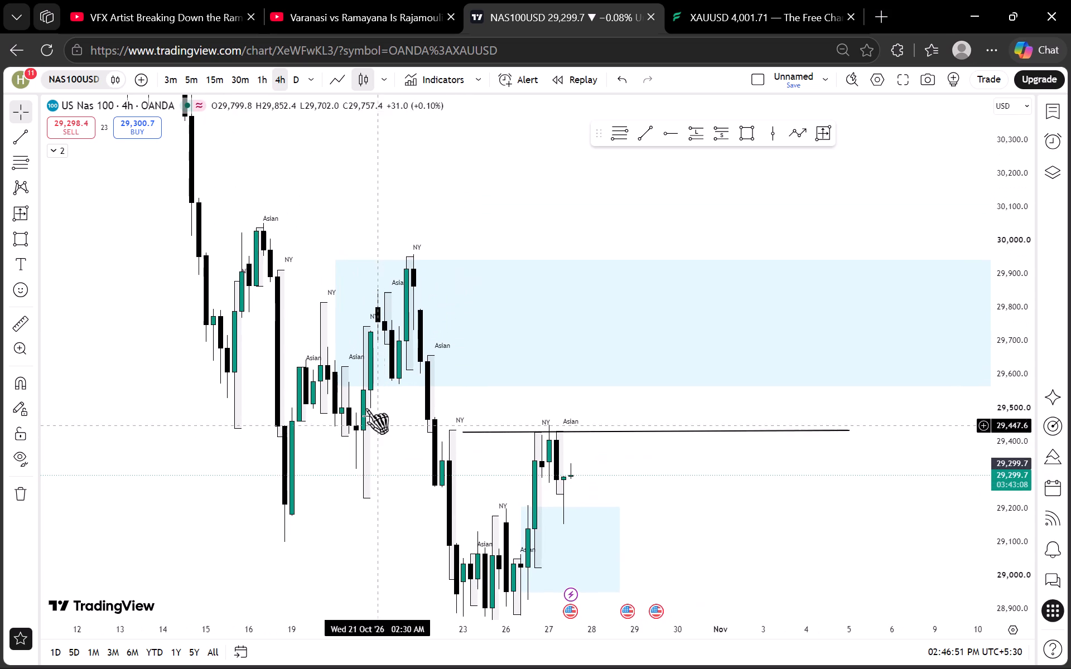
pyautogui.moveTo(336, 387); pyautogui.dragTo(369, 346)
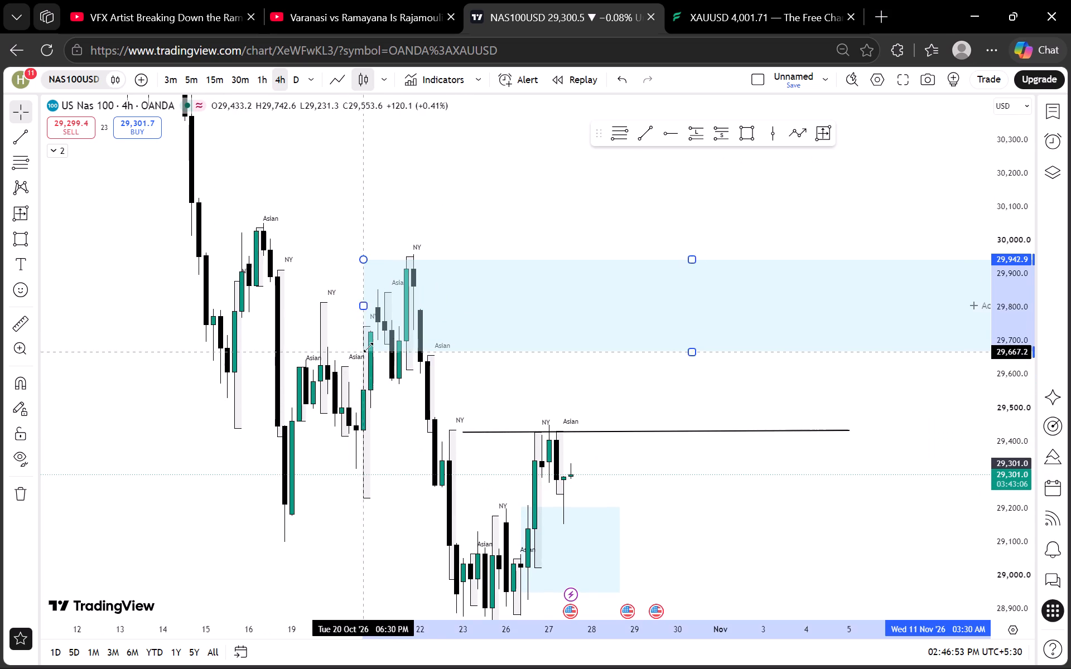
pyautogui.moveTo(369, 346); pyautogui.dragTo(401, 333)
pyautogui.click(491, 371)
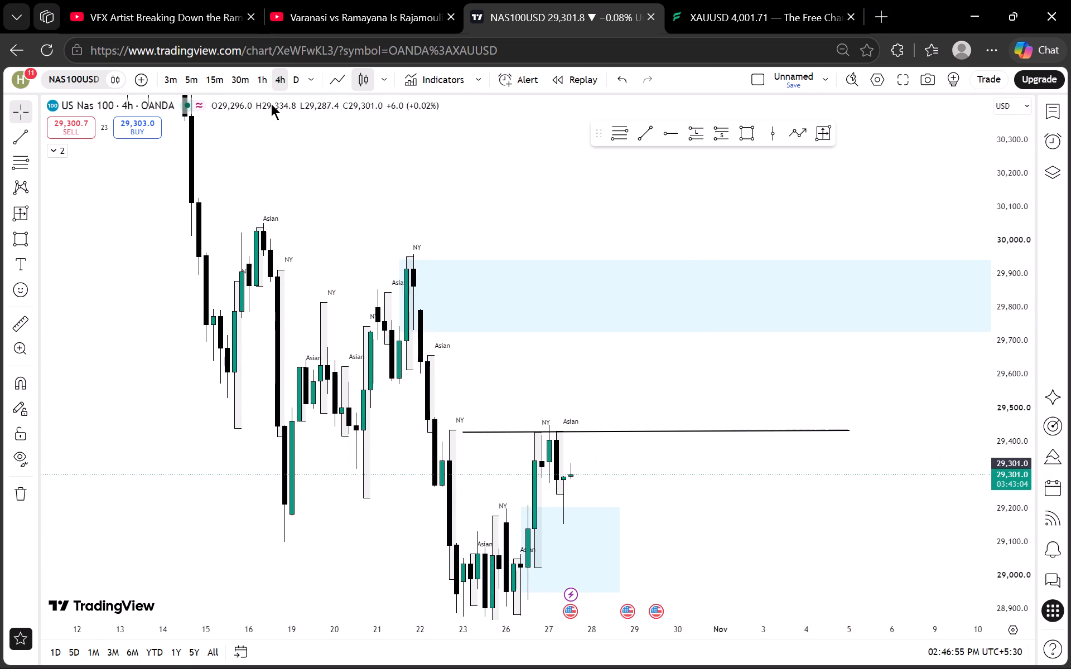
# On the 1-hour timeframe, move the upper zone's top-left corner to the 21 October 06:30 PM candle at about 29,957.
pyautogui.click(259, 83)
pyautogui.scroll(-4, 410, 292)
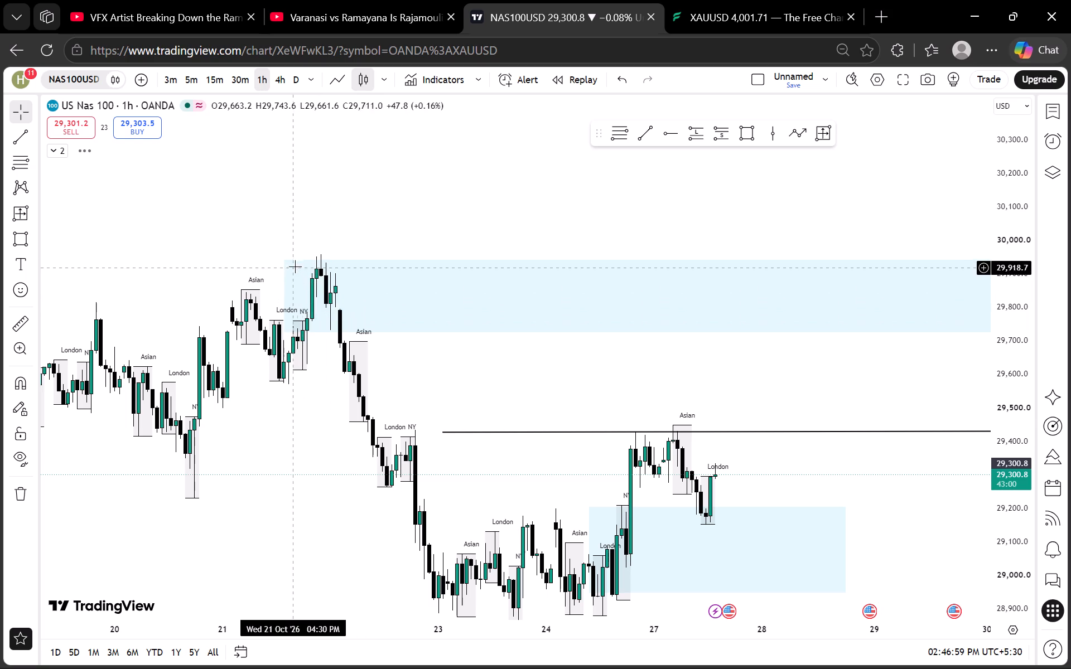
pyautogui.moveTo(288, 258); pyautogui.dragTo(302, 255)
pyautogui.click(406, 225)
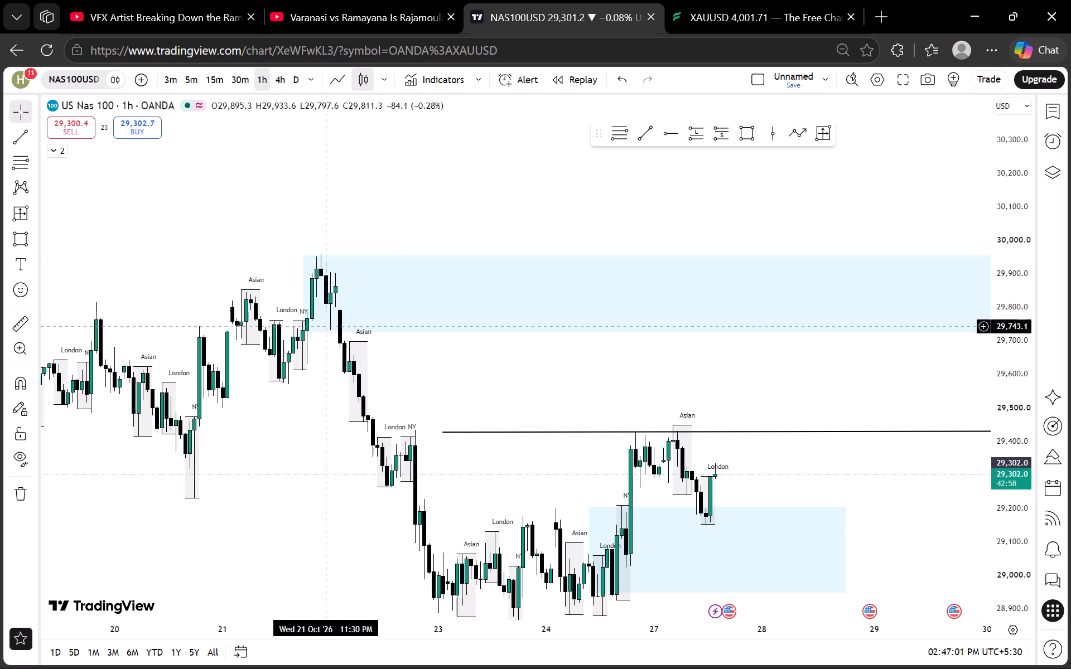
pyautogui.moveTo(403, 222); pyautogui.dragTo(403, 235)
# On the NAS100USD 15-minute timeframe, move the upper zone's top-left corner down to about 29,860, at the start of 22 October.
pyautogui.click(236, 74)
pyautogui.scroll(-6, 406, 371)
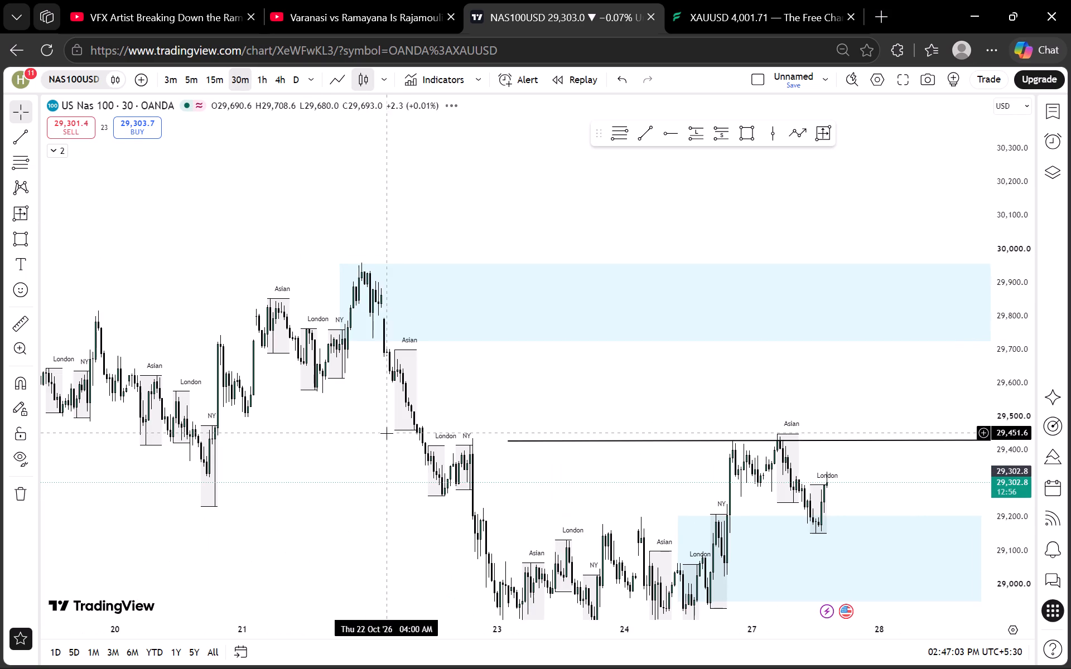
pyautogui.scroll(2, 376, 404)
pyautogui.click(214, 80)
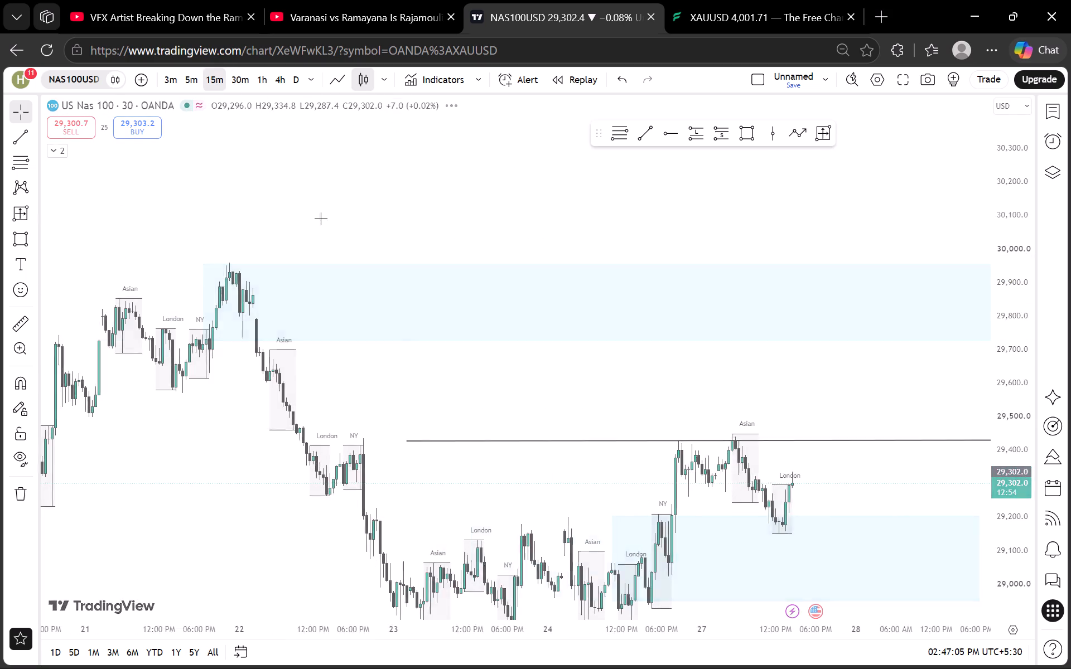
pyautogui.scroll(-10, 408, 358)
pyautogui.moveTo(286, 434); pyautogui.dragTo(600, 436)
pyautogui.scroll(9, 601, 437)
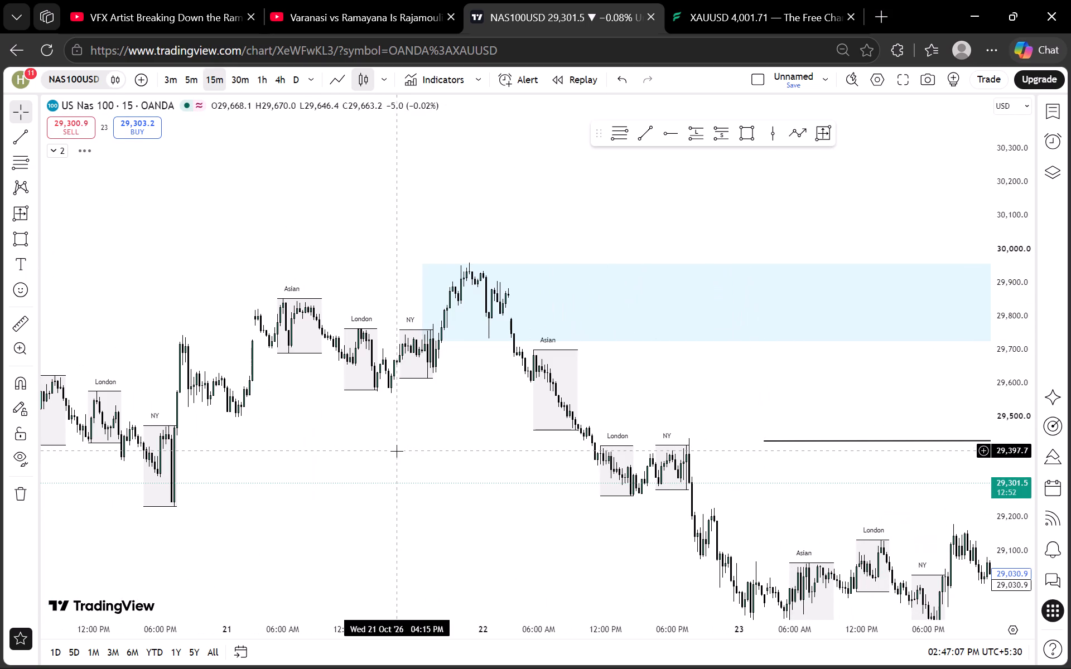
pyautogui.moveTo(406, 416); pyautogui.dragTo(325, 450)
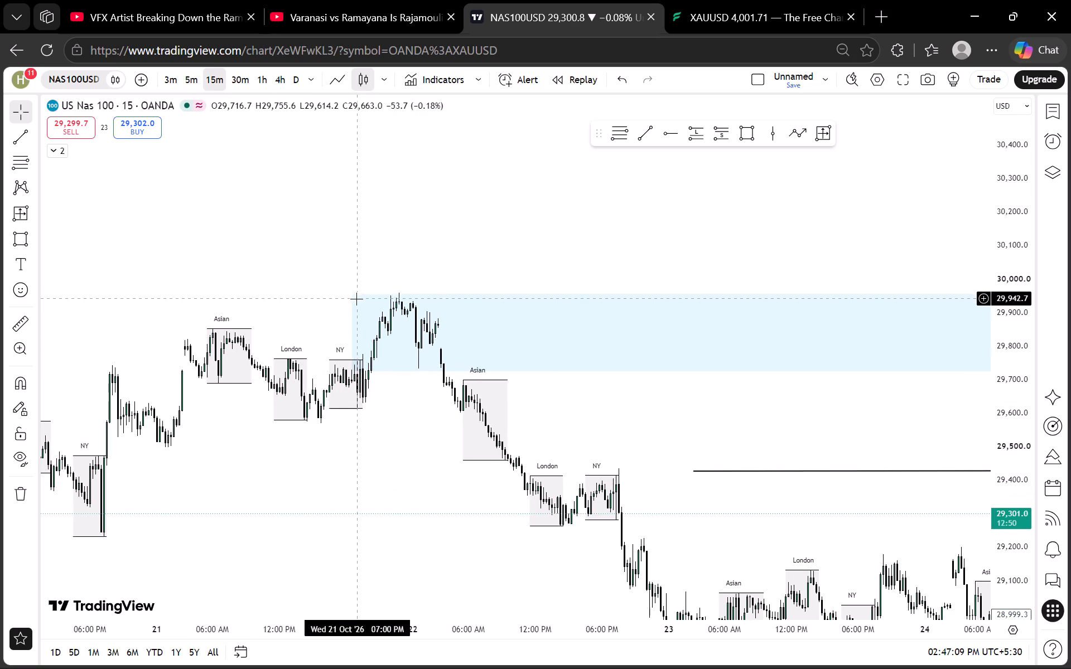
pyautogui.moveTo(356, 299); pyautogui.dragTo(435, 324)
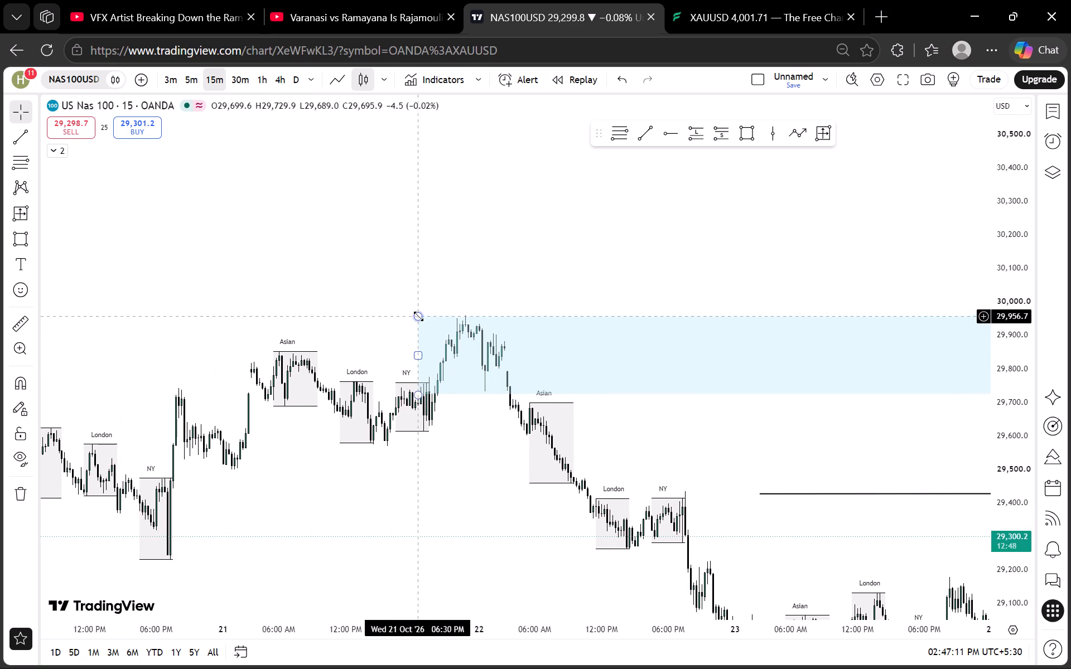
pyautogui.moveTo(417, 315); pyautogui.dragTo(494, 348)
# On the 1-hour timeframe, narrow the lower zone to about 29,192 to 29,017, starting on the afternoon of 26 October.
pyautogui.moveTo(490, 402); pyautogui.dragTo(488, 393)
pyautogui.moveTo(477, 425); pyautogui.dragTo(300, 329)
pyautogui.moveTo(485, 408); pyautogui.dragTo(344, 303)
pyautogui.moveTo(707, 377); pyautogui.dragTo(424, 369)
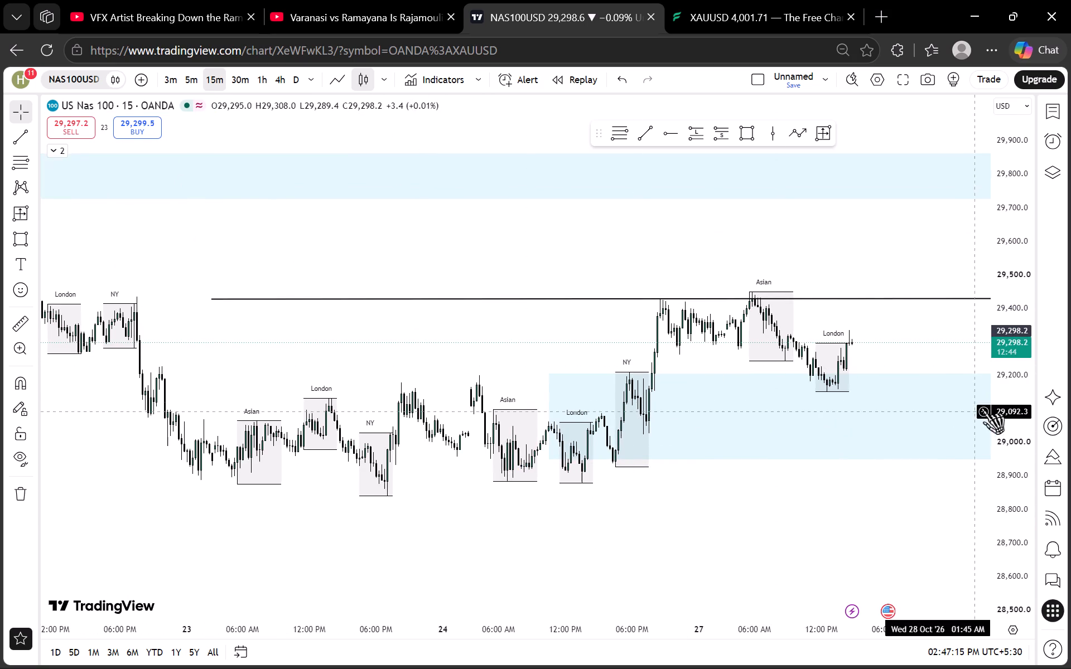
pyautogui.scroll(11, 1027, 391)
pyautogui.moveTo(954, 343); pyautogui.dragTo(828, 369)
pyautogui.scroll(3, 819, 369)
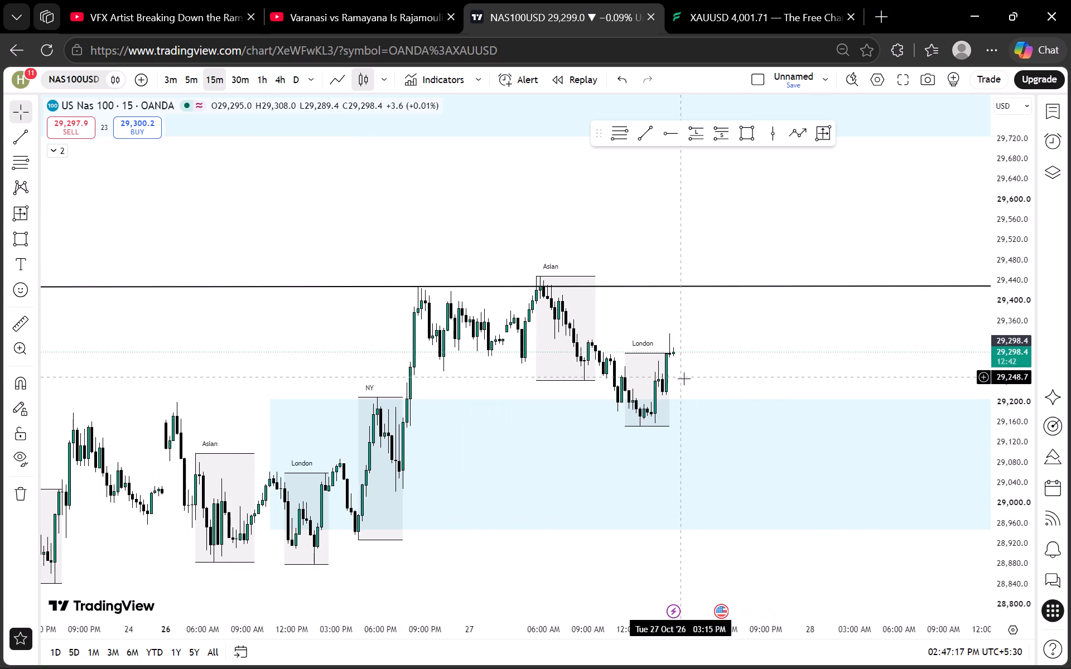
pyautogui.click(255, 74)
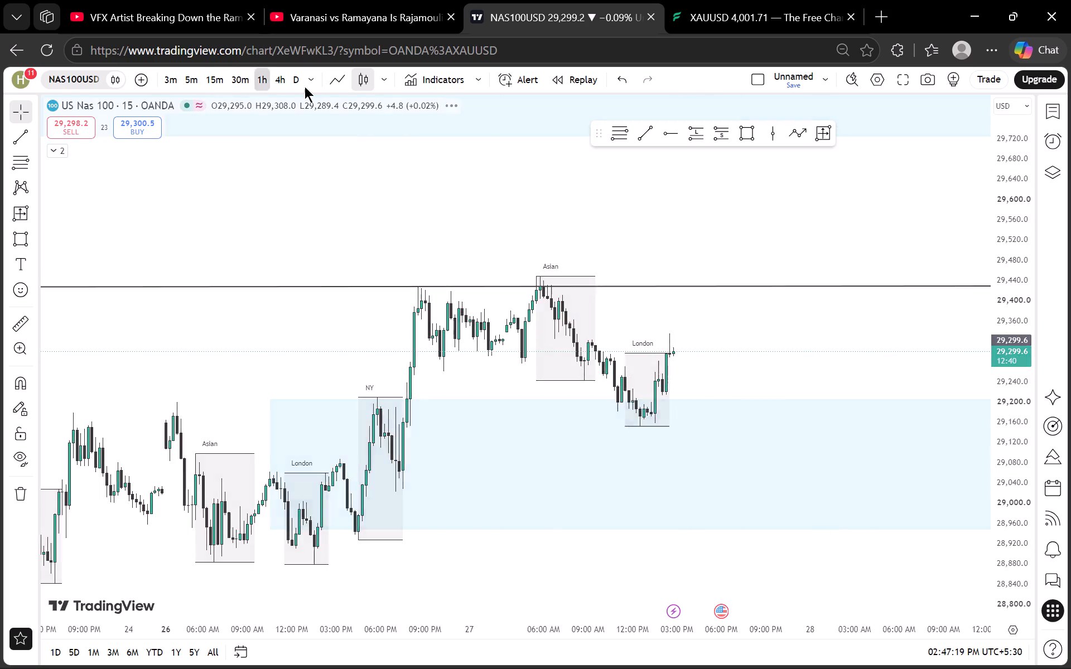
pyautogui.scroll(5, 671, 322)
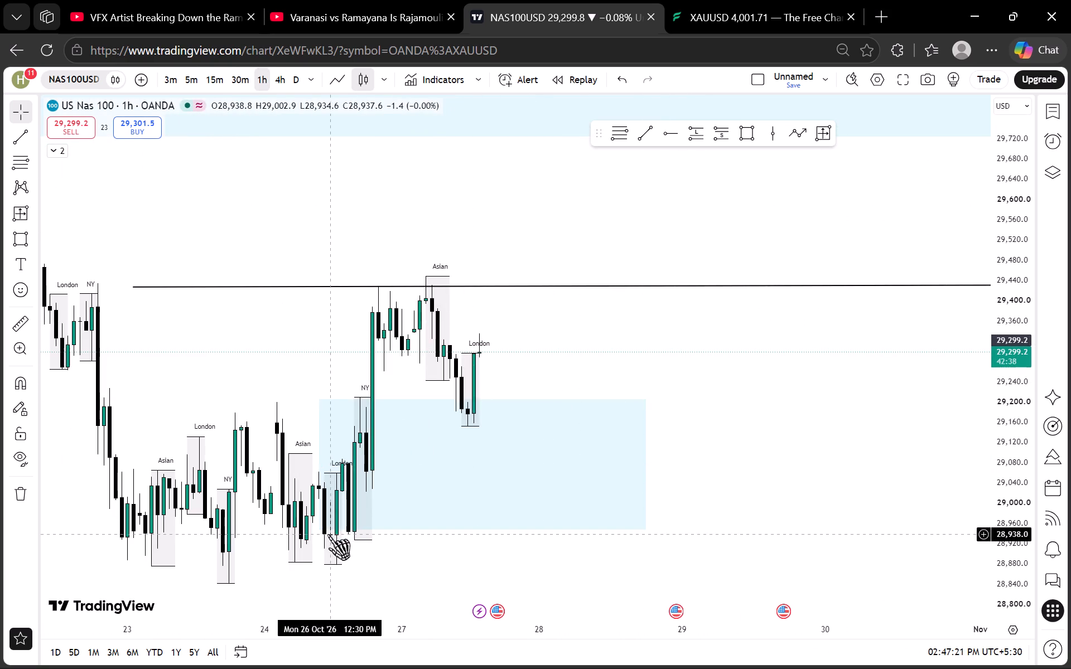
pyautogui.moveTo(319, 531); pyautogui.dragTo(359, 495)
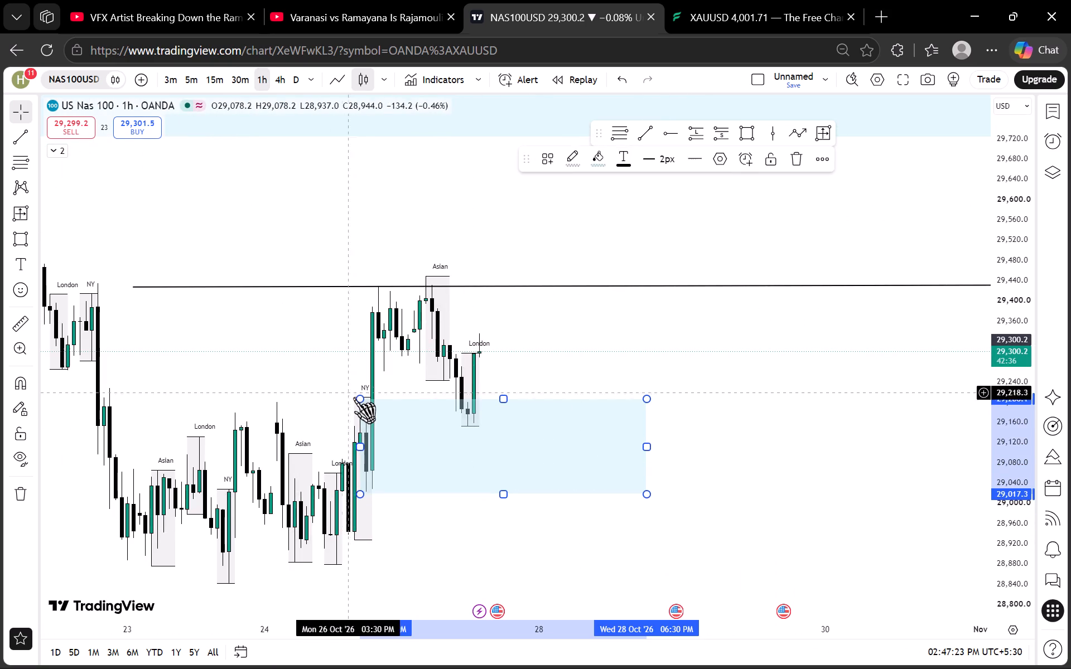
pyautogui.moveTo(355, 398); pyautogui.dragTo(344, 414)
pyautogui.moveTo(352, 406); pyautogui.dragTo(344, 413)
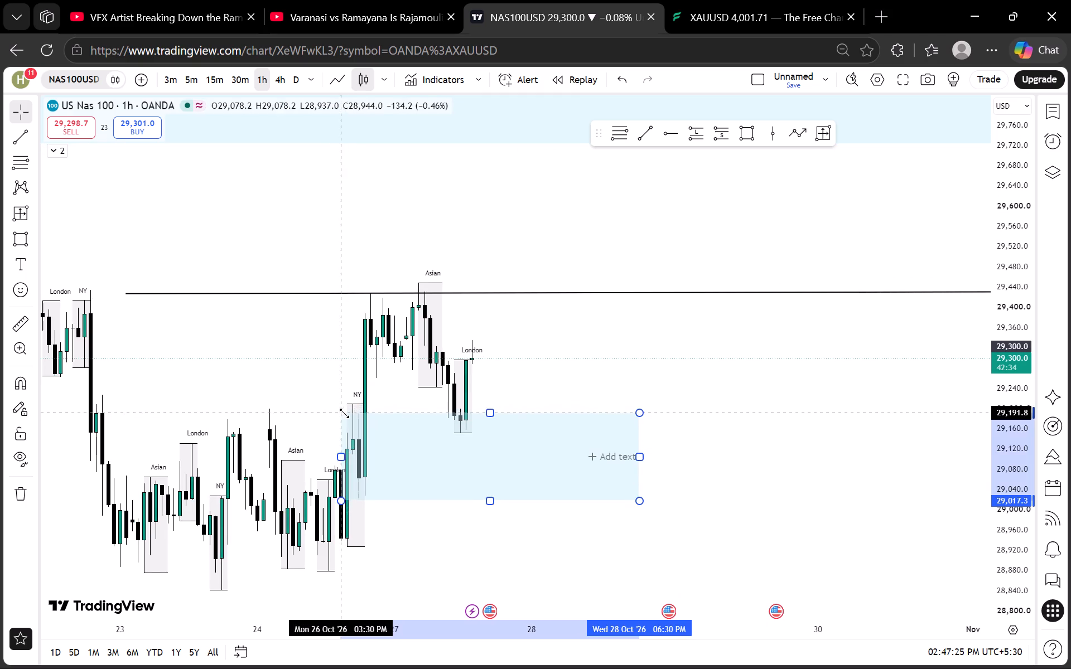
pyautogui.moveTo(344, 413); pyautogui.dragTo(349, 413)
pyautogui.click(589, 403)
# Draw a small rectangle zone just above the lower zone, about 29,262 to 29,200, from midday 27 October to early 28 October.
pyautogui.scroll(5, 998, 386)
pyautogui.scroll(1, 930, 385)
pyautogui.moveTo(572, 382); pyautogui.dragTo(658, 382)
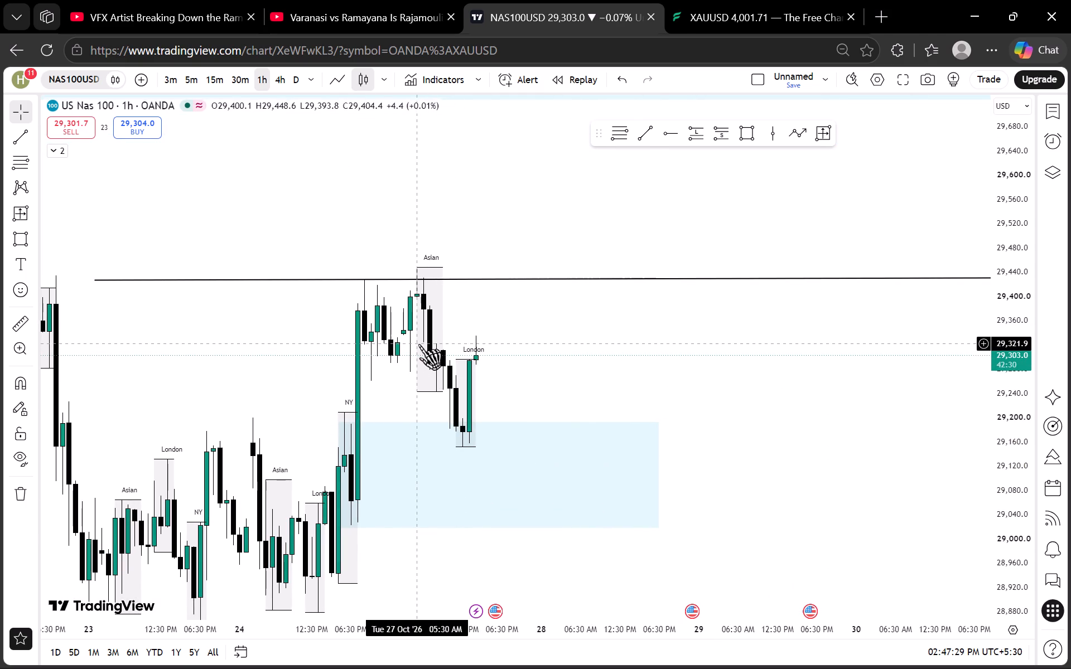
pyautogui.click(754, 137)
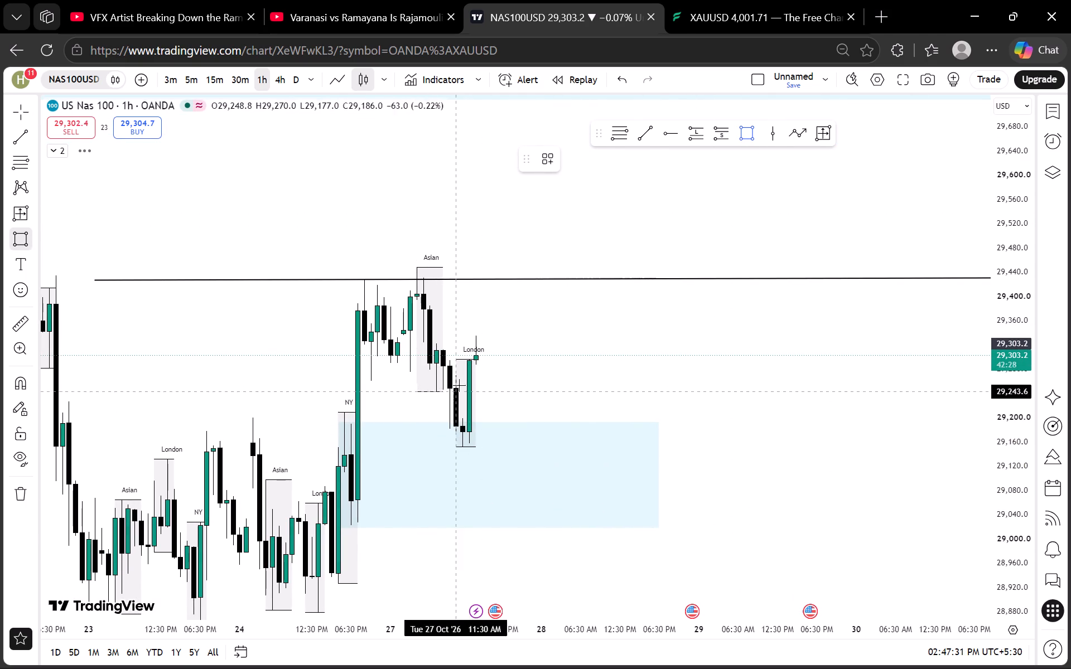
pyautogui.click(463, 379)
pyautogui.click(546, 417)
pyautogui.click(620, 394)
# Measure the price distance from about 29,223 up to the near-horizontal trend line.
pyautogui.click(7, 324)
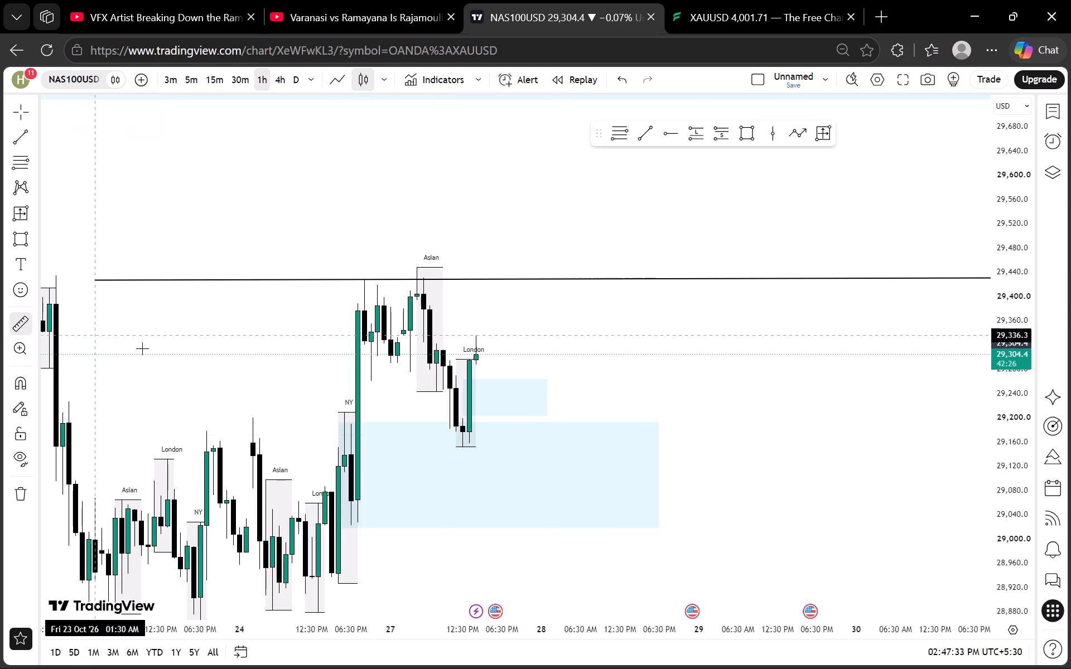
pyautogui.click(569, 404)
pyautogui.click(583, 279)
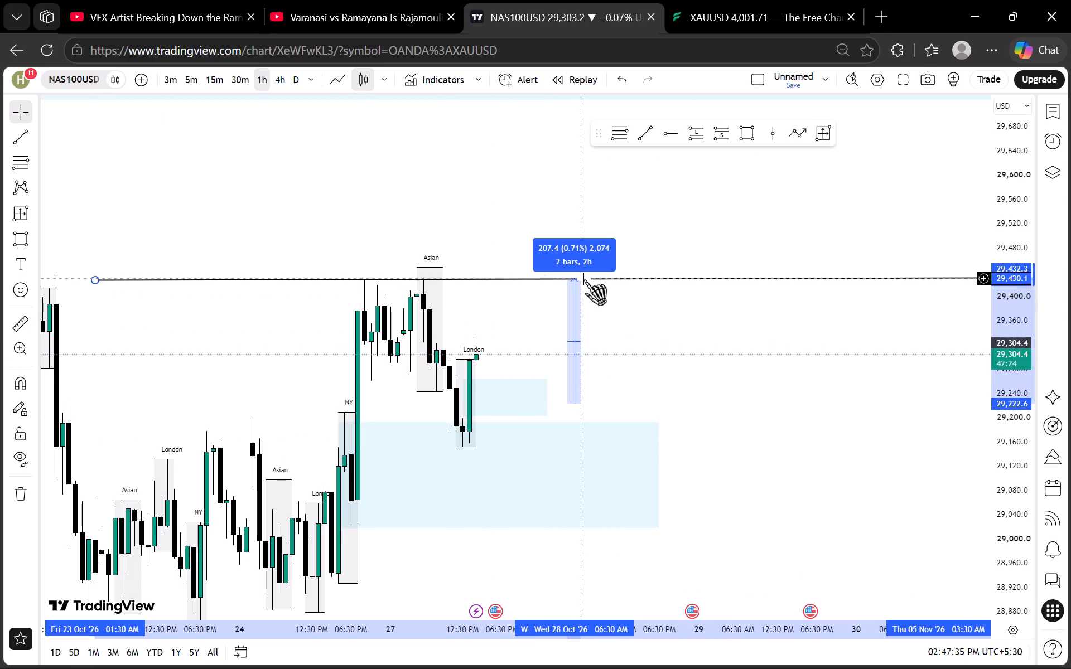
pyautogui.click(684, 373)
# Switch to XAUUSD and review its marked zones and PDH, PDL and PWL levels on the 15-minute and 5-minute timeframes.
pyautogui.click(1065, 114)
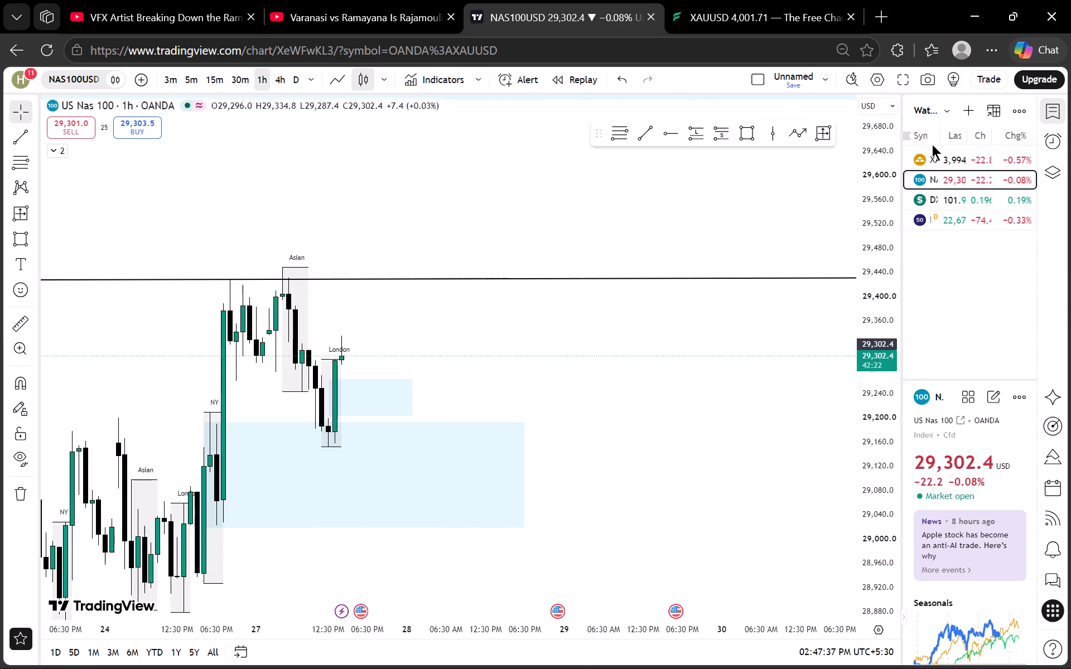
pyautogui.click(934, 156)
pyautogui.doubleClick(1058, 99)
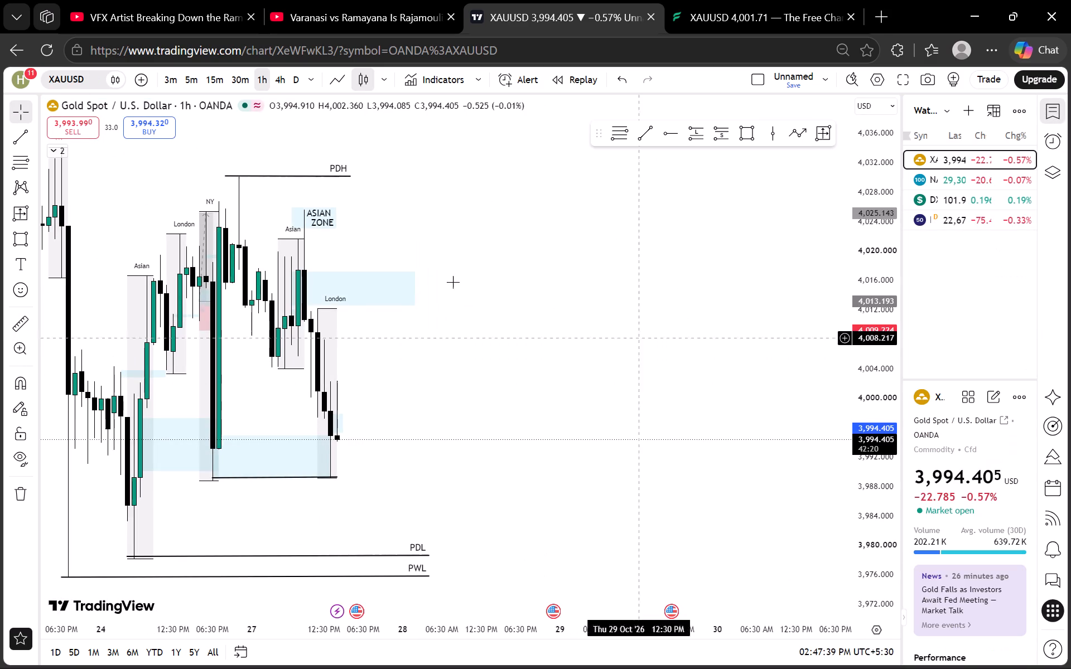
pyautogui.click(223, 85)
pyautogui.scroll(-3, 302, 244)
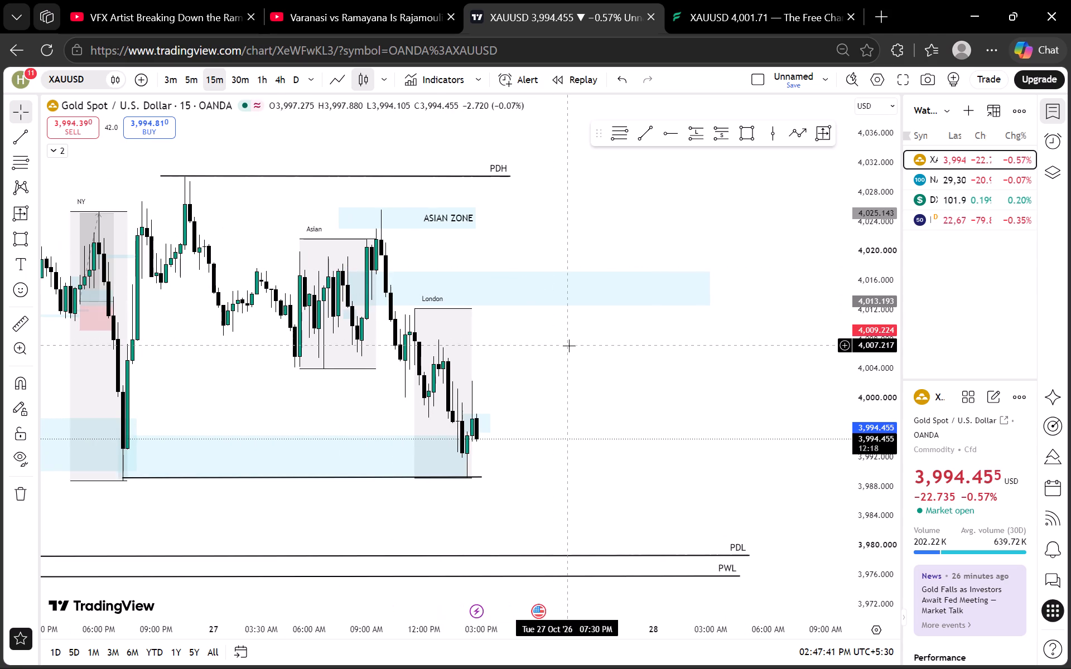
pyautogui.click(202, 79)
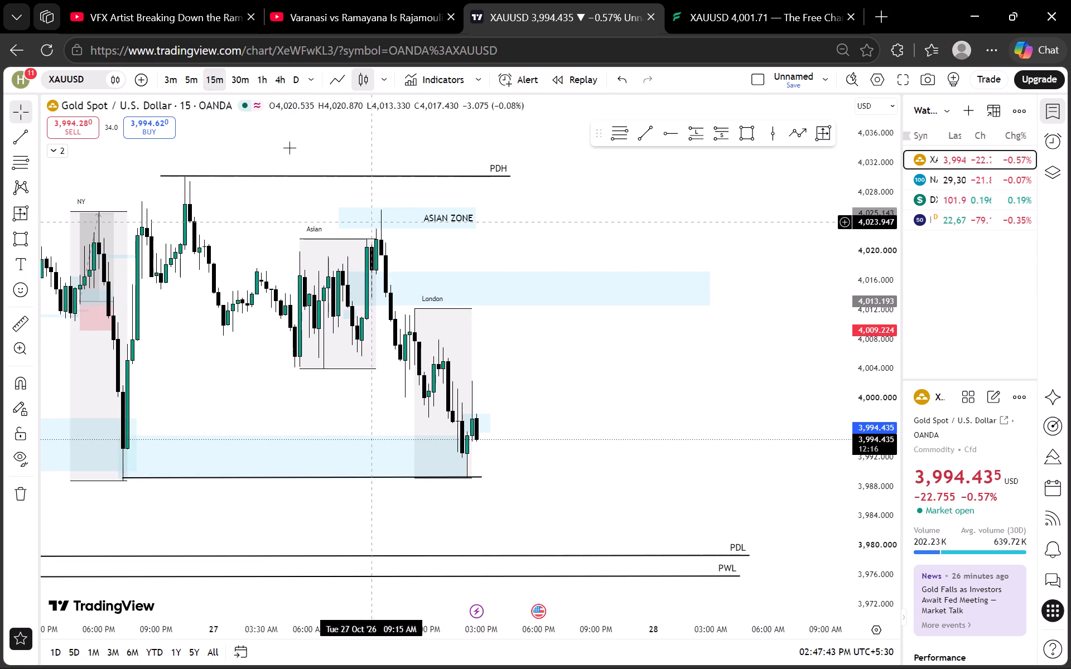
pyautogui.click(192, 78)
pyautogui.scroll(-3, 535, 312)
pyautogui.moveTo(707, 353); pyautogui.dragTo(624, 331)
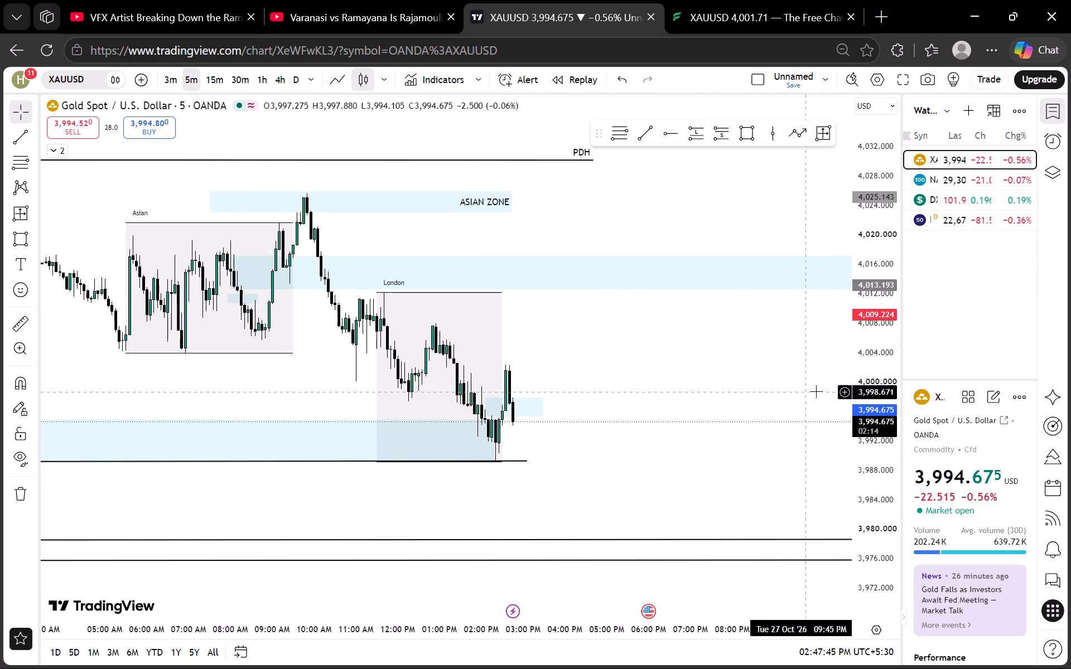
pyautogui.scroll(11, 861, 385)
pyautogui.click(224, 85)
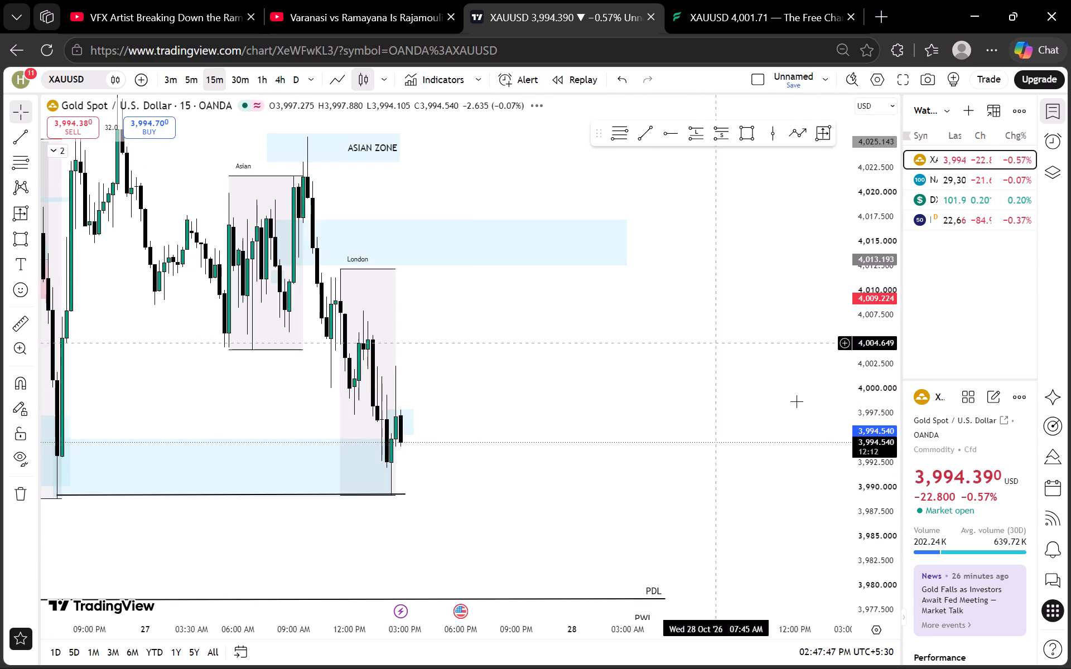
pyautogui.scroll(-5, 875, 357)
pyautogui.scroll(9, 875, 357)
pyautogui.moveTo(525, 366); pyautogui.dragTo(630, 340)
pyautogui.scroll(5, 630, 340)
pyautogui.moveTo(604, 347); pyautogui.dragTo(737, 295)
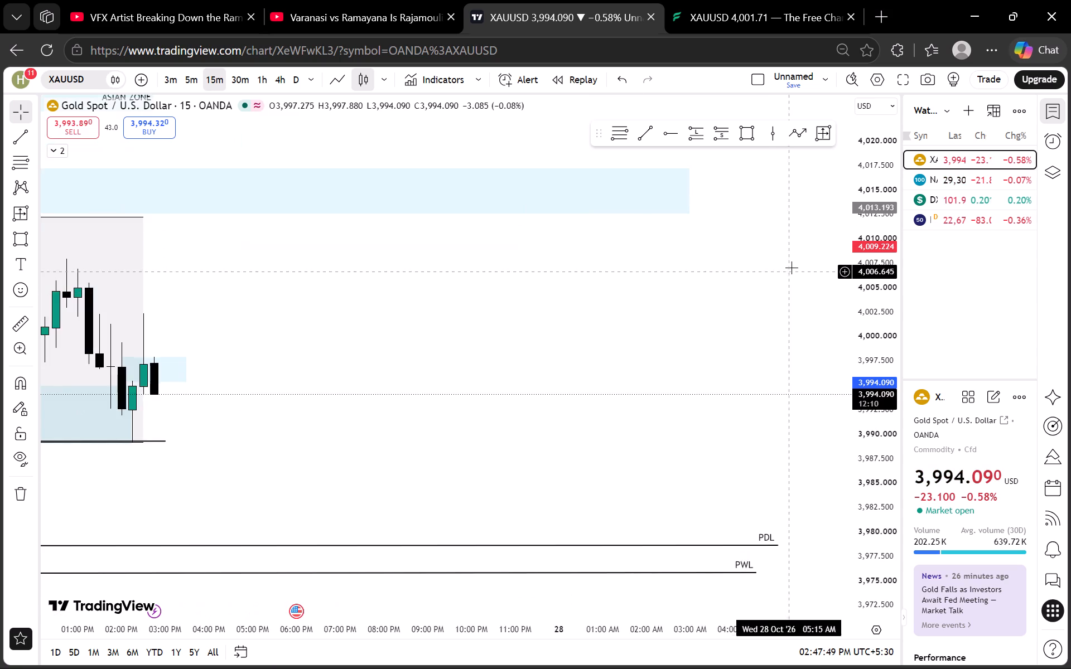
pyautogui.scroll(-19, 819, 256)
pyautogui.scroll(-3, 762, 316)
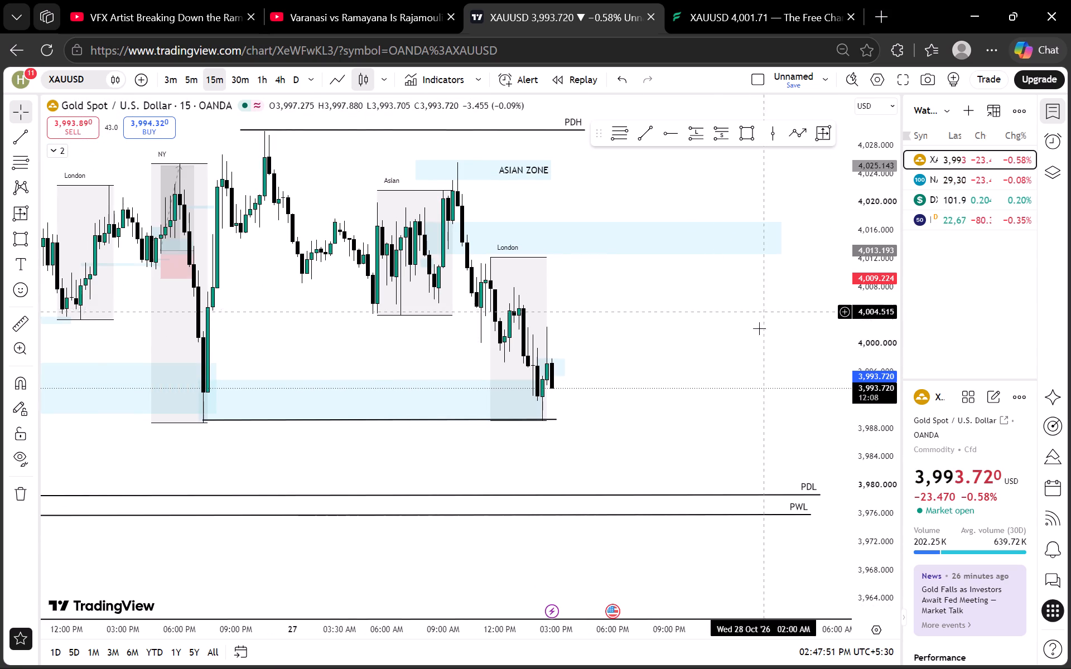
pyautogui.scroll(-1, 759, 328)
pyautogui.moveTo(776, 313); pyautogui.dragTo(707, 360)
pyautogui.scroll(2, 707, 361)
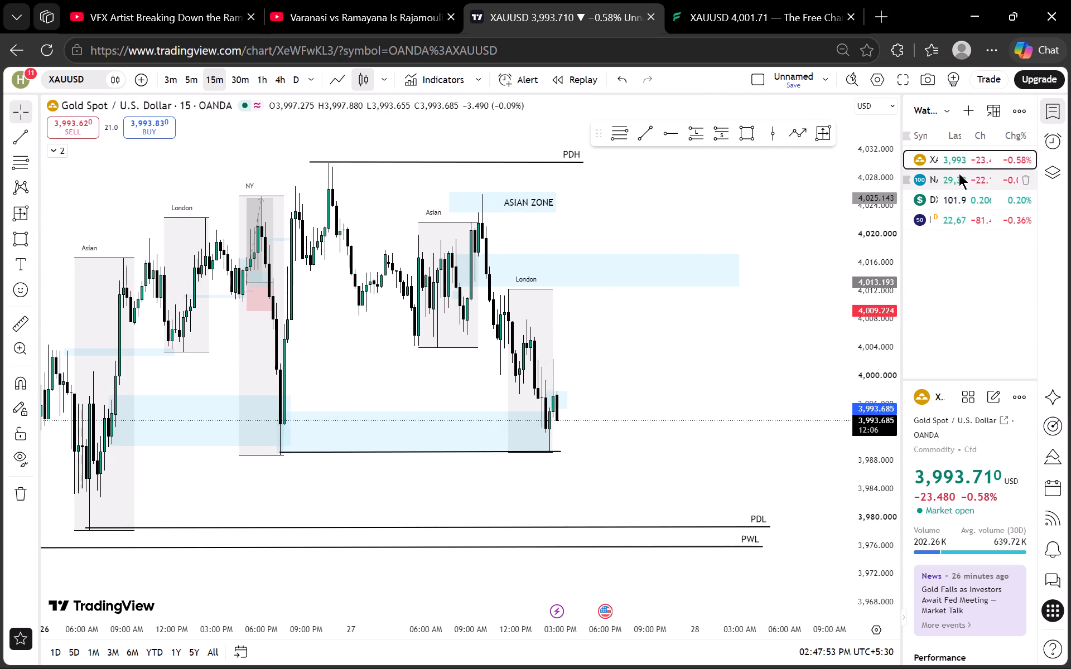
# Switch to the DXY chart and examine its recent price action on the 15-minute timeframe.
pyautogui.click(952, 196)
pyautogui.scroll(-10, 861, 269)
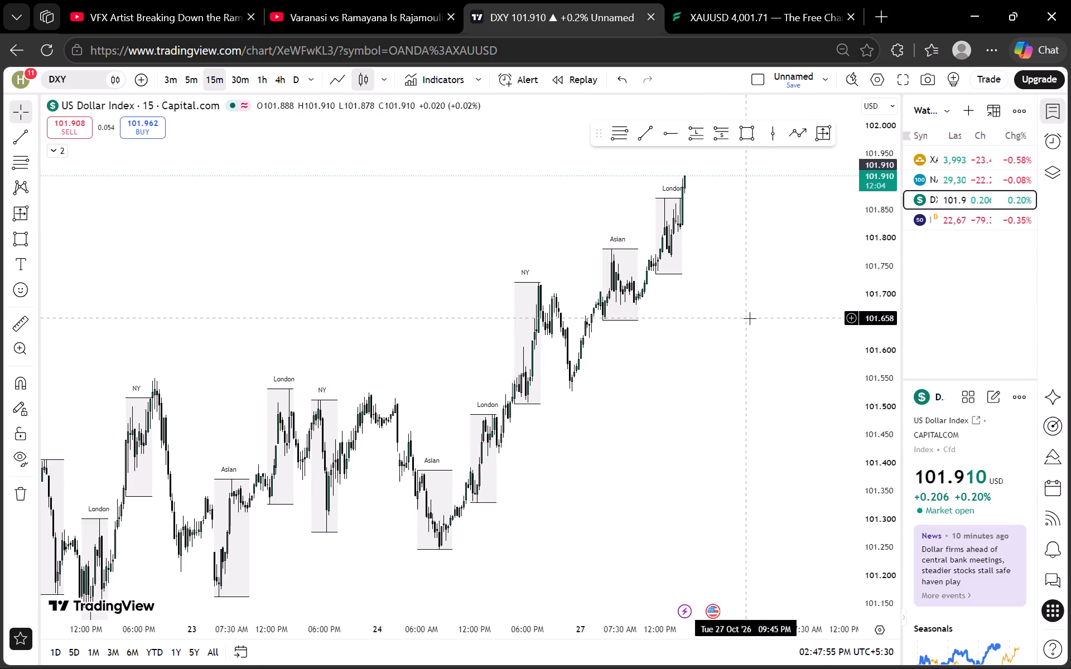
pyautogui.scroll(-16, 879, 290)
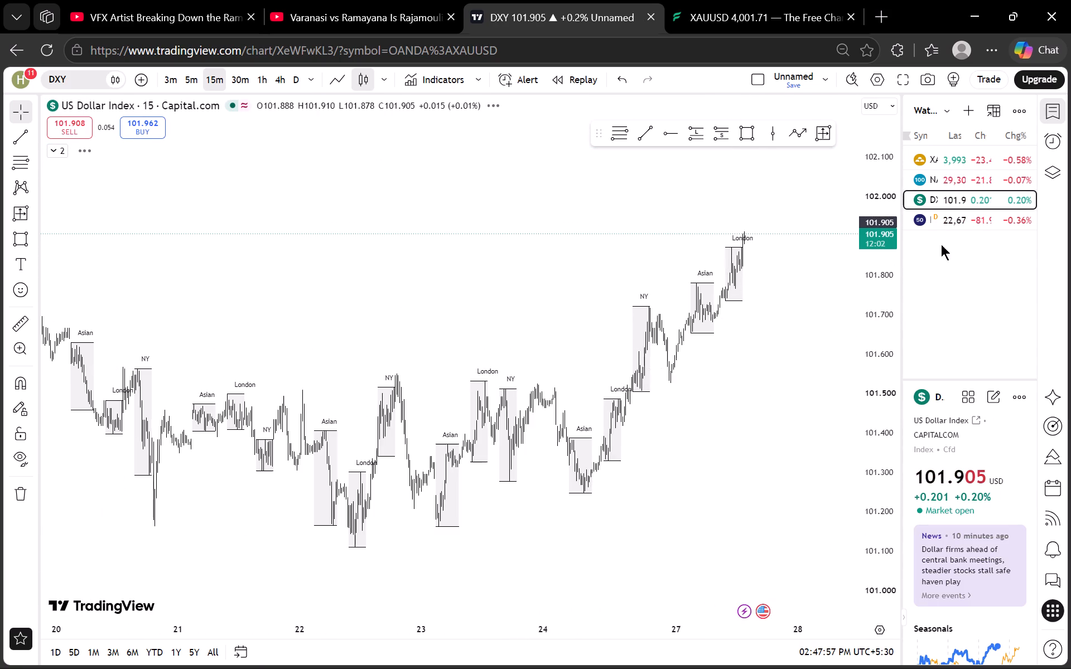
# Switch to the NIFTY chart and examine its price action and grey zones on the 15-minute and 1-hour timeframes.
pyautogui.click(957, 212)
pyautogui.scroll(7, 829, 285)
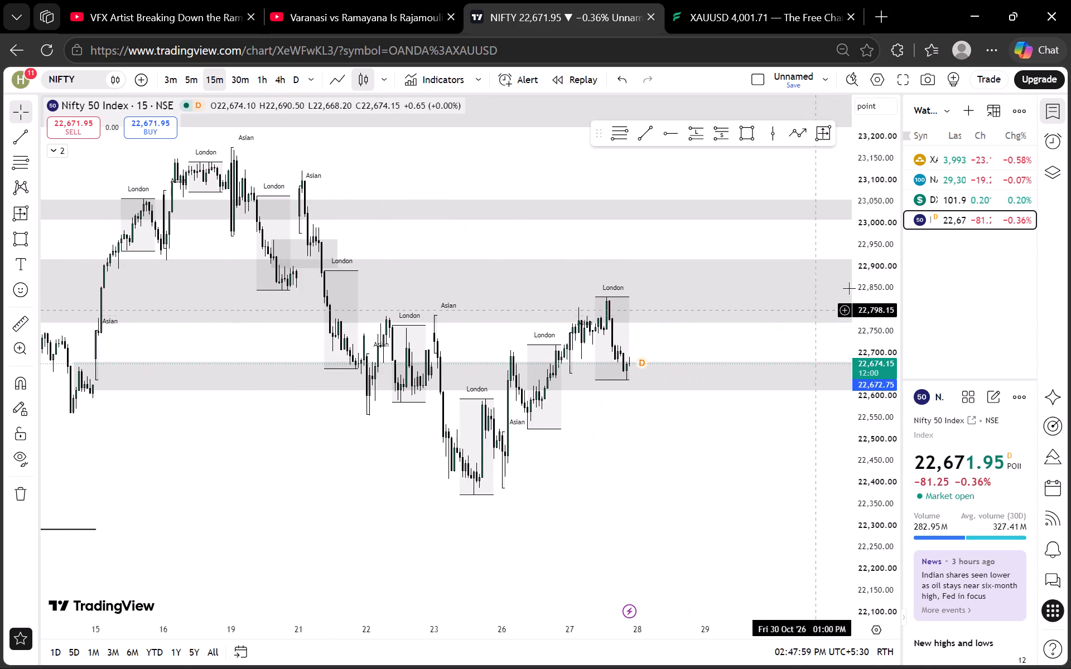
pyautogui.click(1060, 107)
pyautogui.scroll(-4, 1020, 272)
pyautogui.scroll(-5, 308, 70)
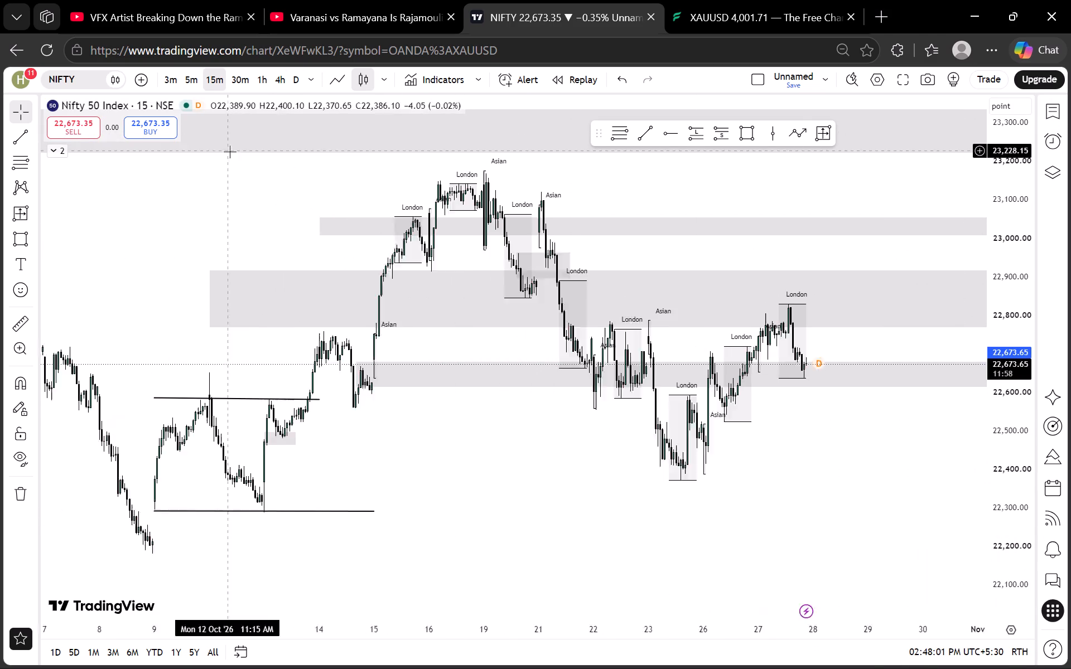
pyautogui.click(260, 79)
pyautogui.scroll(7, 656, 355)
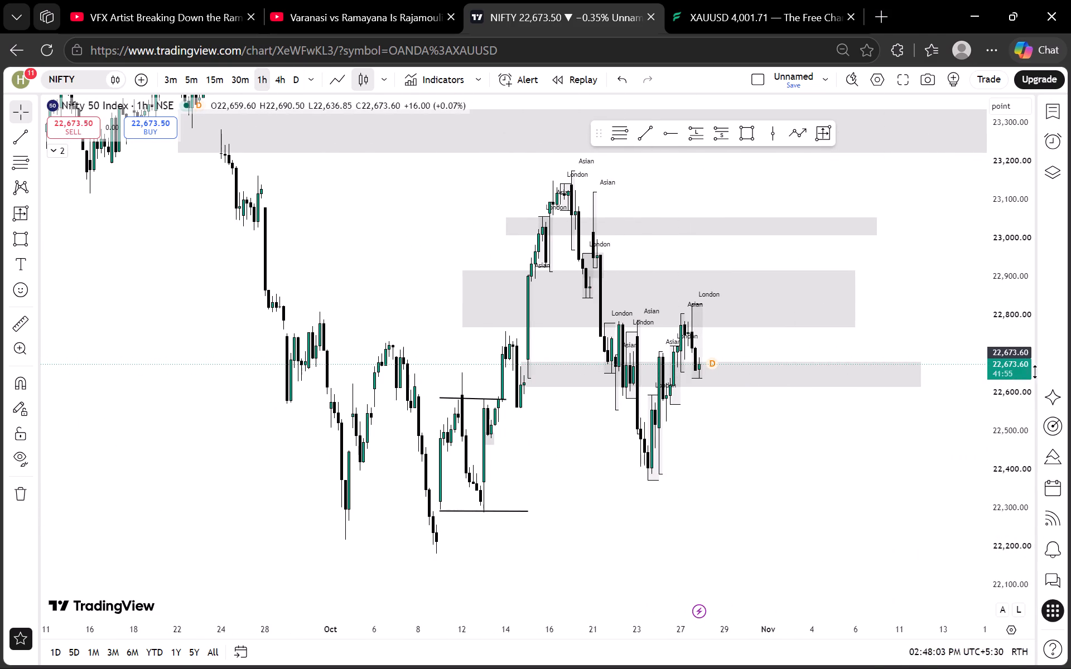
pyautogui.scroll(-20, 1036, 371)
pyautogui.scroll(-1, 1036, 371)
pyautogui.scroll(4, 981, 456)
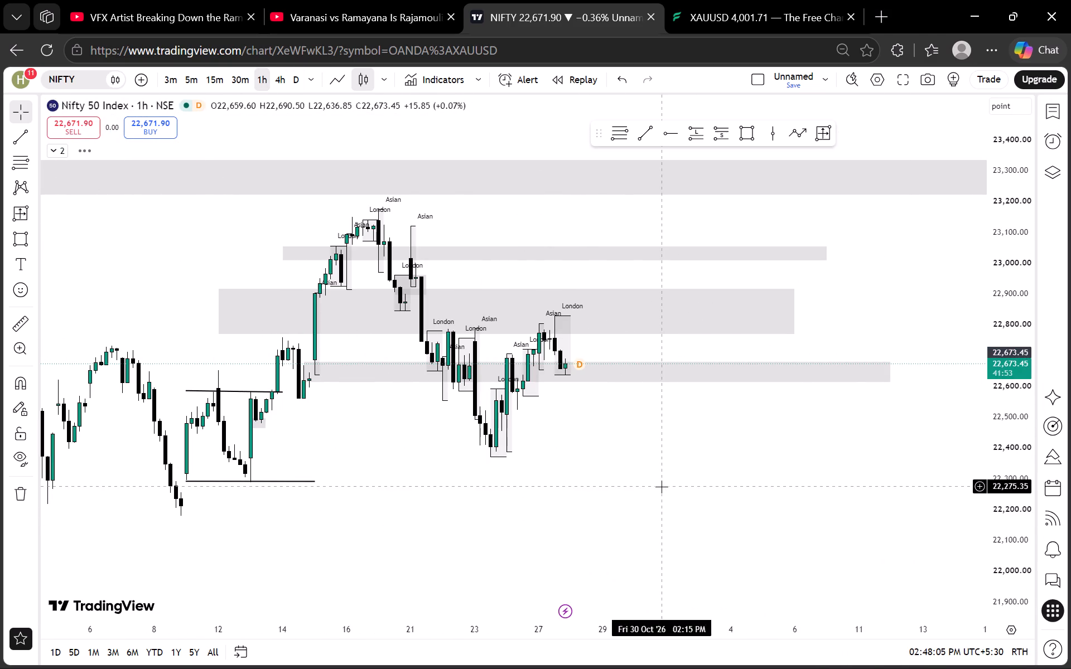
pyautogui.scroll(-4, 493, 402)
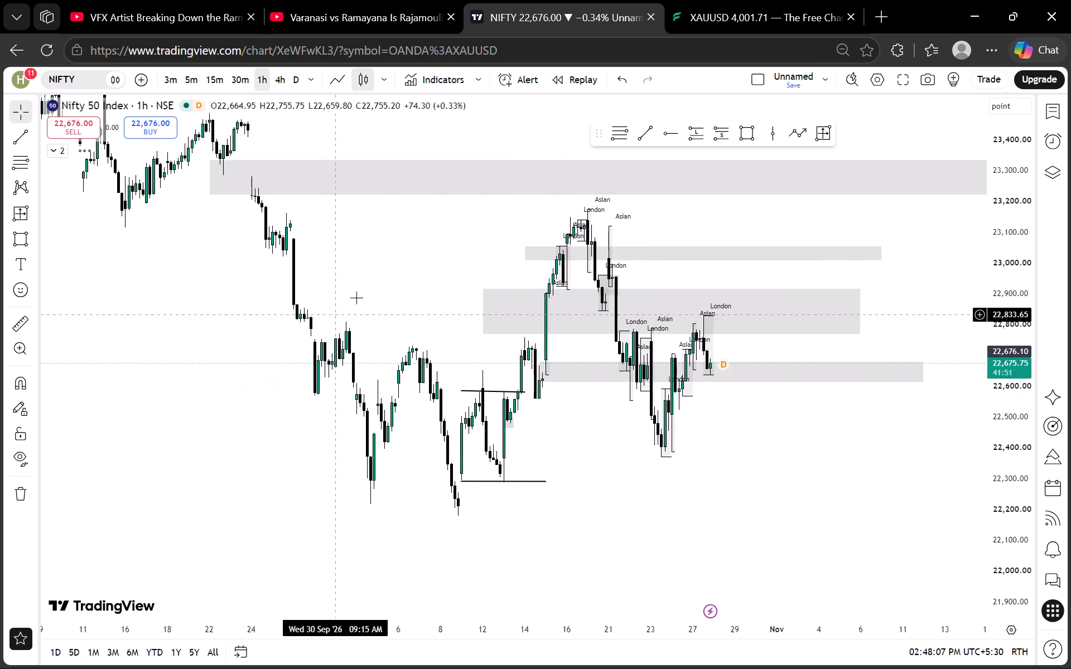
pyautogui.moveTo(392, 258); pyautogui.dragTo(414, 394)
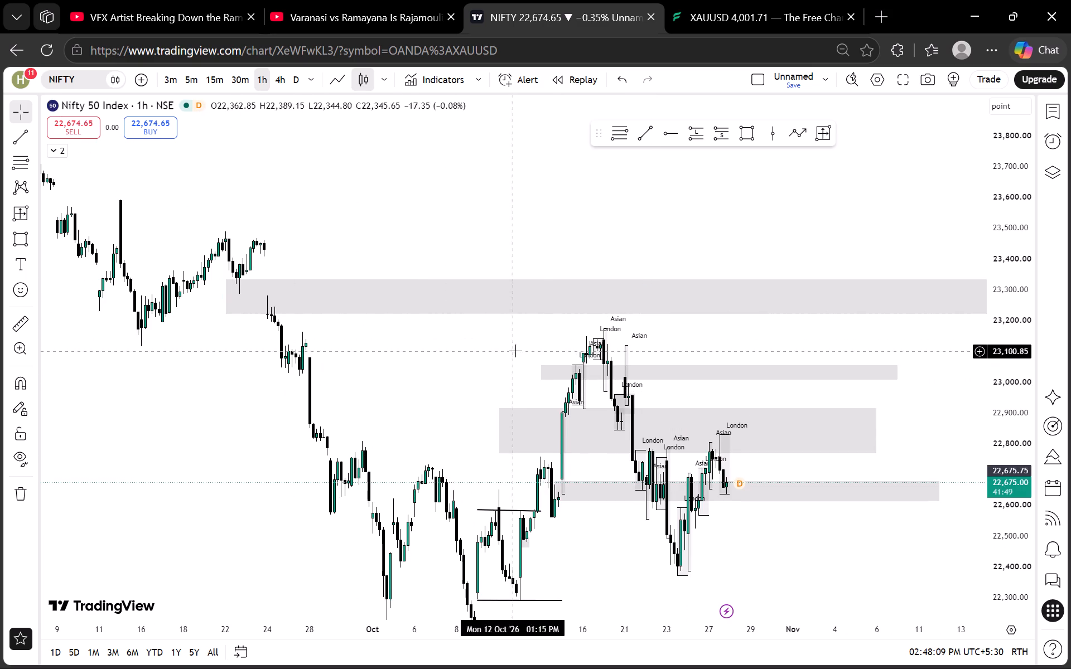
pyautogui.scroll(2, 698, 342)
pyautogui.moveTo(710, 581); pyautogui.dragTo(694, 540)
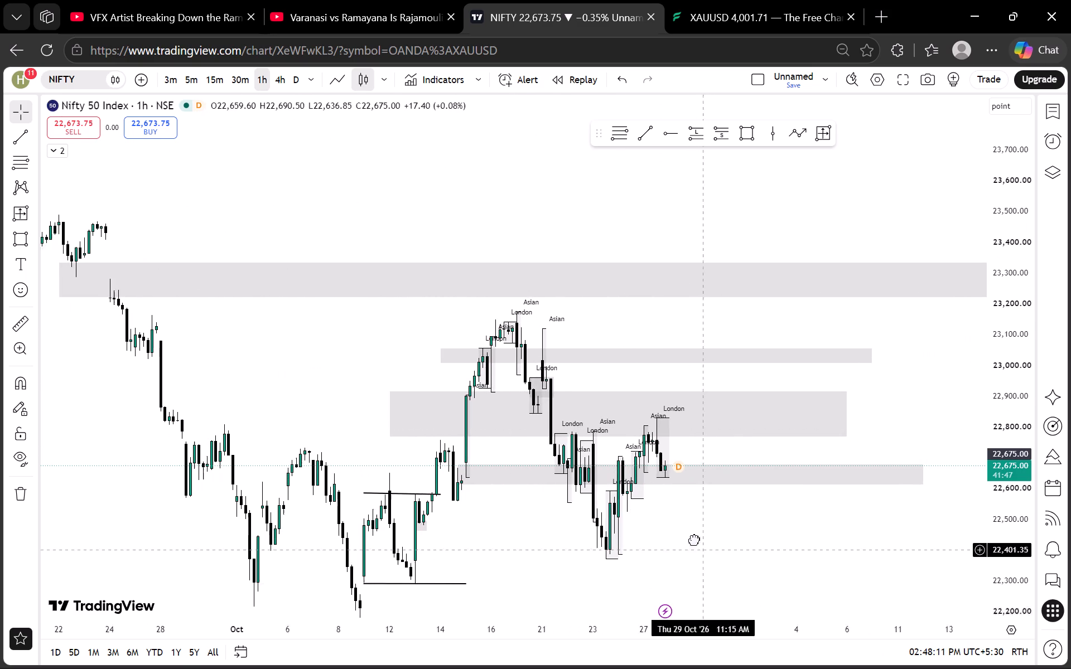
pyautogui.moveTo(694, 540); pyautogui.dragTo(694, 539)
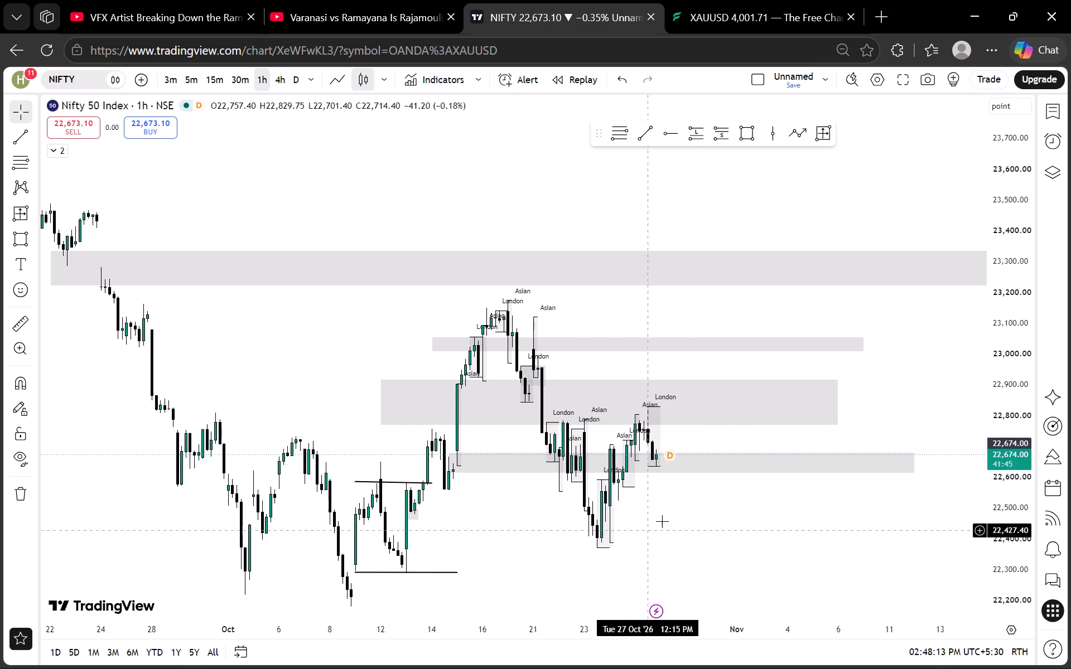
pyautogui.scroll(6, 1027, 427)
pyautogui.scroll(3, 753, 497)
pyautogui.moveTo(706, 527); pyautogui.dragTo(703, 389)
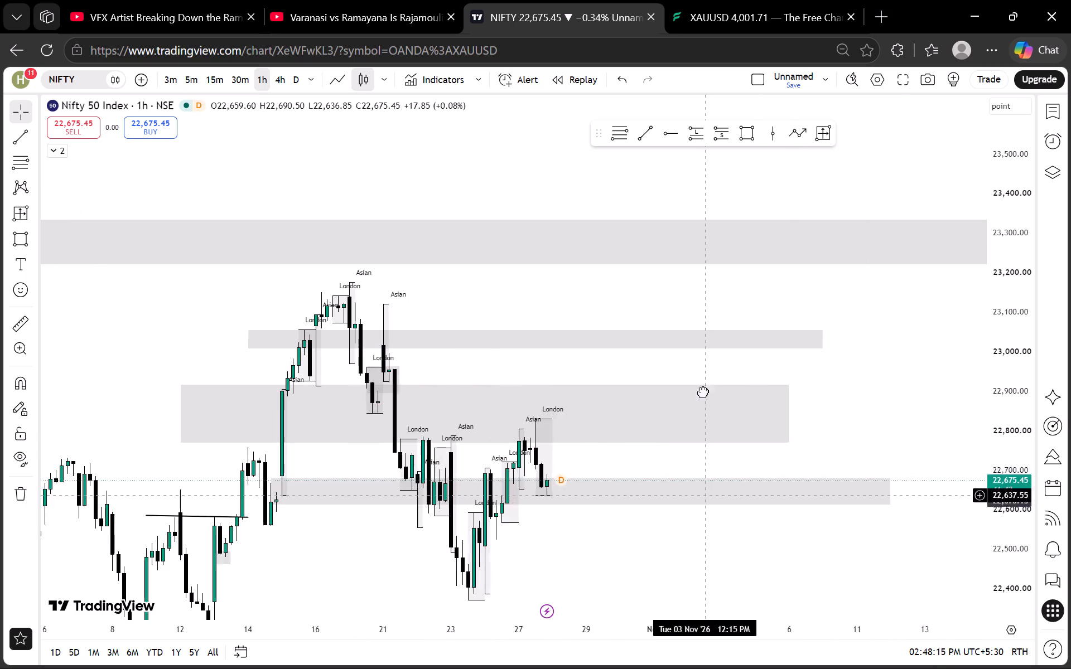
pyautogui.moveTo(703, 389); pyautogui.dragTo(702, 386)
# Examine NIFTY's recent candles against the grey zones on the 4-hour, daily and 1-hour timeframes.
pyautogui.click(288, 76)
pyautogui.scroll(3, 539, 336)
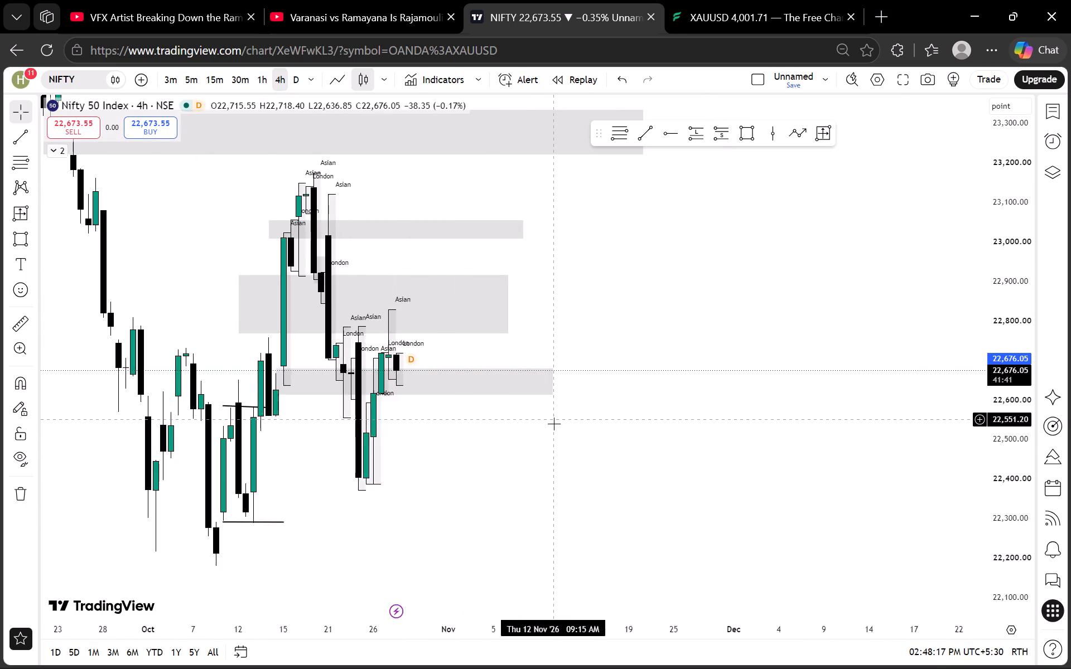
pyautogui.moveTo(554, 424); pyautogui.dragTo(655, 399)
pyautogui.click(299, 79)
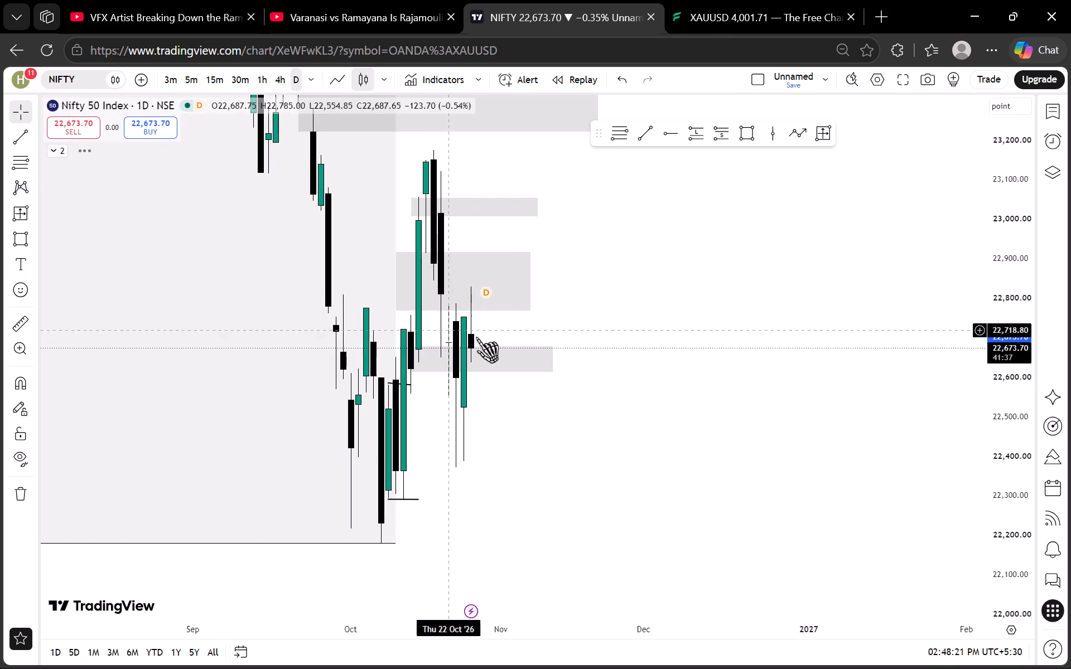
pyautogui.scroll(-16, 988, 297)
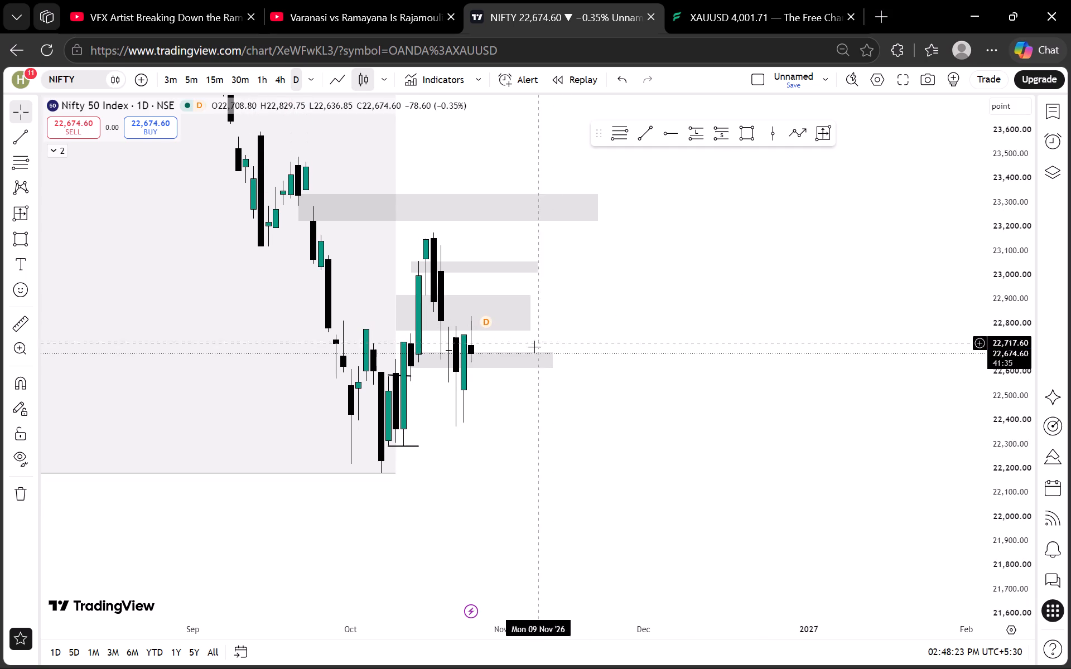
pyautogui.click(276, 72)
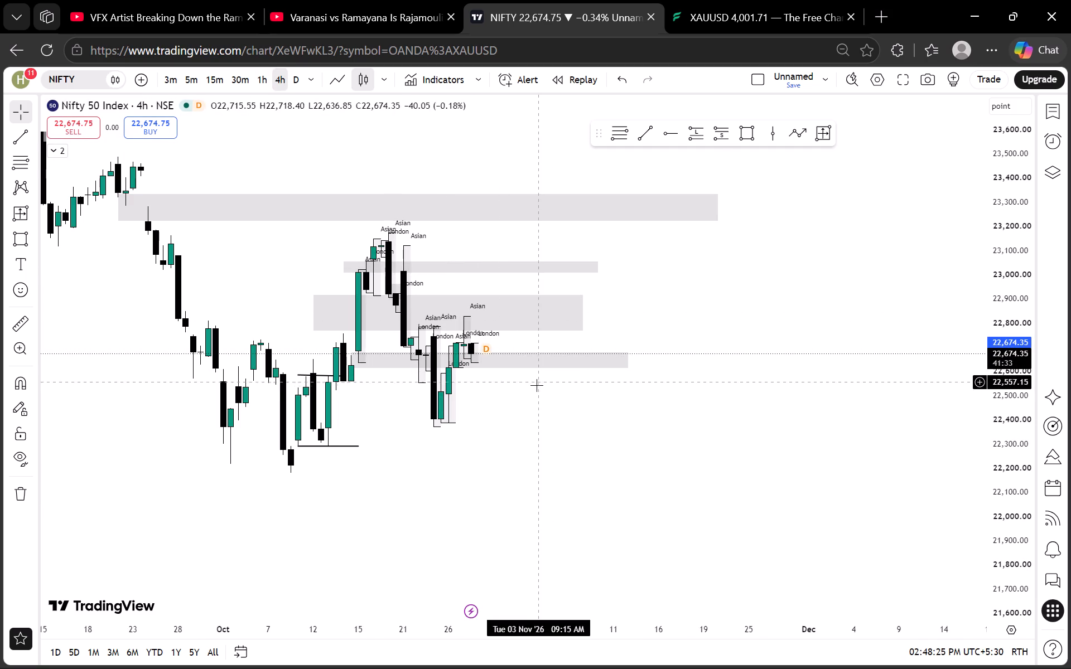
pyautogui.click(269, 80)
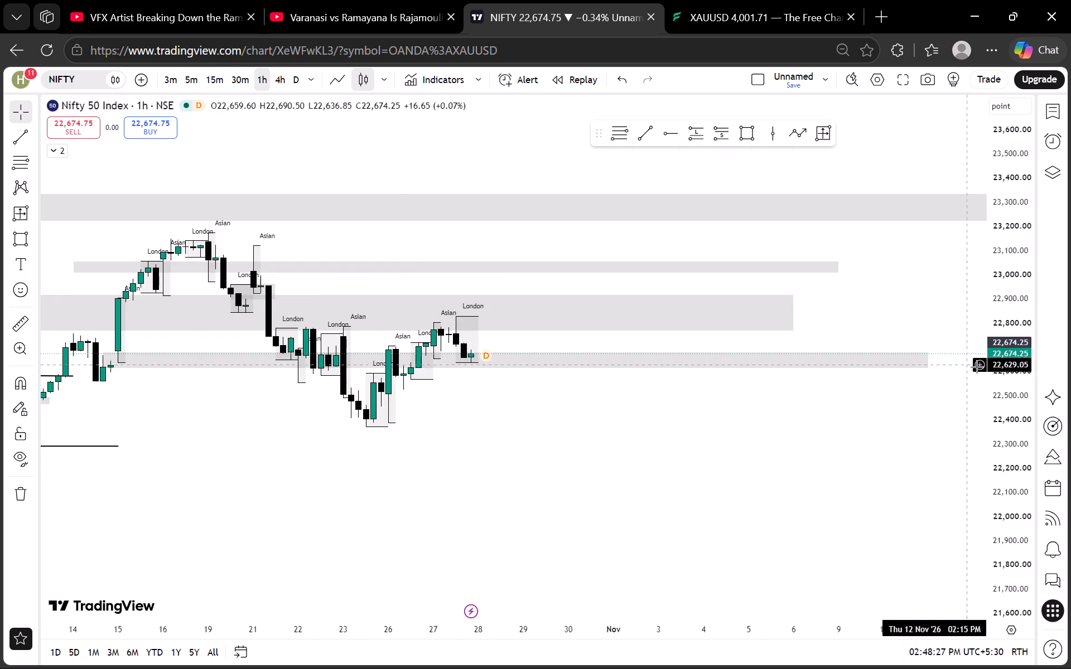
pyautogui.scroll(20, 1022, 374)
pyautogui.scroll(10, 1022, 374)
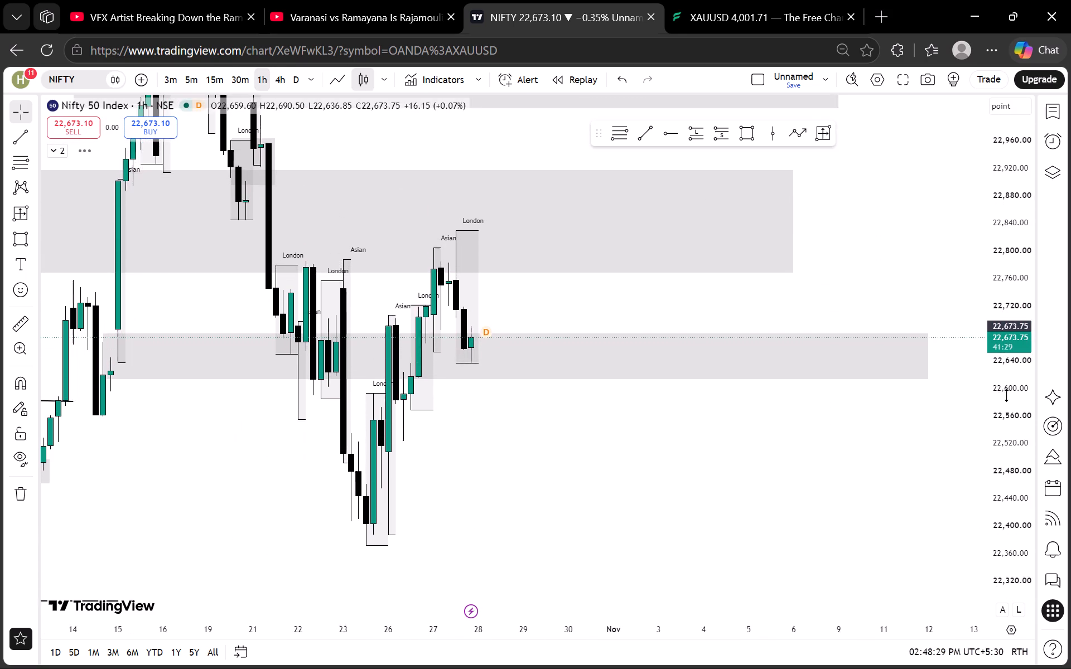
pyautogui.scroll(7, 1007, 395)
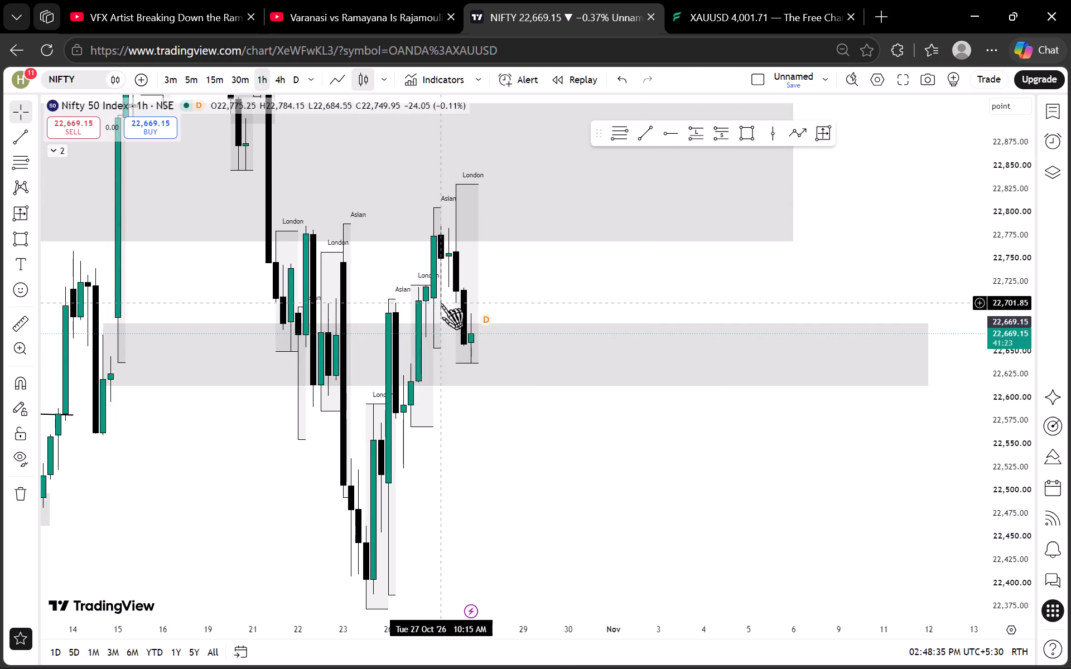
# On NIFTY's 30-minute chart, draw a rectangle zone from about 22,739 to 22,714, from midday 27 October to 30 October.
pyautogui.click(240, 76)
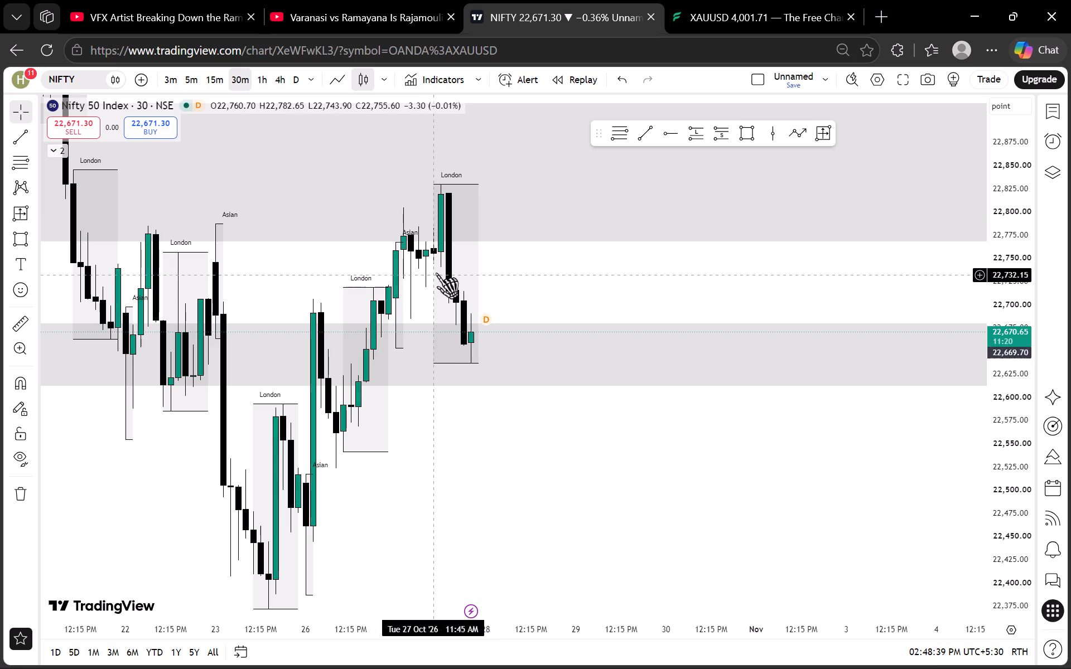
pyautogui.moveTo(612, 286); pyautogui.dragTo(651, 287)
pyautogui.click(758, 124)
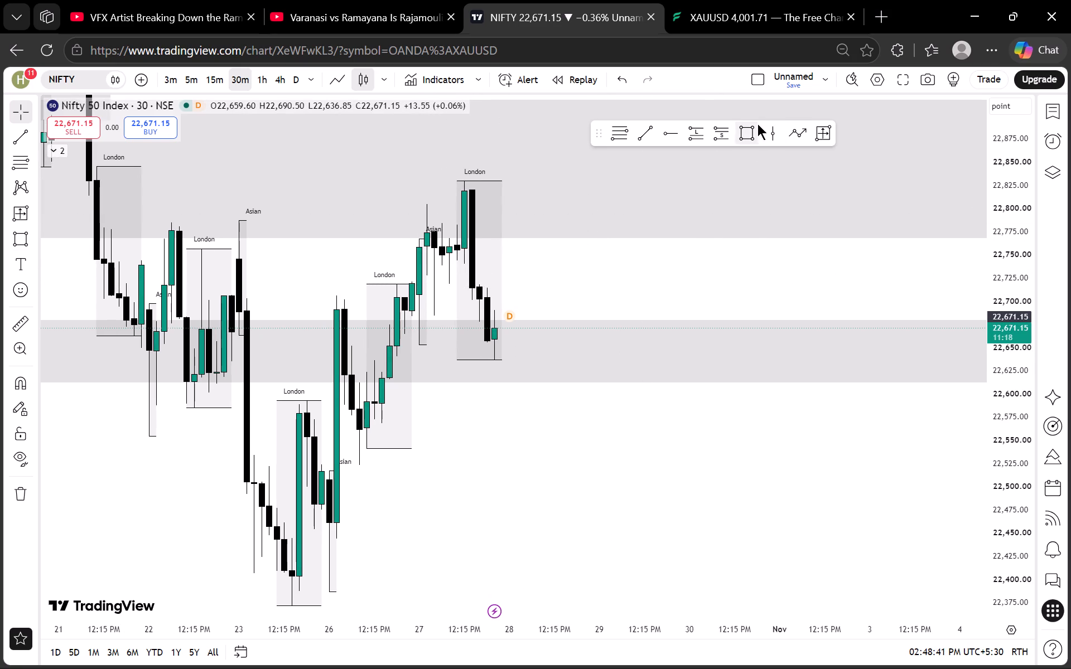
pyautogui.click(460, 264)
pyautogui.click(720, 289)
pyautogui.click(792, 283)
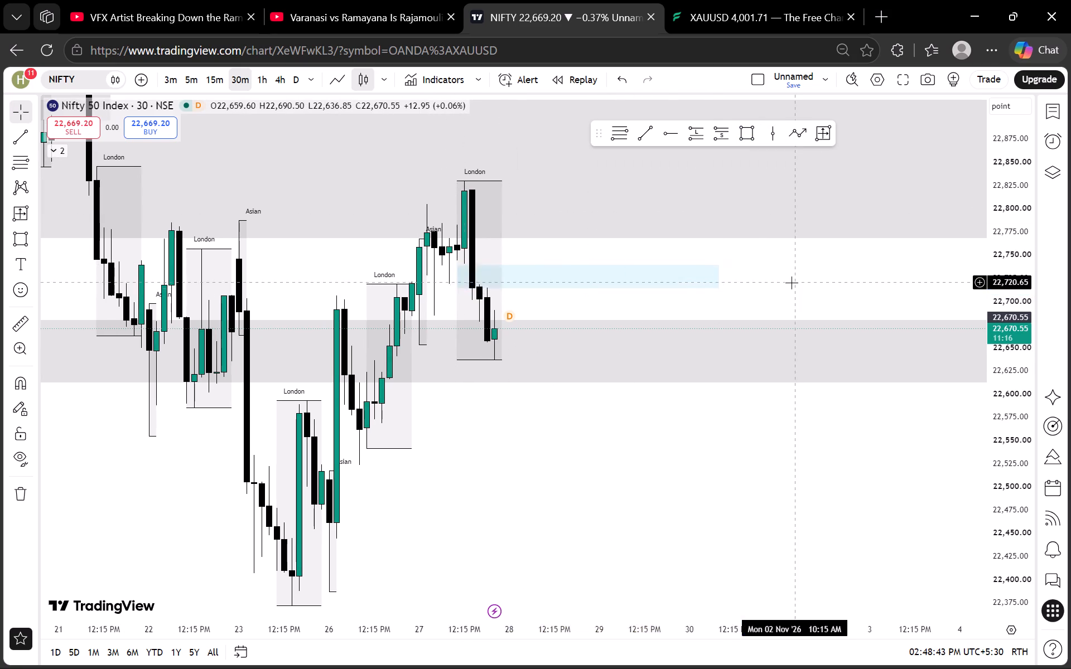
# Delete the grey NIFTY zone at about 22,680 to 22,612 and the larger grey zone starting at about 22,768.
pyautogui.scroll(-4, 731, 327)
pyautogui.moveTo(673, 437); pyautogui.dragTo(596, 446)
pyautogui.click(707, 327)
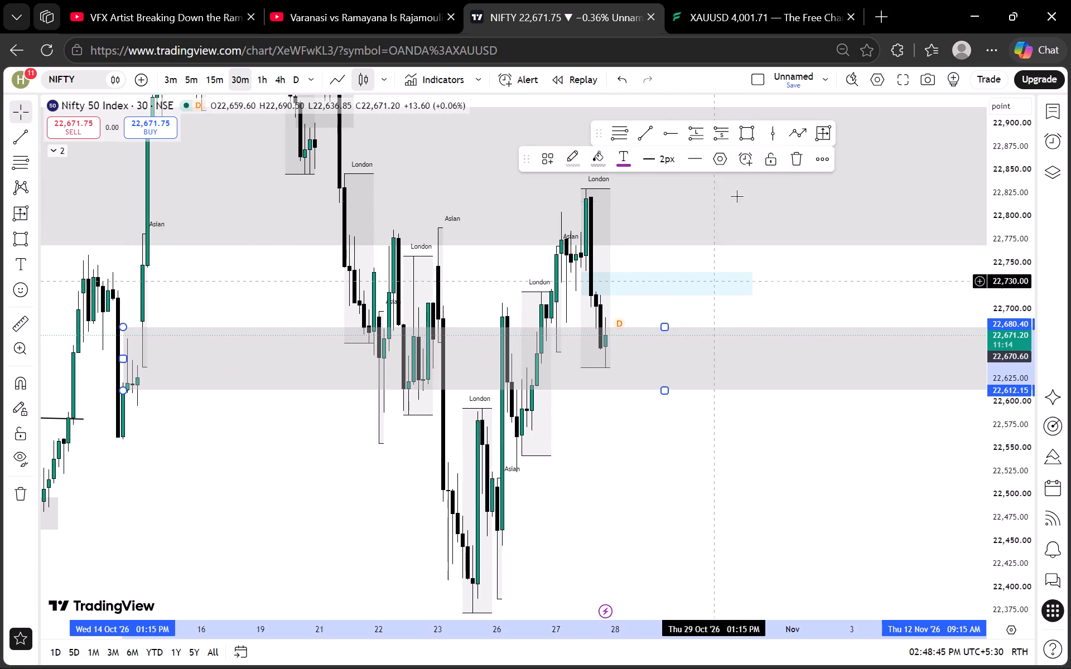
pyautogui.click(799, 162)
pyautogui.click(795, 244)
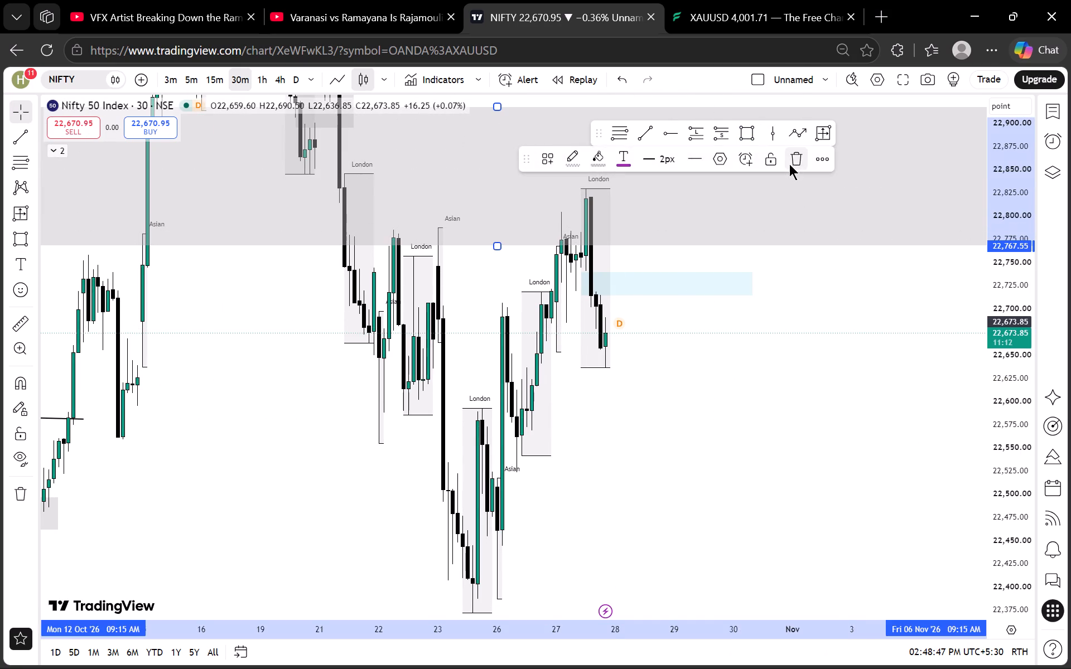
pyautogui.click(789, 160)
pyautogui.moveTo(790, 267); pyautogui.dragTo(768, 330)
# Switch to NAS100USD and review its two blue zones and the near-horizontal trend line on the 30-minute timeframe.
pyautogui.click(1048, 119)
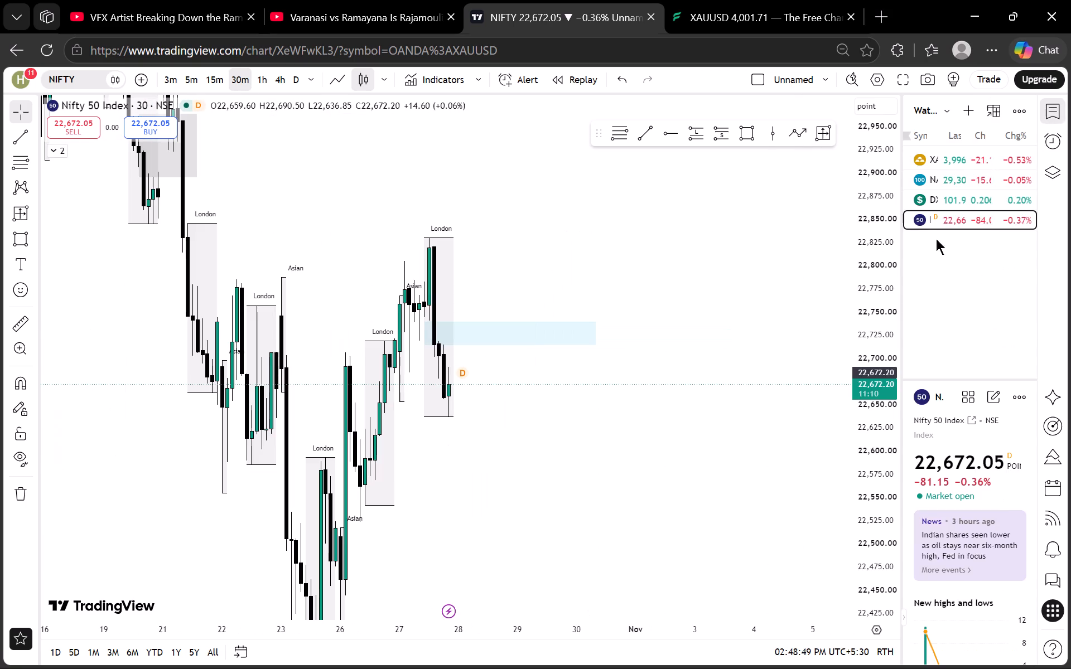
pyautogui.click(939, 186)
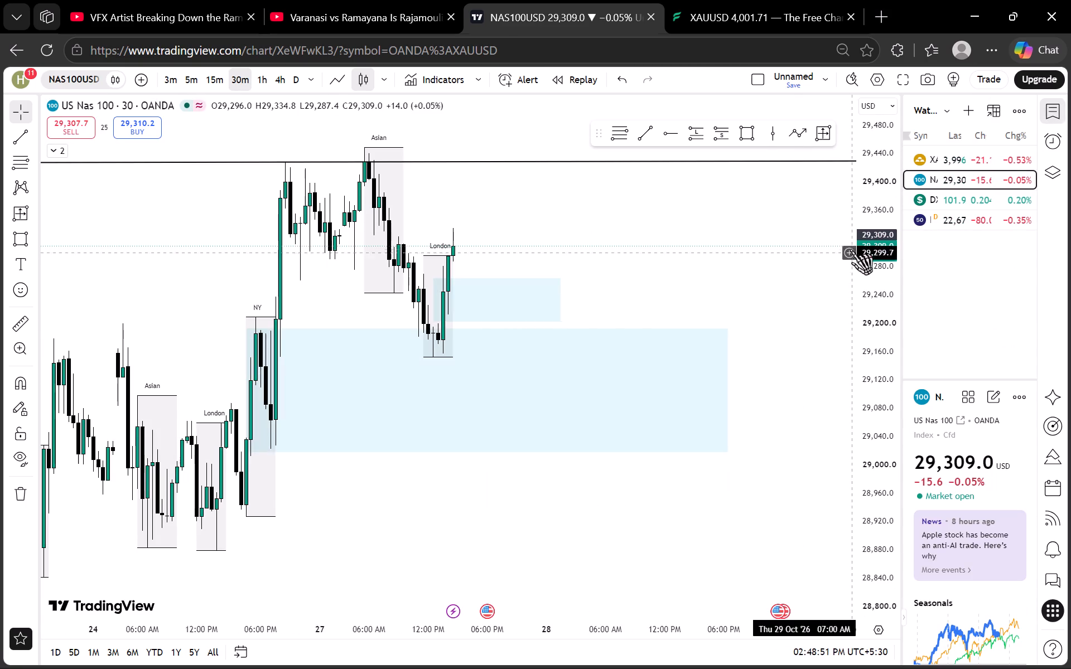
pyautogui.scroll(-12, 850, 248)
pyautogui.scroll(6, 821, 336)
pyautogui.scroll(-7, 899, 296)
pyautogui.scroll(6, 858, 341)
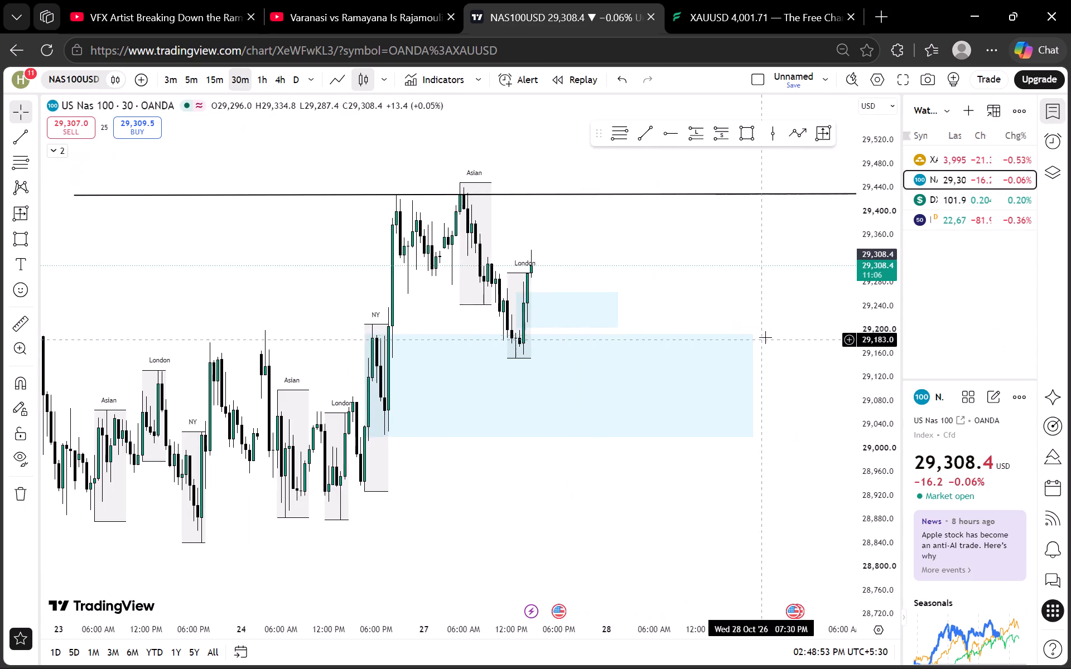
pyautogui.scroll(-2, 787, 317)
pyautogui.click(1043, 105)
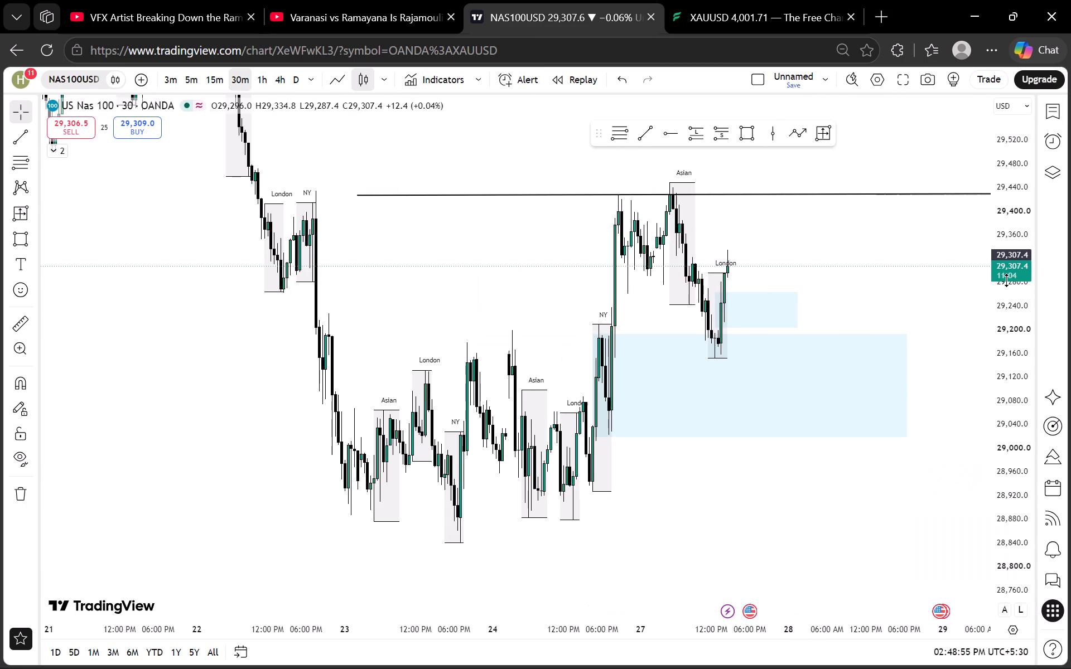
pyautogui.scroll(-10, 1012, 256)
# Switch to XAUUSD and examine price against the PDH, PDL, PWL levels and marked zones on the 30-minute timeframe.
pyautogui.click(1045, 106)
pyautogui.click(974, 161)
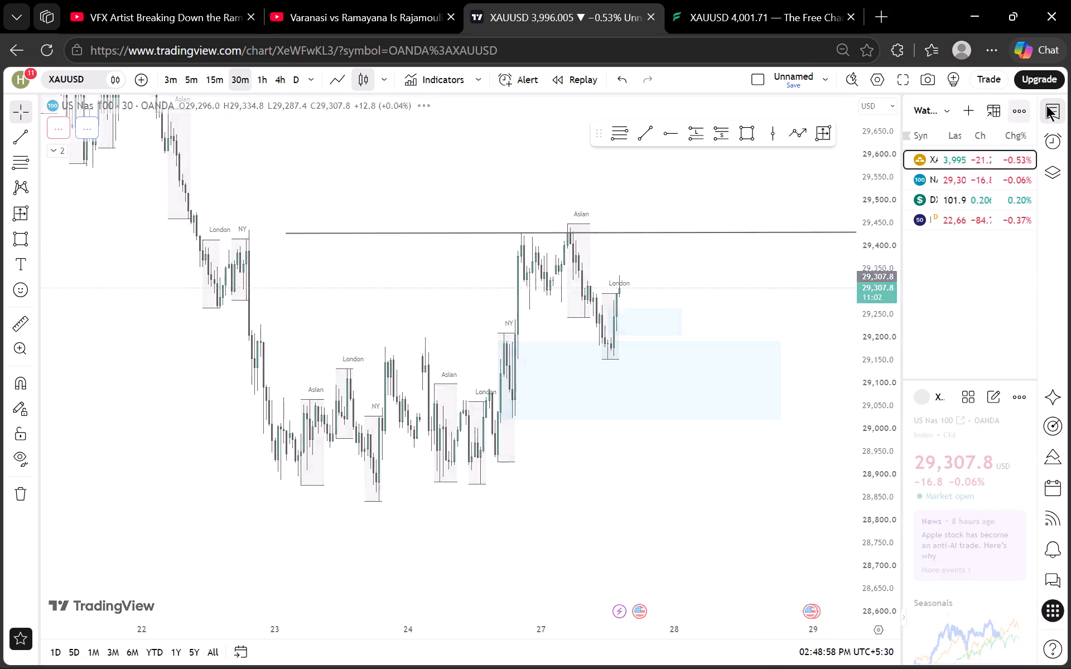
pyautogui.click(1049, 104)
pyautogui.moveTo(936, 420); pyautogui.dragTo(906, 293)
pyautogui.scroll(11, 986, 392)
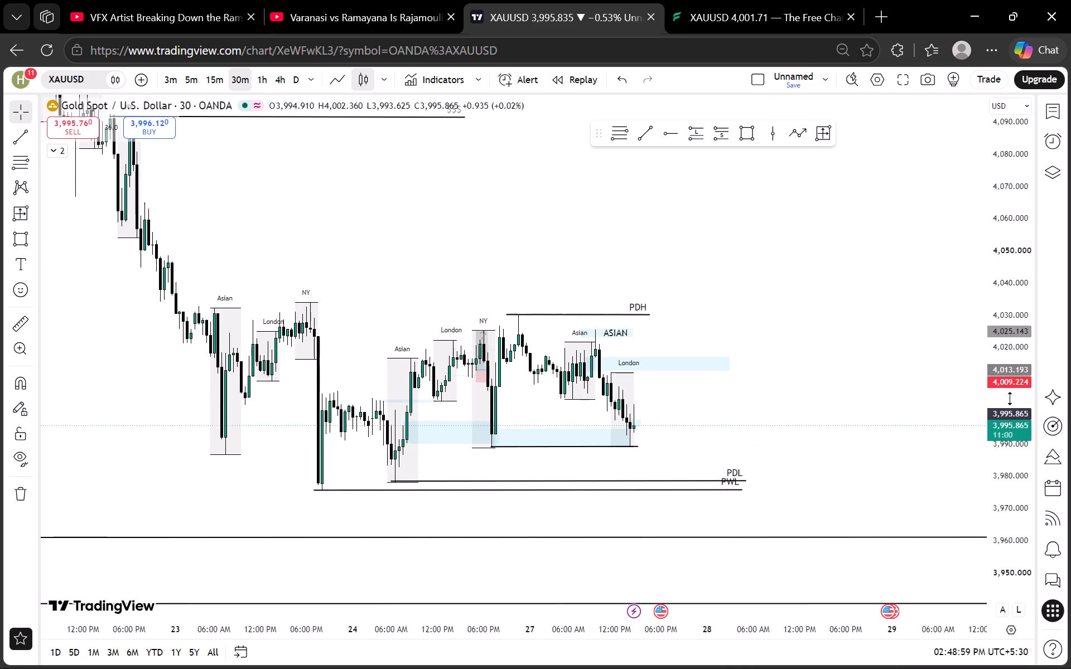
pyautogui.scroll(11, 1010, 399)
pyautogui.moveTo(783, 434); pyautogui.dragTo(829, 379)
pyautogui.scroll(14, 982, 418)
pyautogui.scroll(-5, 837, 399)
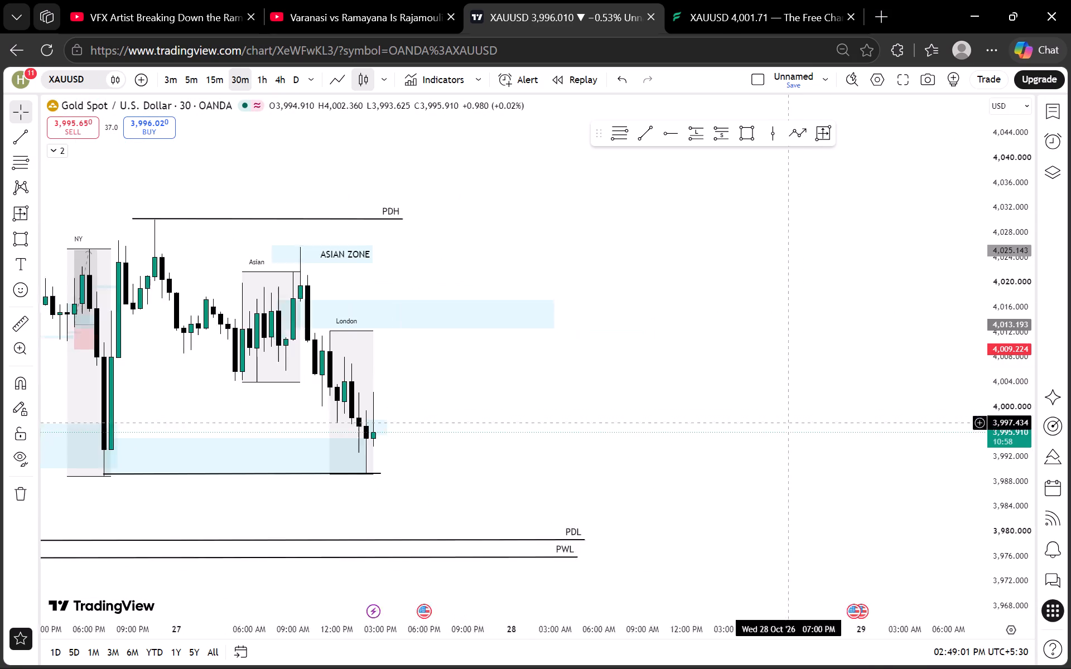
pyautogui.moveTo(686, 450); pyautogui.dragTo(683, 383)
# Examine XAUUSD's price action around the small zone near 3,996 on the 15-, 5-, 3- and 1-minute timeframes.
pyautogui.click(221, 84)
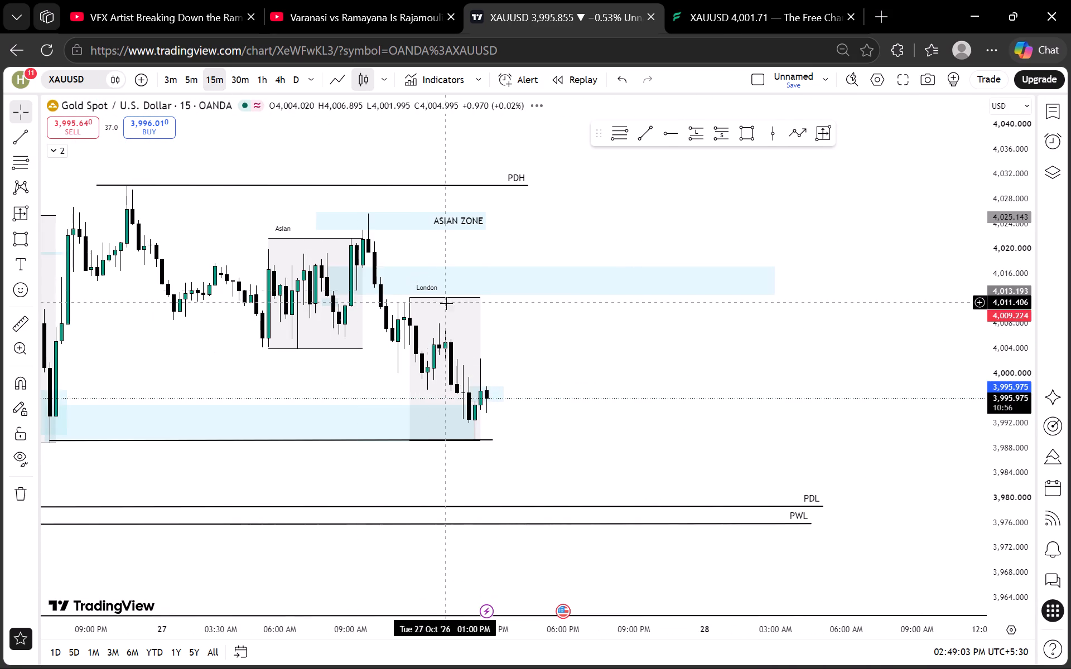
pyautogui.click(185, 86)
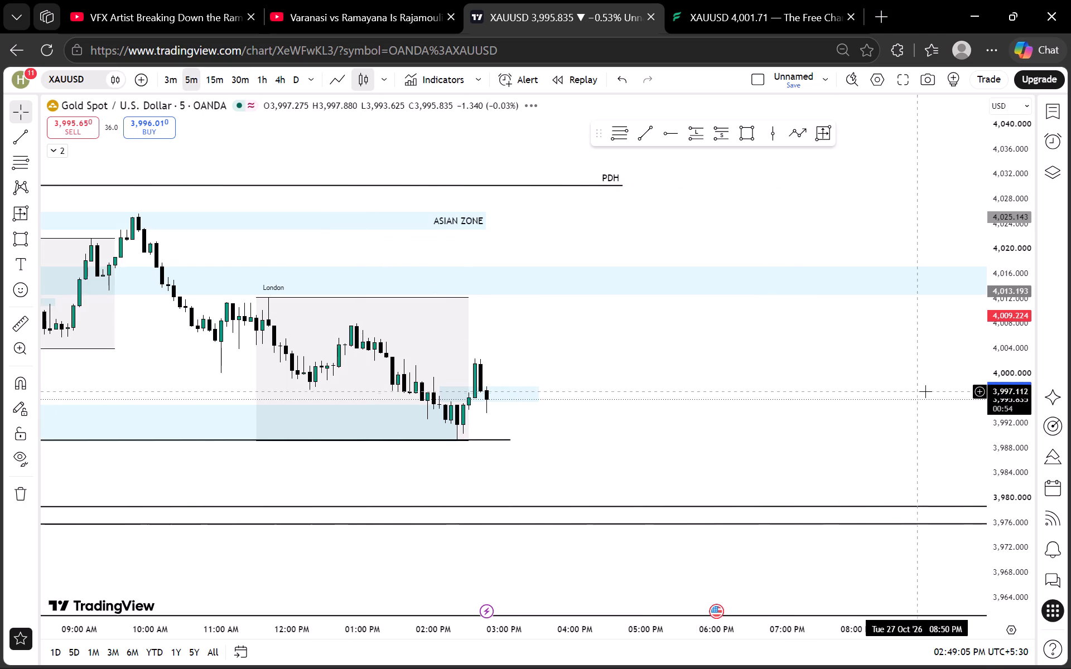
pyautogui.scroll(17, 1003, 401)
pyautogui.moveTo(616, 360); pyautogui.dragTo(628, 324)
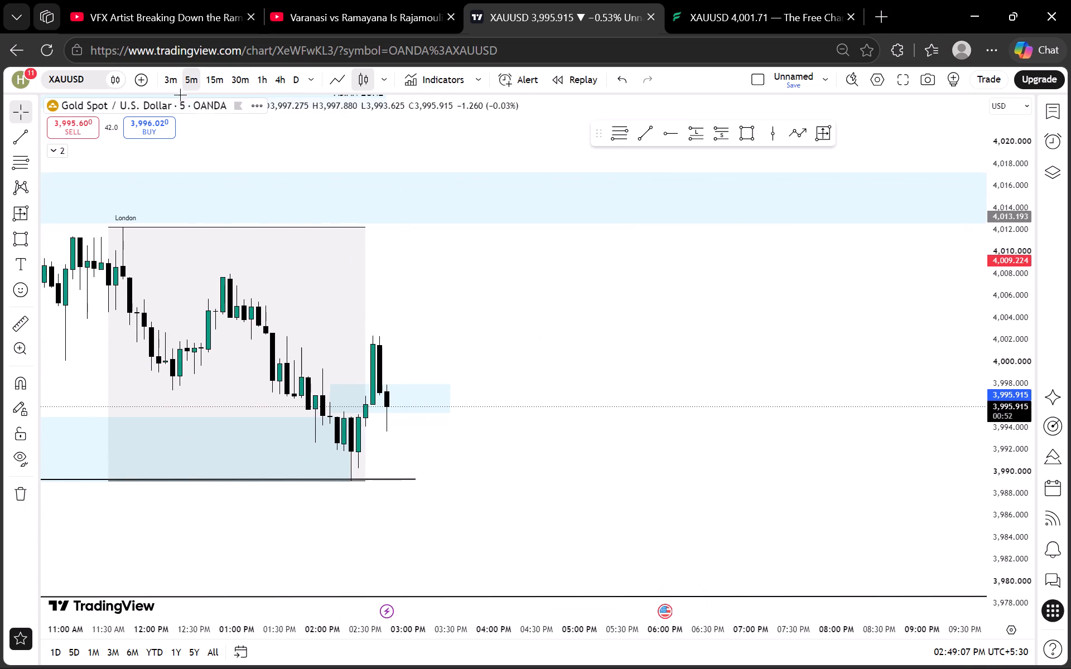
pyautogui.click(171, 75)
pyautogui.scroll(-2, 530, 284)
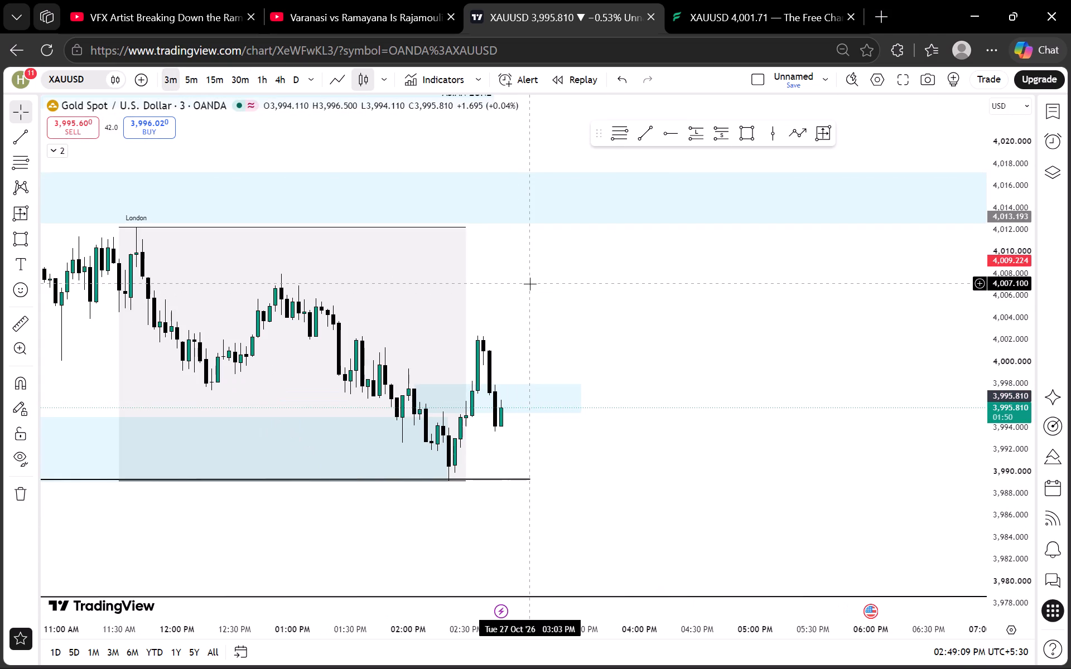
pyautogui.click(306, 74)
pyautogui.scroll(-5, 452, 337)
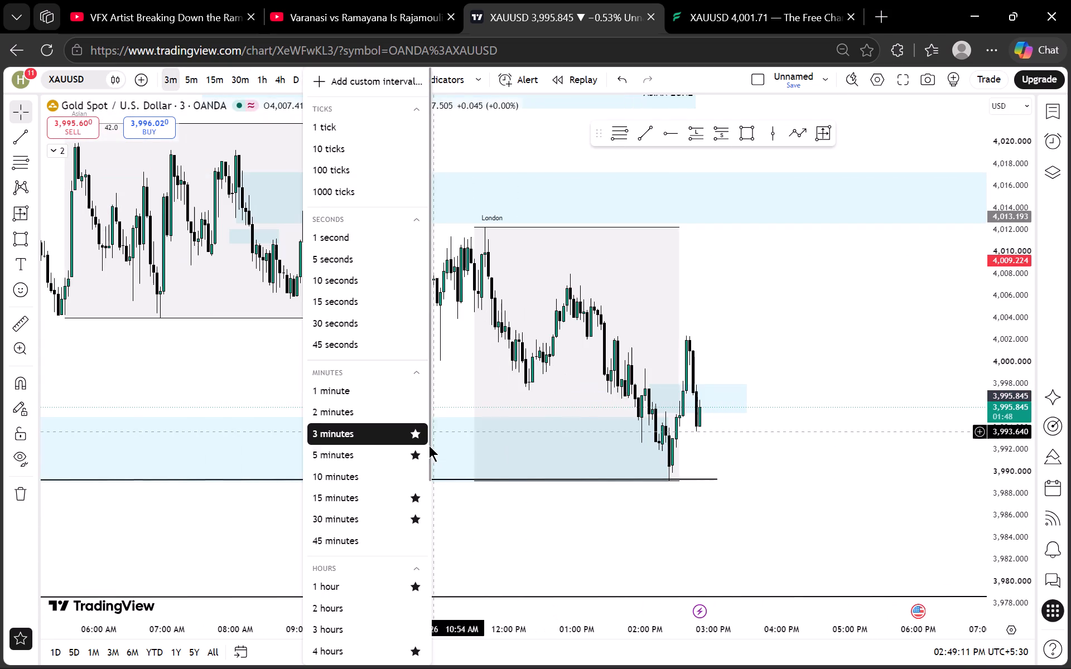
pyautogui.click(360, 391)
pyautogui.scroll(6, 967, 447)
pyautogui.scroll(-6, 766, 356)
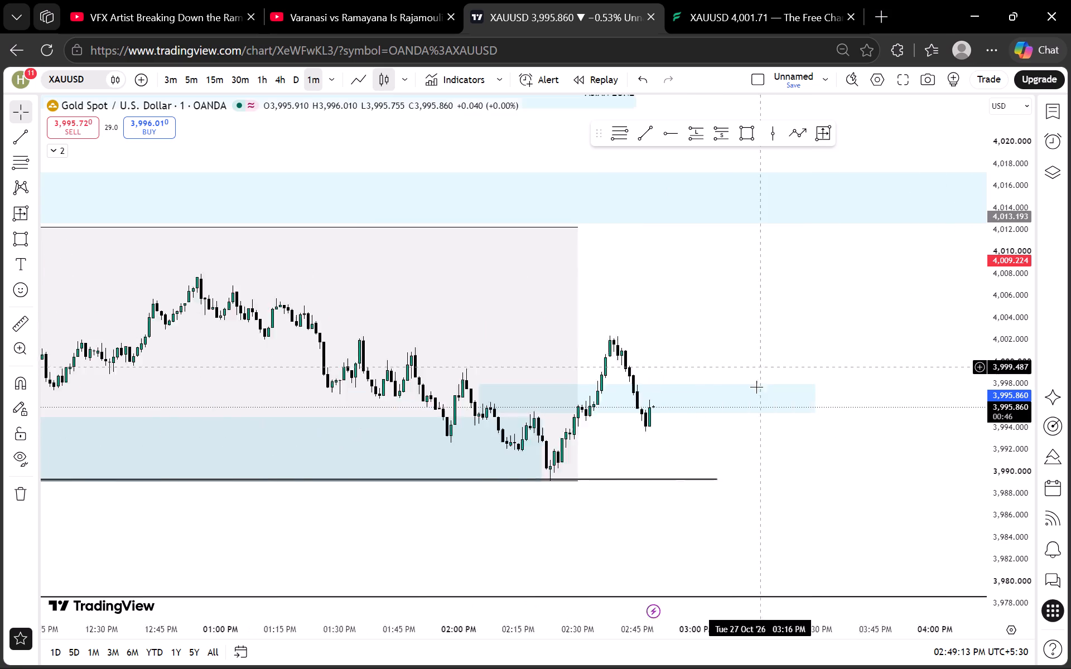
pyautogui.moveTo(826, 315); pyautogui.dragTo(693, 307)
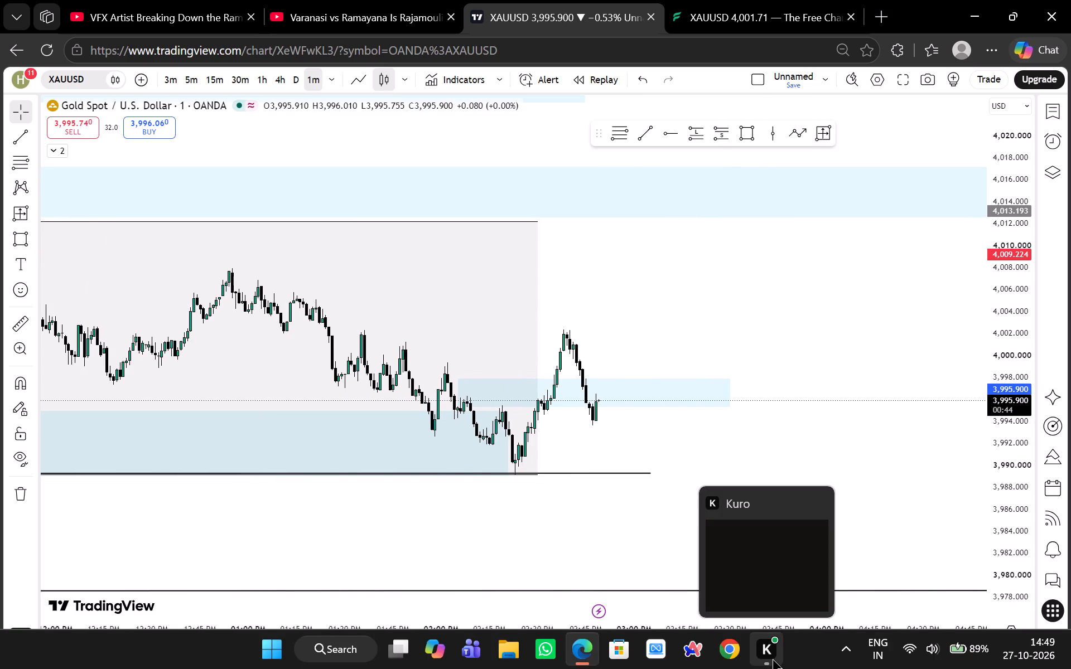
# On the 5-minute timeframe, reshape XAUUSD's small blue zone to about 3,995.1 down to 3,990.5 and extend it to about 4:00 PM.
pyautogui.scroll(13, 993, 372)
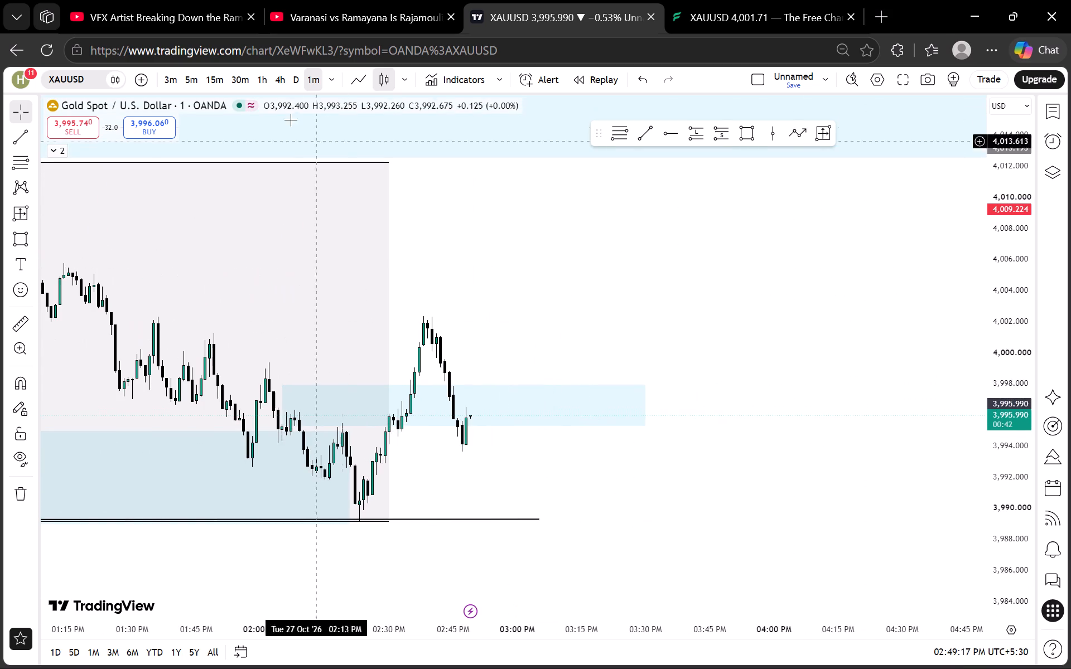
pyautogui.click(189, 82)
pyautogui.scroll(2, 509, 259)
pyautogui.moveTo(477, 295); pyautogui.dragTo(536, 287)
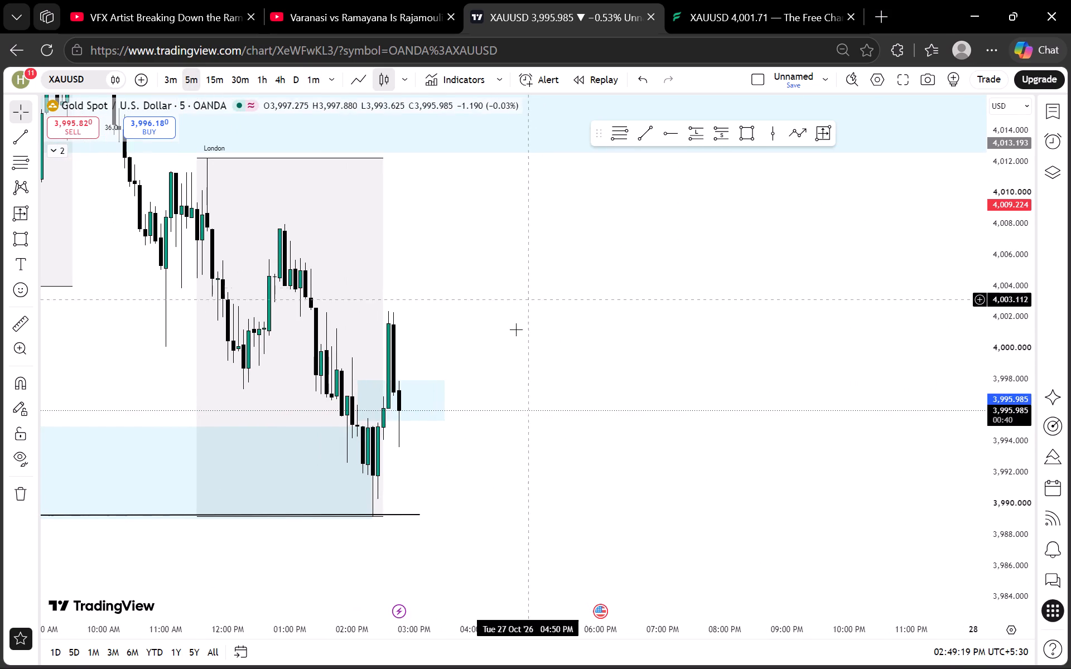
pyautogui.moveTo(485, 442); pyautogui.dragTo(594, 413)
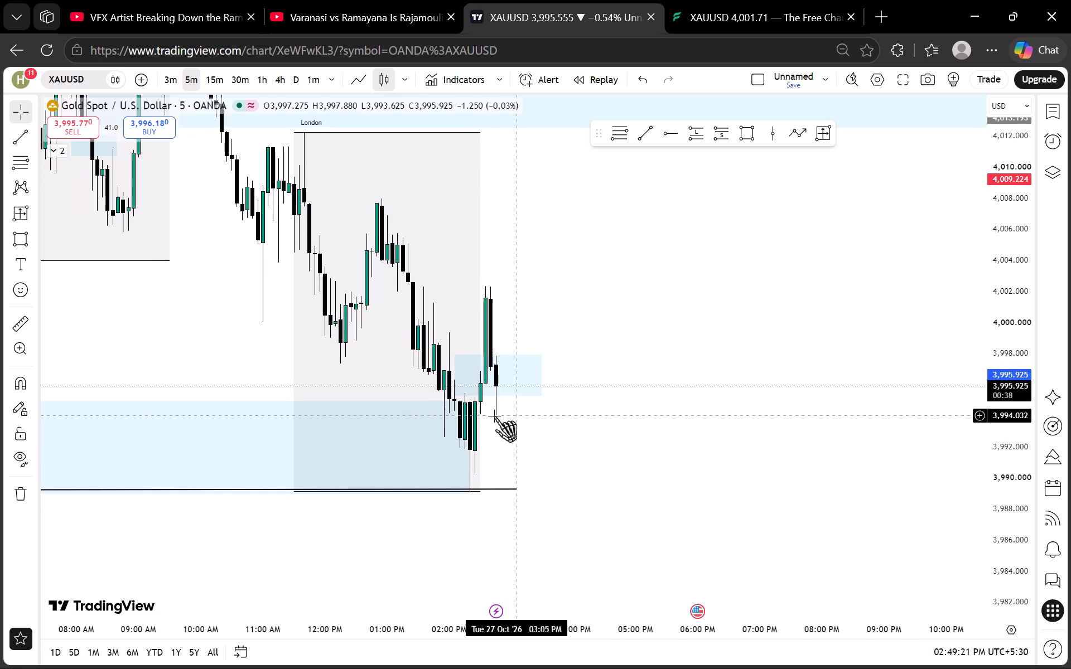
pyautogui.moveTo(497, 396); pyautogui.dragTo(501, 470)
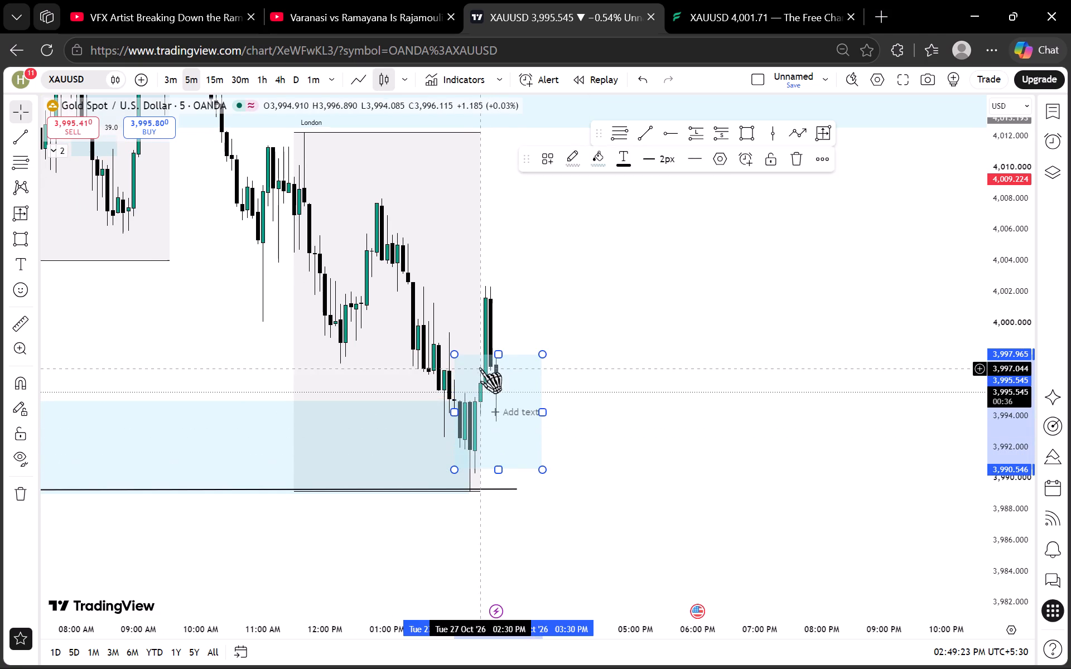
pyautogui.moveTo(496, 353); pyautogui.dragTo(507, 399)
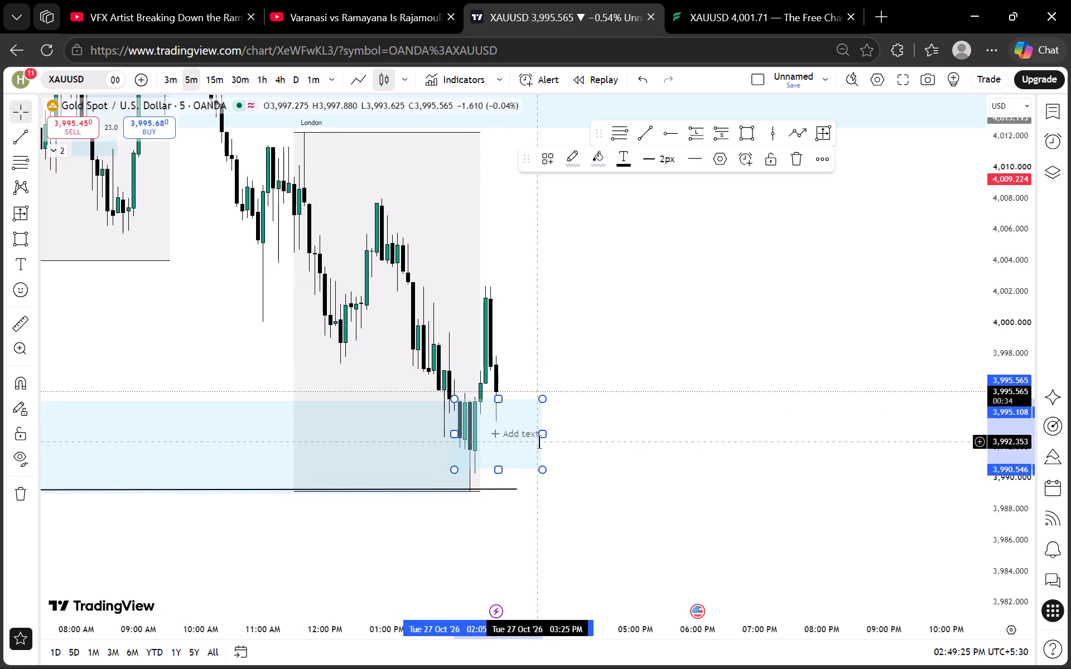
pyautogui.moveTo(543, 438); pyautogui.dragTo(575, 426)
pyautogui.click(633, 370)
# Examine XAUUSD's price action around the reshaped small zone and the London session on the 1-minute timeframe.
pyautogui.click(311, 80)
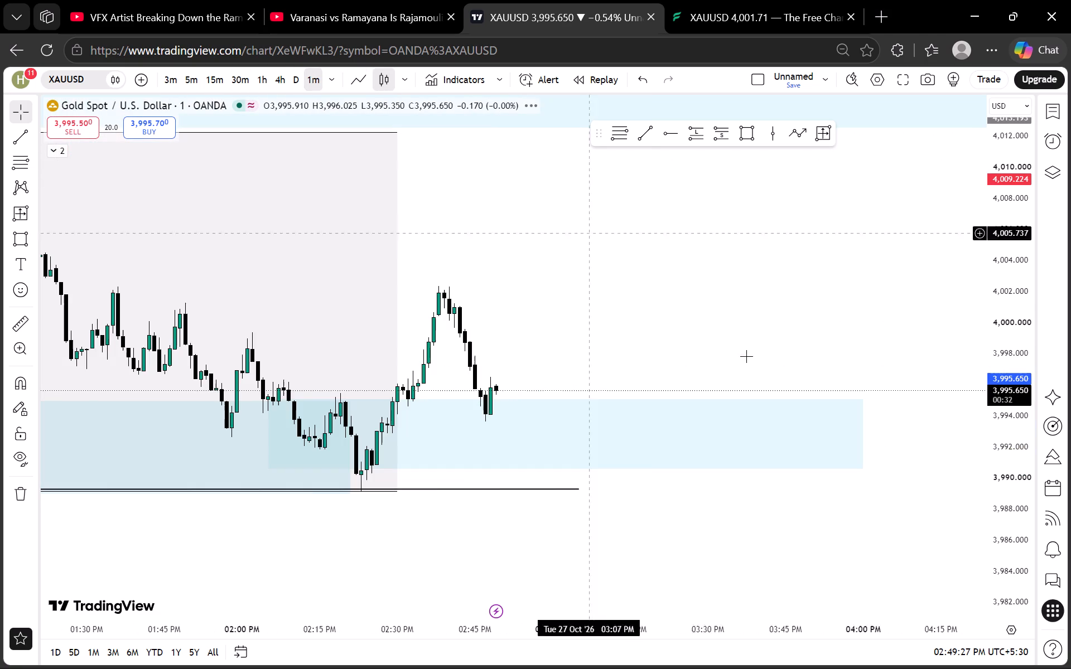
pyautogui.scroll(20, 1070, 416)
pyautogui.scroll(2, 1070, 416)
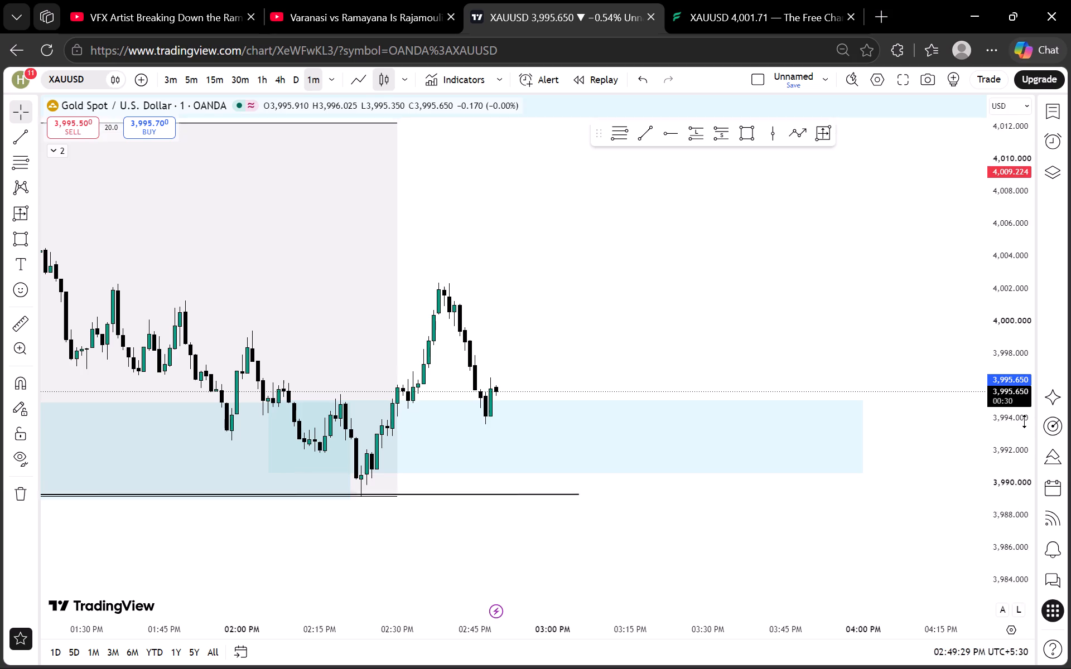
pyautogui.scroll(12, 1025, 421)
pyautogui.moveTo(547, 324); pyautogui.dragTo(627, 287)
pyautogui.scroll(4, 628, 287)
pyautogui.scroll(-3, 586, 259)
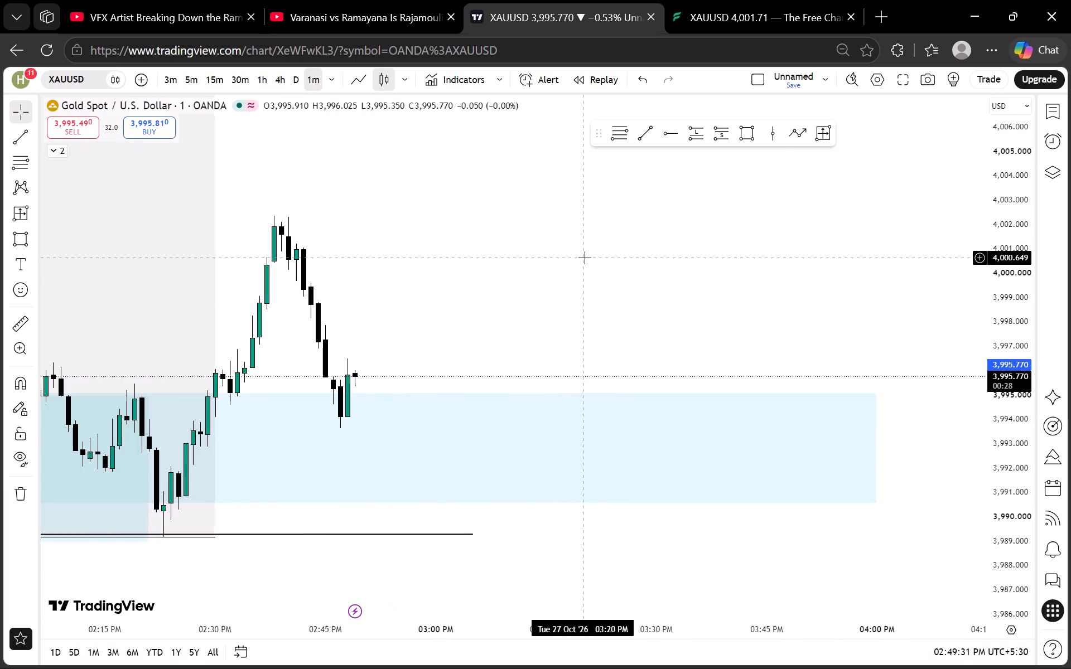
pyautogui.scroll(-2, 556, 277)
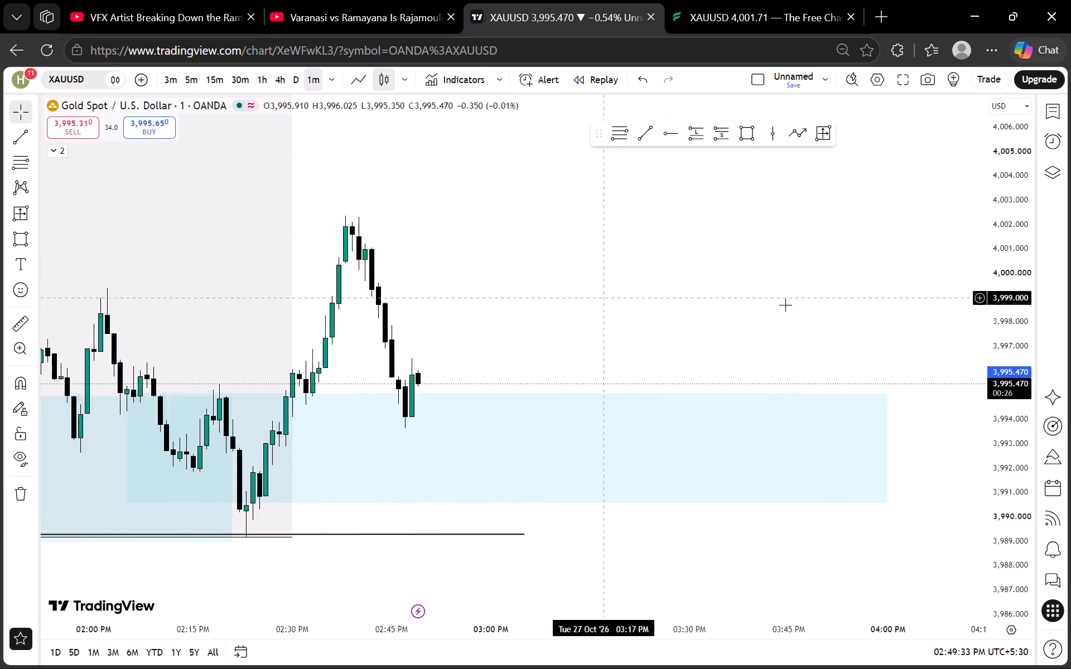
pyautogui.scroll(-13, 1021, 322)
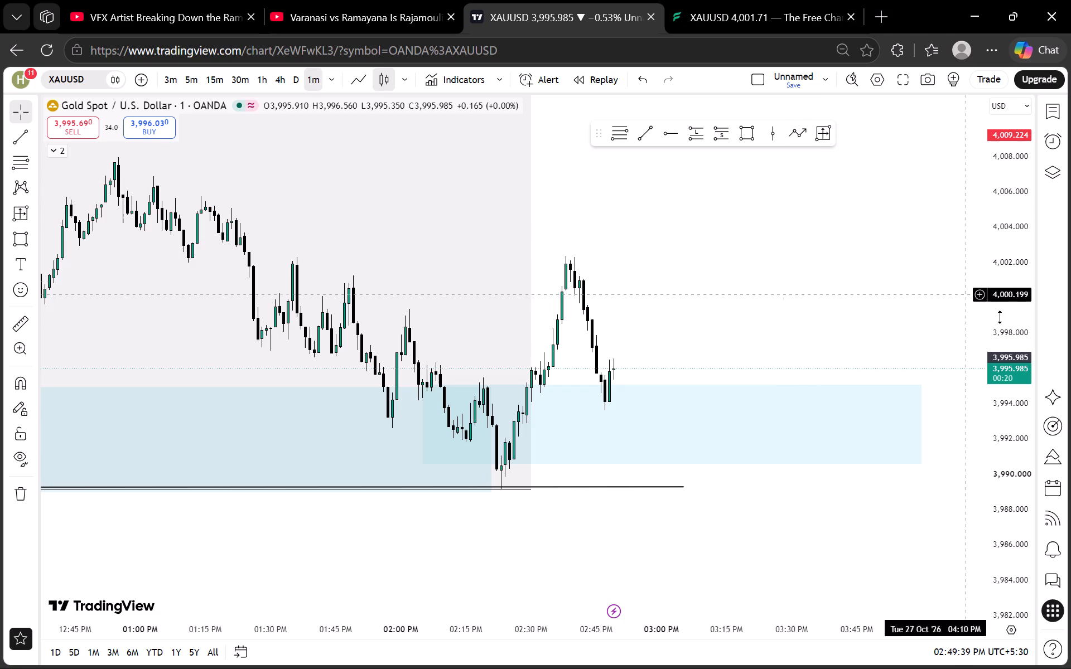
pyautogui.scroll(7, 1013, 323)
pyautogui.scroll(-7, 1014, 323)
pyautogui.scroll(-6, 611, 257)
pyautogui.moveTo(767, 240); pyautogui.dragTo(709, 382)
pyautogui.moveTo(461, 247); pyautogui.dragTo(515, 357)
pyautogui.moveTo(365, 399); pyautogui.dragTo(424, 295)
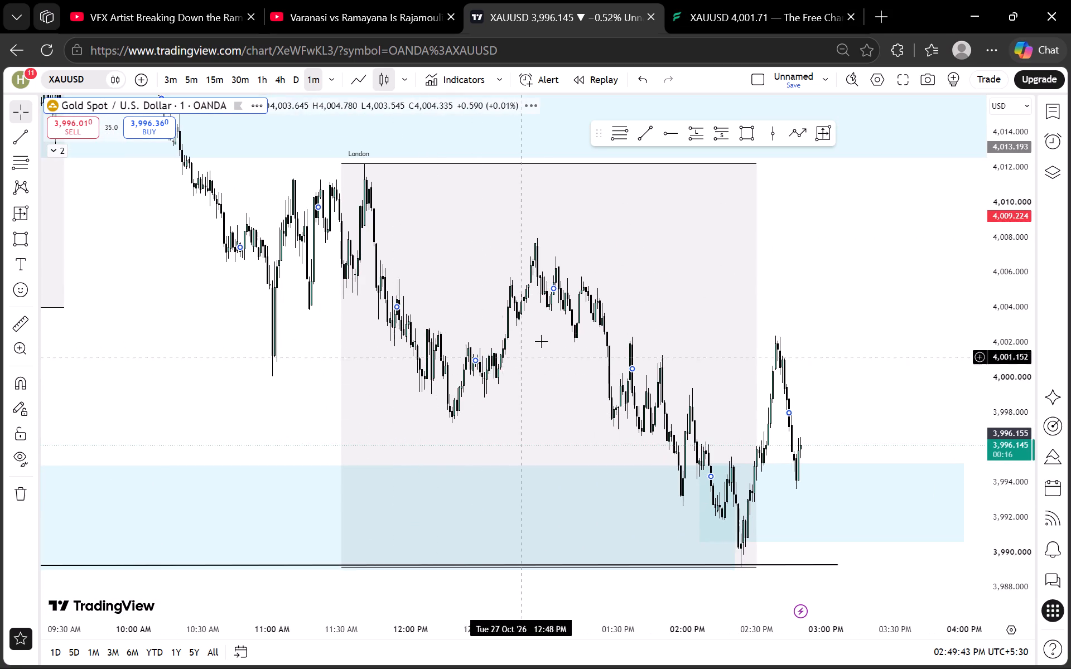
pyautogui.moveTo(433, 272); pyautogui.dragTo(639, 487)
pyautogui.moveTo(335, 390); pyautogui.dragTo(620, 499)
# Examine XAUUSD's session ranges, the Asian zone, the PDH level and the marked blue zones on the 15-minute timeframe.
pyautogui.click(210, 75)
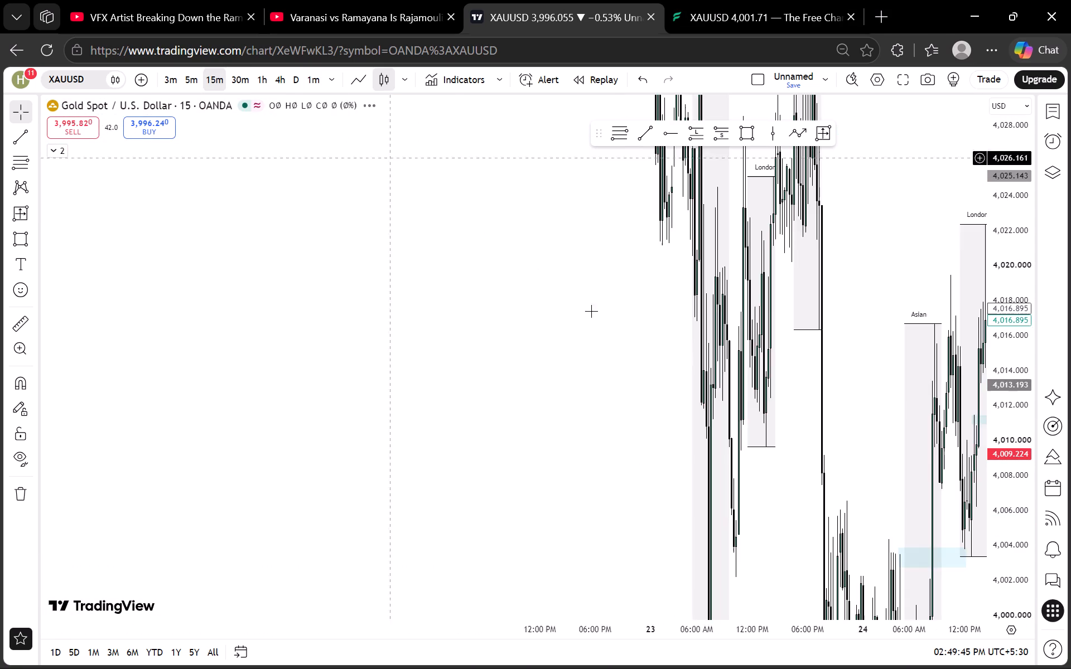
pyautogui.scroll(11, 668, 347)
pyautogui.moveTo(773, 326); pyautogui.dragTo(357, 265)
pyautogui.scroll(5, 445, 286)
pyautogui.scroll(-2, 993, 279)
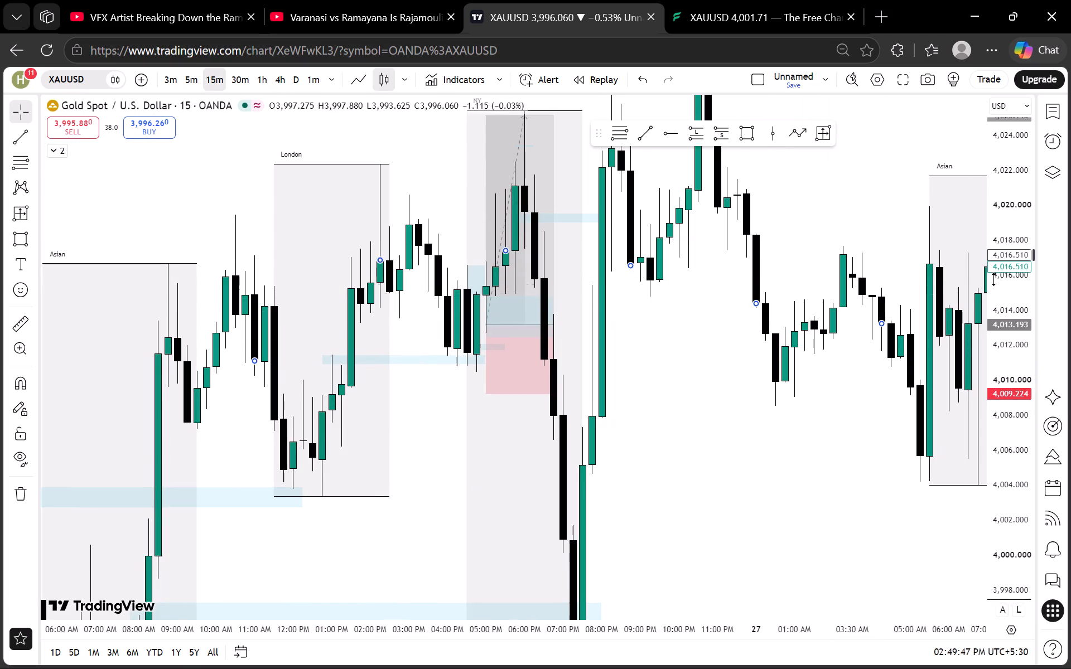
pyautogui.scroll(-20, 994, 280)
pyautogui.scroll(-6, 994, 280)
pyautogui.moveTo(784, 319); pyautogui.dragTo(405, 343)
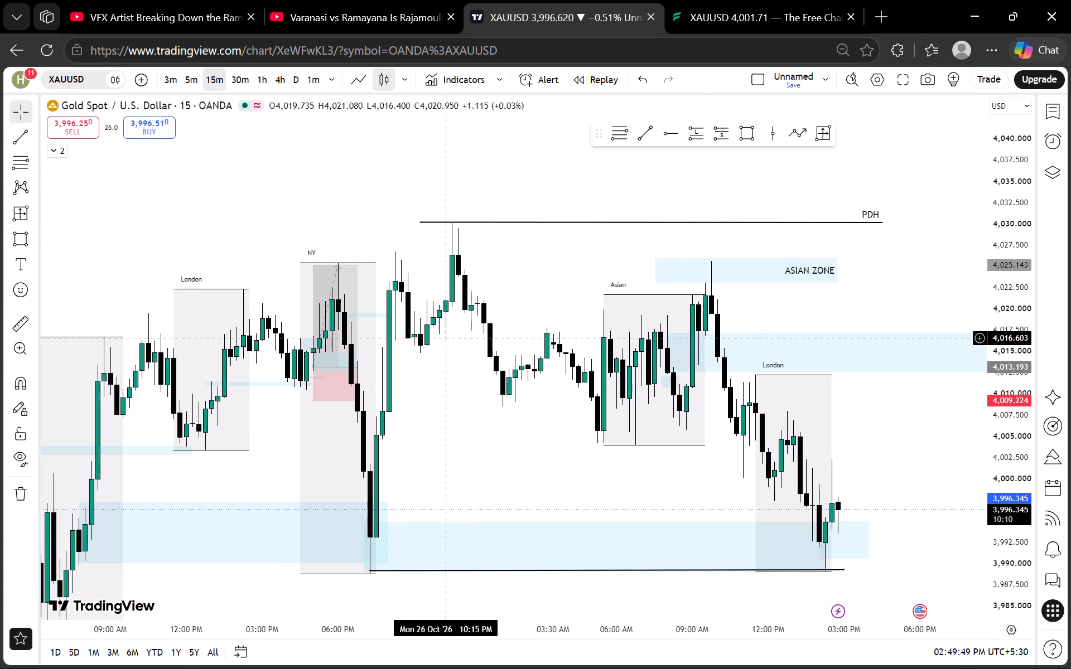
pyautogui.moveTo(480, 376); pyautogui.dragTo(358, 348)
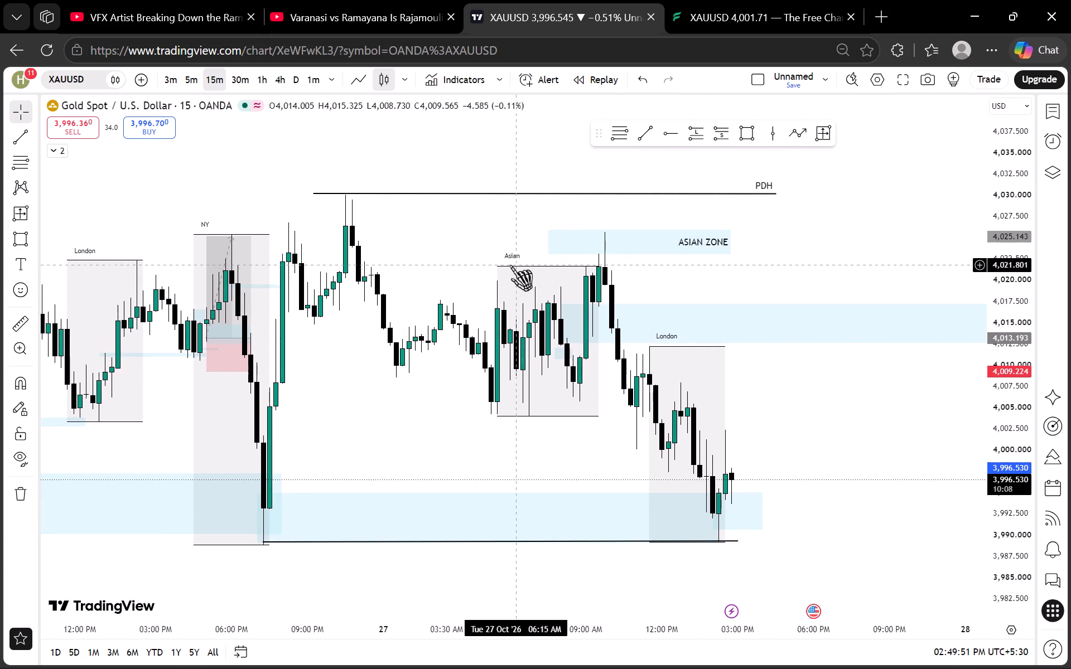
pyautogui.scroll(-4, 424, 358)
pyautogui.moveTo(616, 413); pyautogui.dragTo(642, 345)
pyautogui.scroll(3, 613, 391)
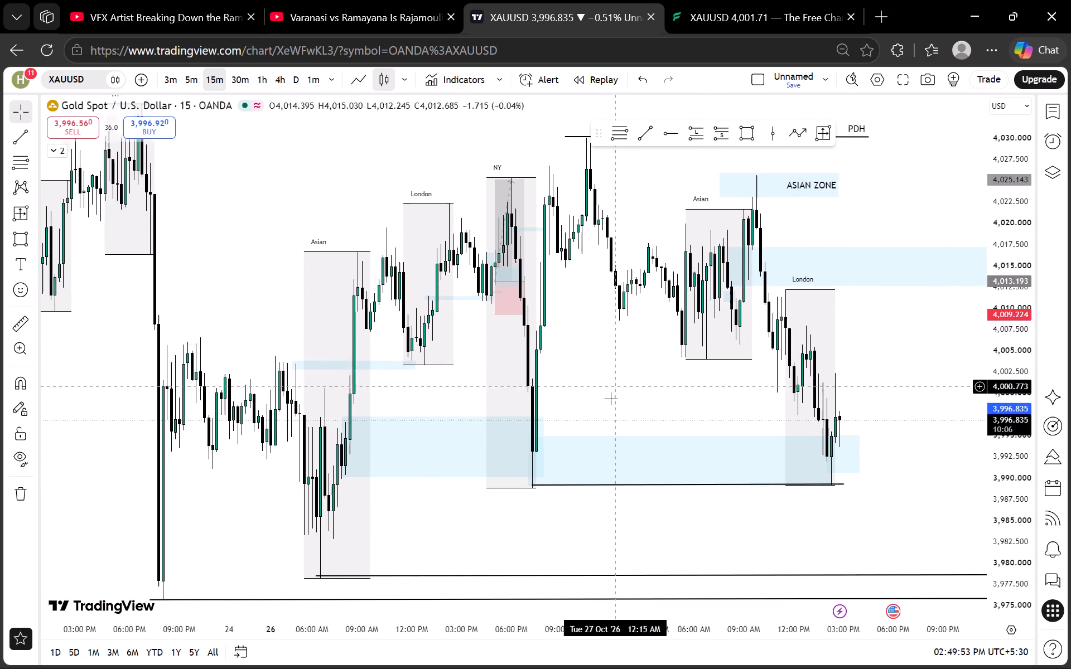
pyautogui.moveTo(505, 344); pyautogui.dragTo(489, 397)
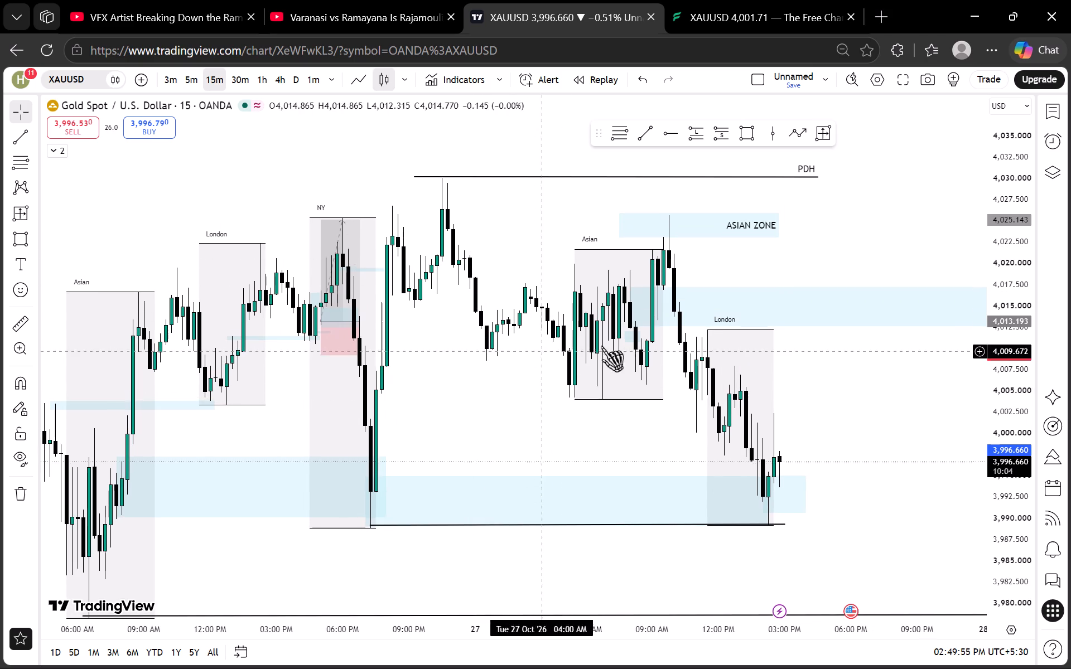
pyautogui.moveTo(803, 358); pyautogui.dragTo(771, 357)
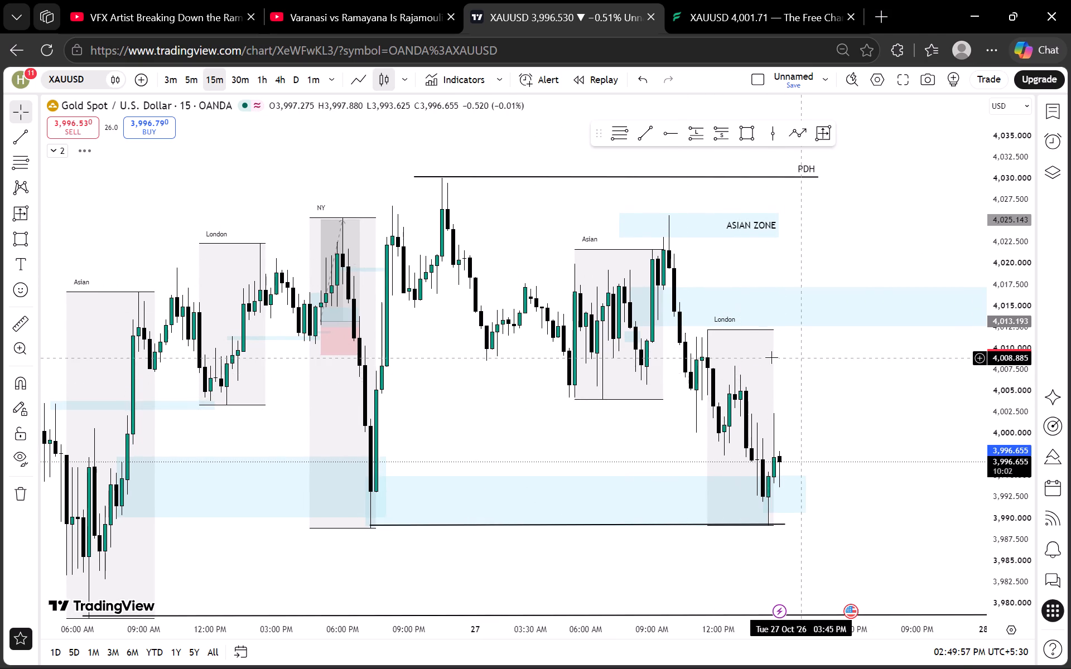
pyautogui.moveTo(771, 357); pyautogui.dragTo(740, 363)
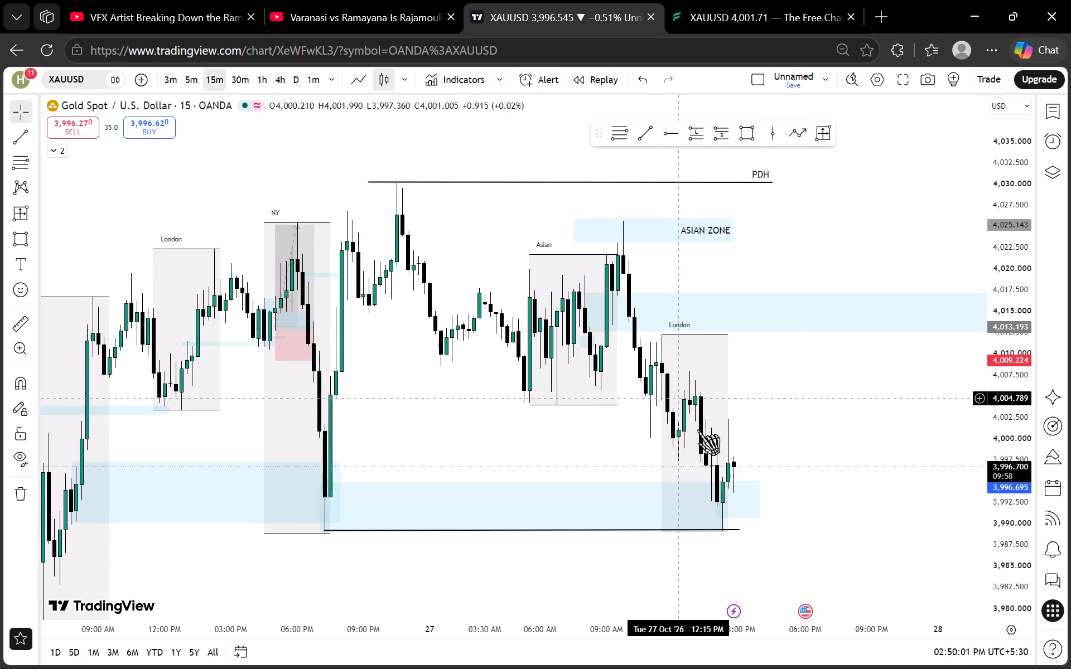
pyautogui.moveTo(809, 440); pyautogui.dragTo(708, 414)
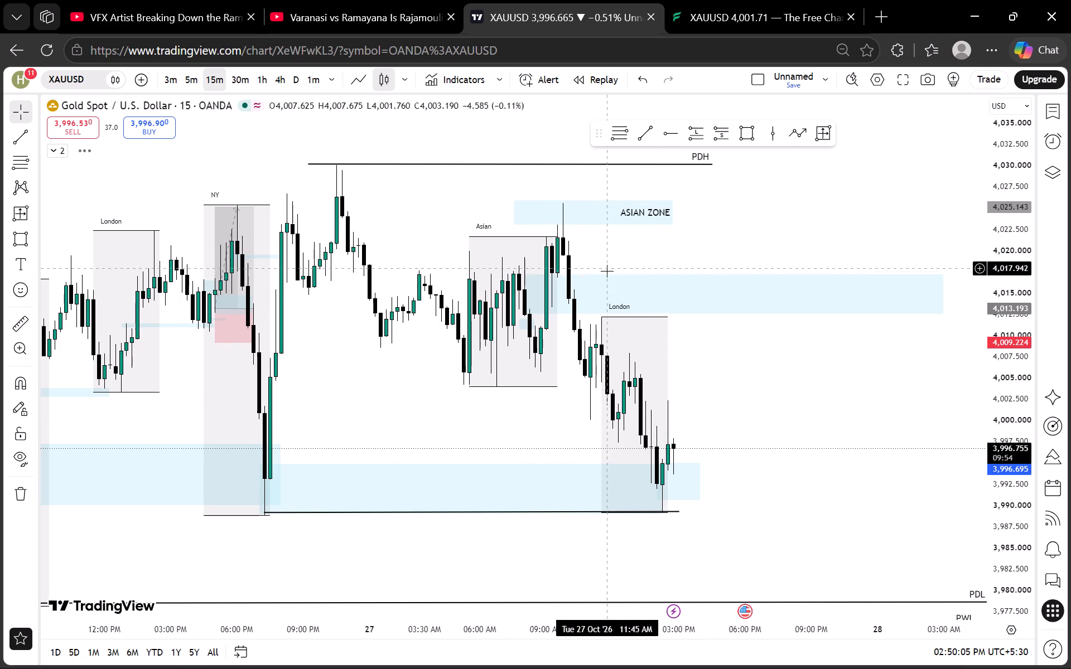
# Resize the blue zone below the Asian zone to span about 4,018.7 to 4,015.6, starting just after the Asian session.
pyautogui.moveTo(732, 314); pyautogui.dragTo(734, 308)
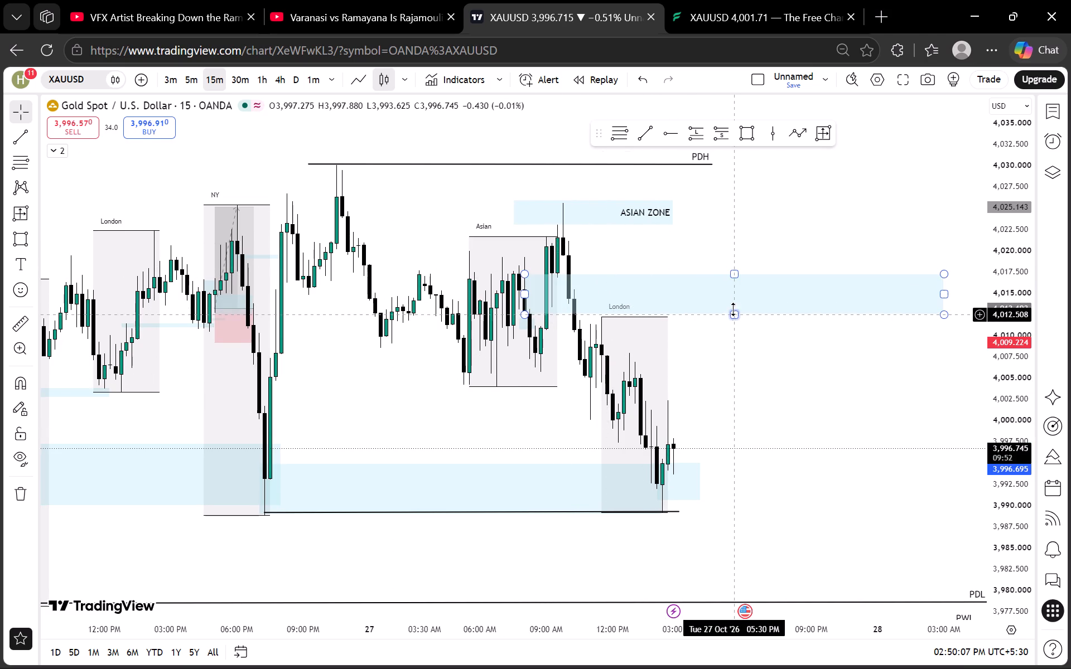
pyautogui.moveTo(734, 308); pyautogui.dragTo(739, 288)
pyautogui.scroll(-2, 606, 260)
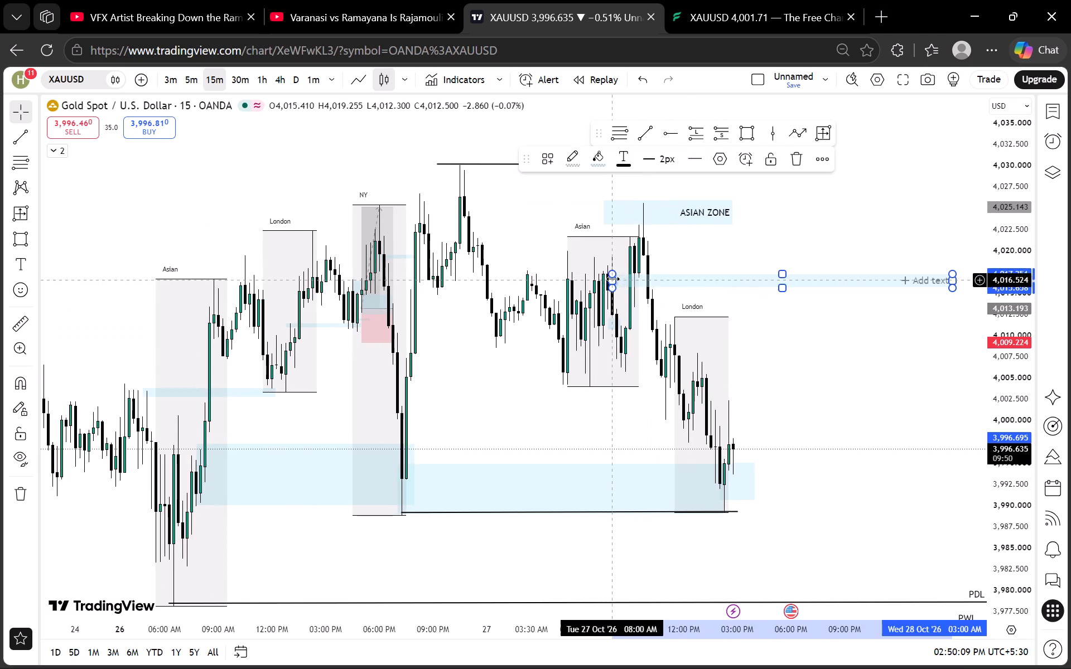
pyautogui.moveTo(614, 272); pyautogui.dragTo(640, 261)
pyautogui.click(673, 240)
# Check the zone below the Asian zone on the 30-minute timeframe and raise its lower edge to about 4,016.8 on the 15-minute.
pyautogui.moveTo(685, 235); pyautogui.dragTo(578, 256)
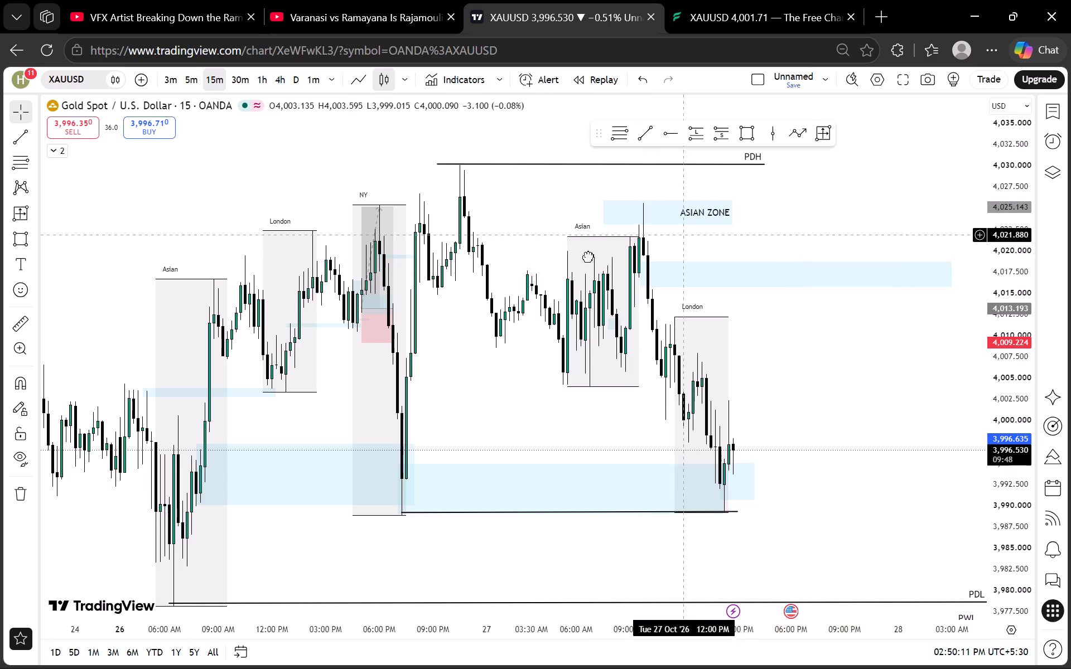
pyautogui.moveTo(578, 256); pyautogui.dragTo(456, 246)
pyautogui.click(238, 68)
pyautogui.scroll(2, 545, 325)
pyautogui.moveTo(539, 335); pyautogui.dragTo(693, 369)
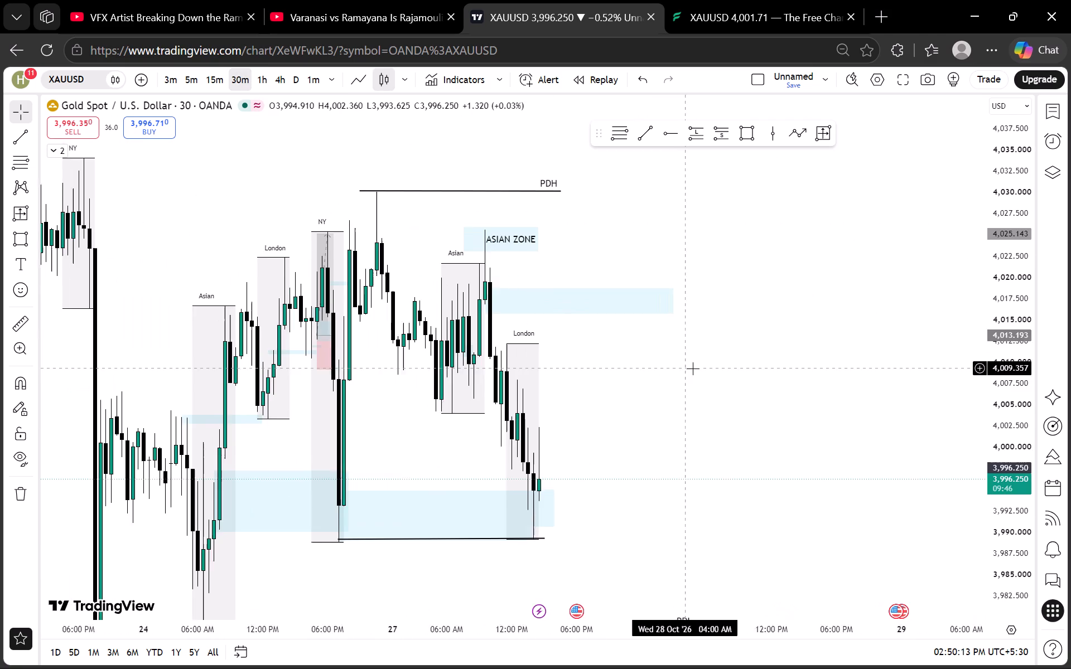
pyautogui.click(214, 75)
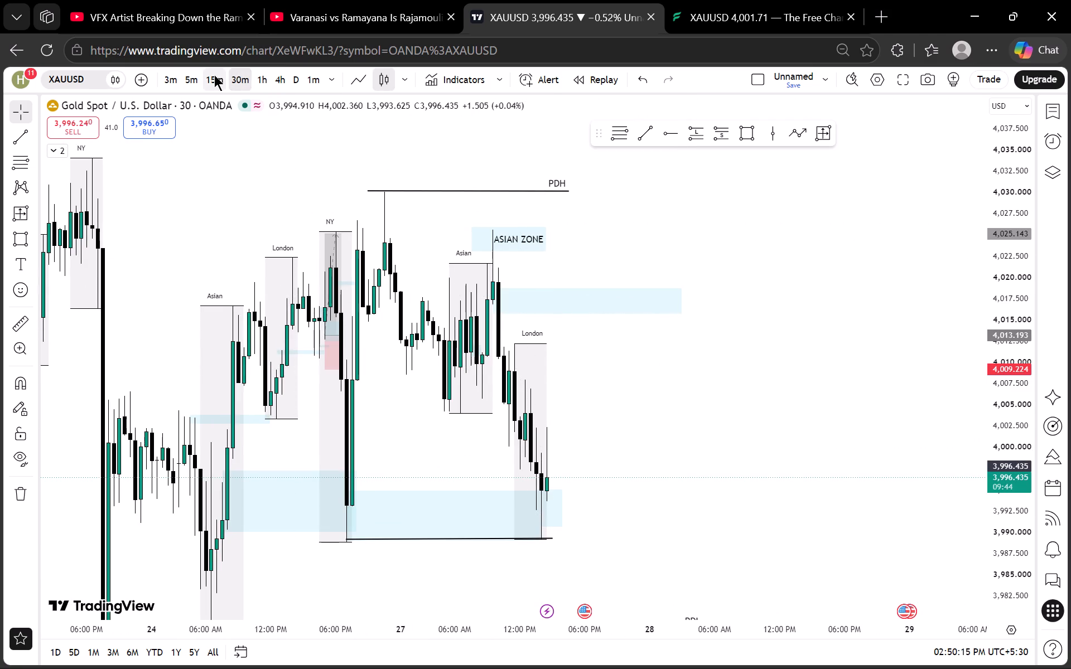
pyautogui.scroll(7, 1034, 345)
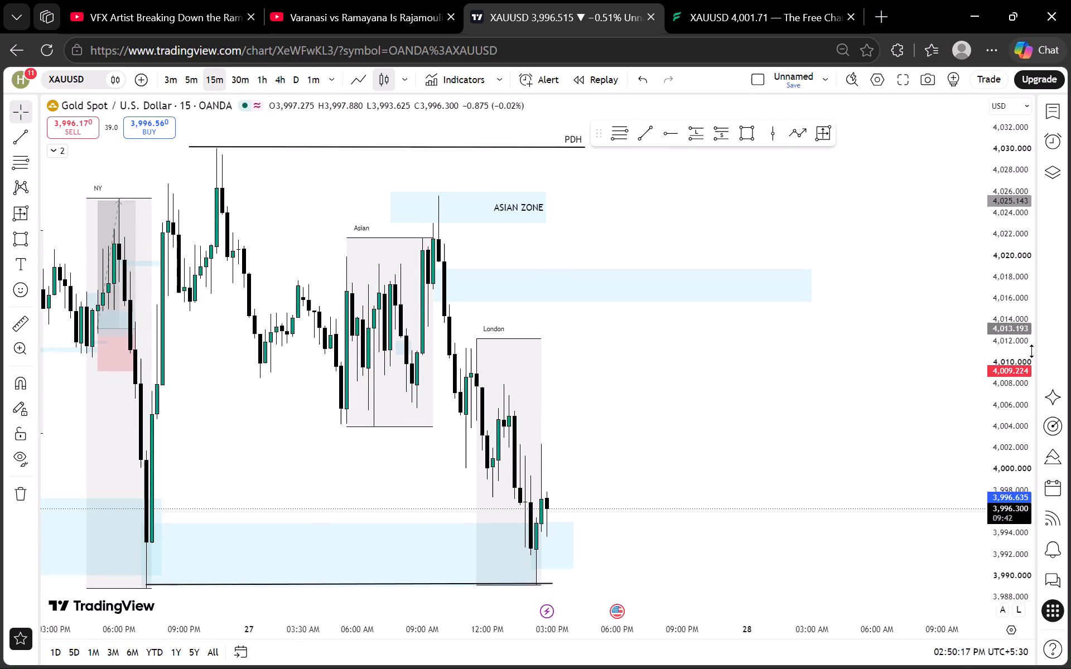
pyautogui.scroll(6, 1032, 351)
pyautogui.moveTo(646, 366); pyautogui.dragTo(742, 426)
pyautogui.scroll(4, 739, 426)
pyautogui.moveTo(607, 412); pyautogui.dragTo(750, 450)
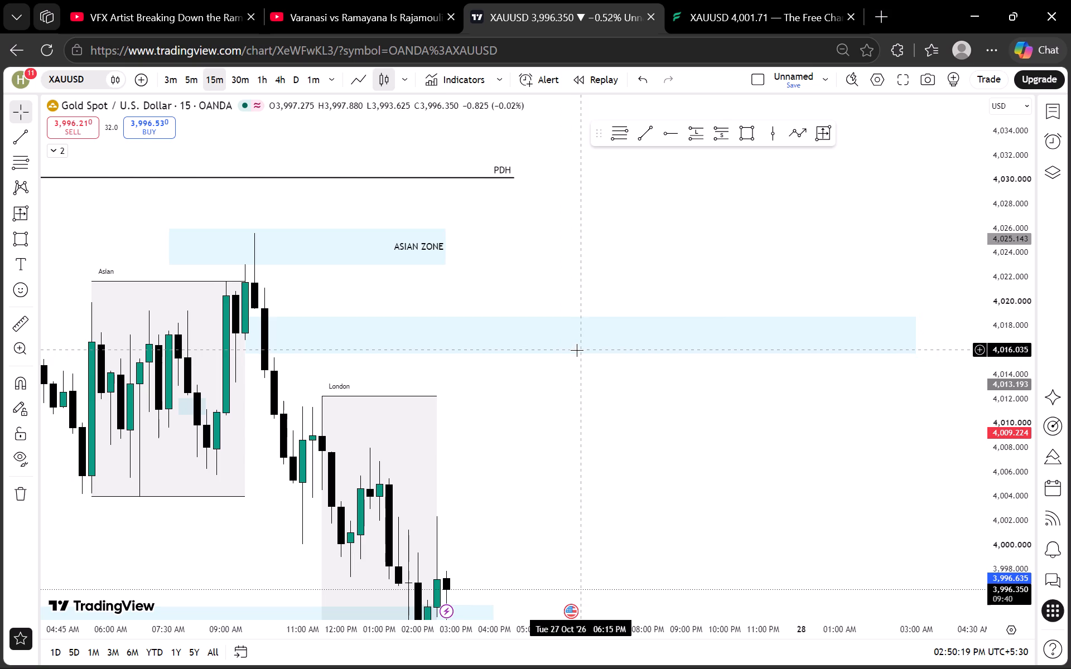
pyautogui.moveTo(578, 353); pyautogui.dragTo(580, 342)
pyautogui.click(570, 350)
# Examine XAUUSD around the narrowed zone, the Asian zone and PDH on the 15-, 5- and 30-minute timeframes.
pyautogui.scroll(-2, 542, 390)
pyautogui.moveTo(587, 385); pyautogui.dragTo(597, 409)
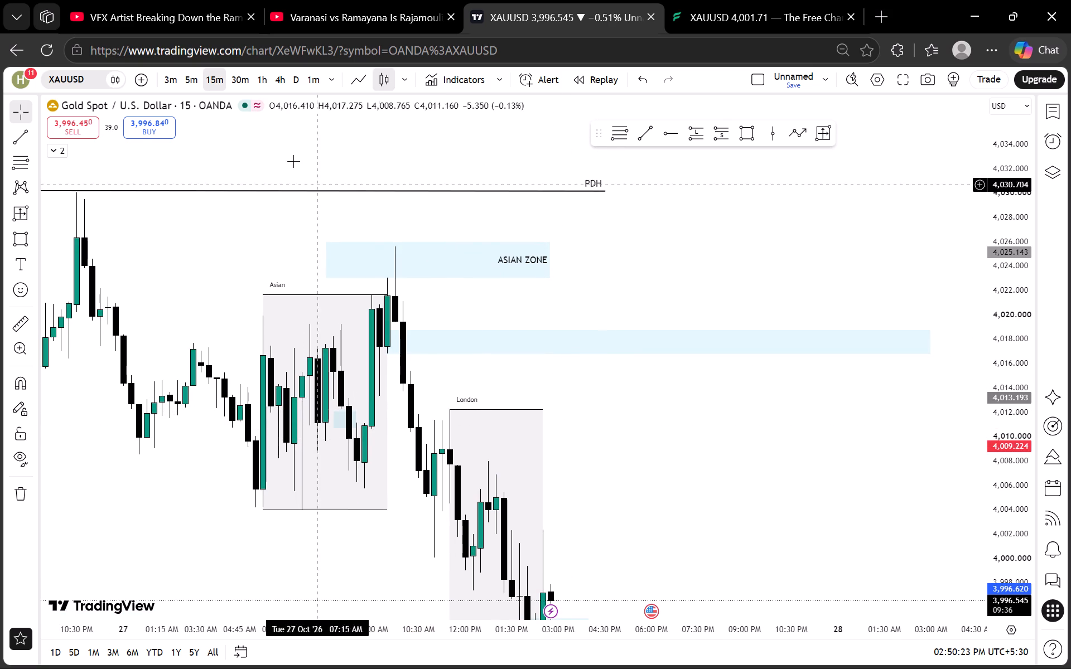
pyautogui.click(199, 79)
pyautogui.scroll(-5, 437, 341)
pyautogui.scroll(3, 450, 386)
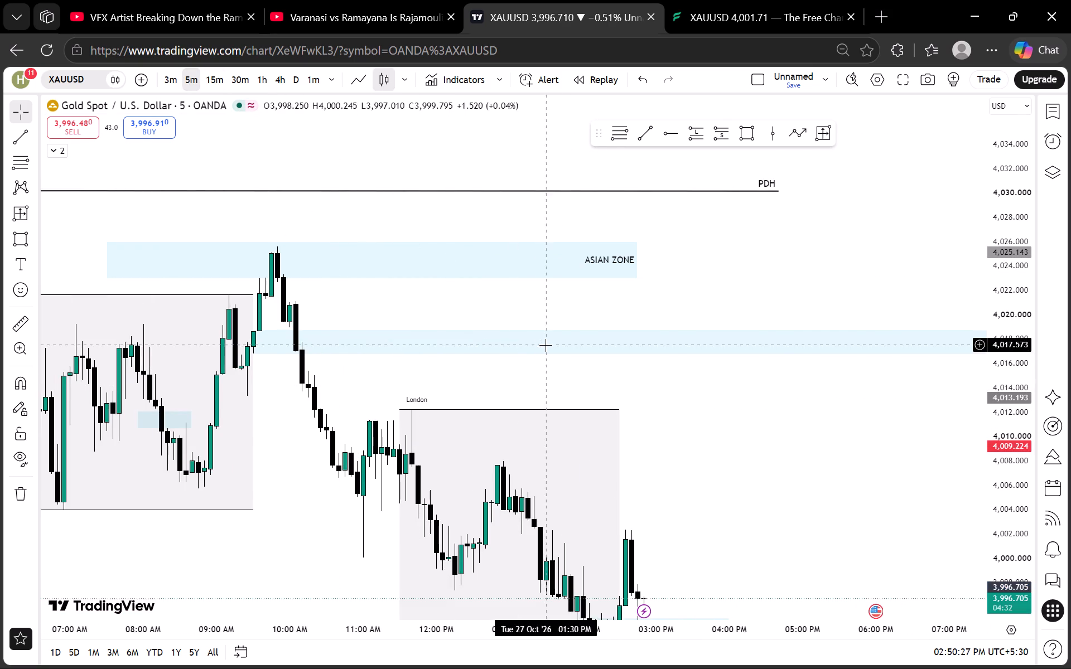
pyautogui.click(218, 78)
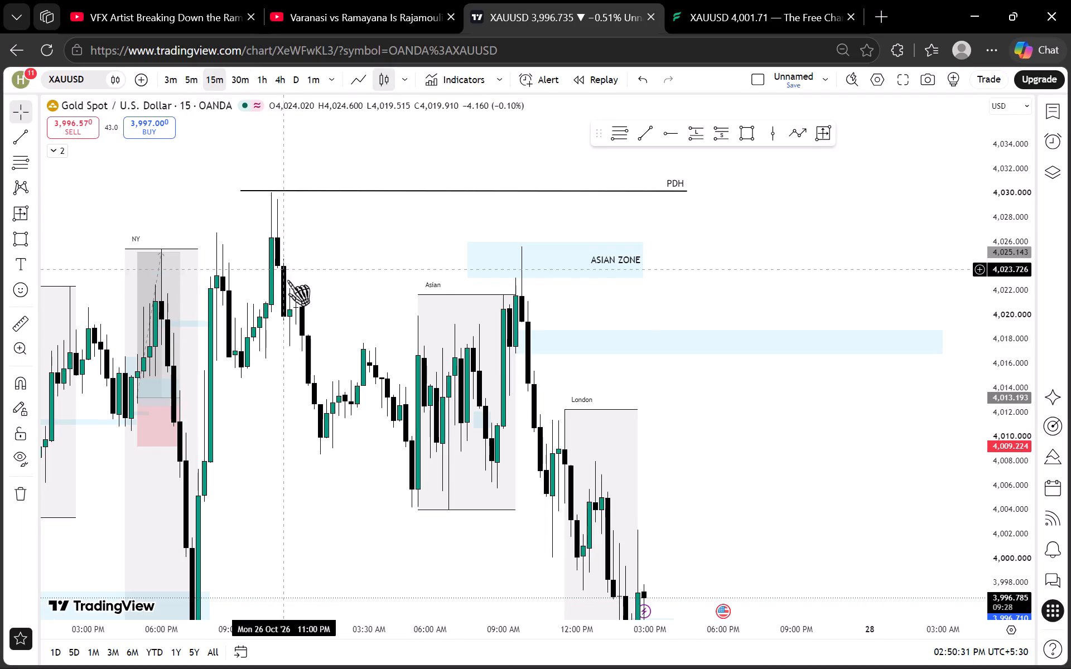
pyautogui.moveTo(349, 262); pyautogui.dragTo(397, 263)
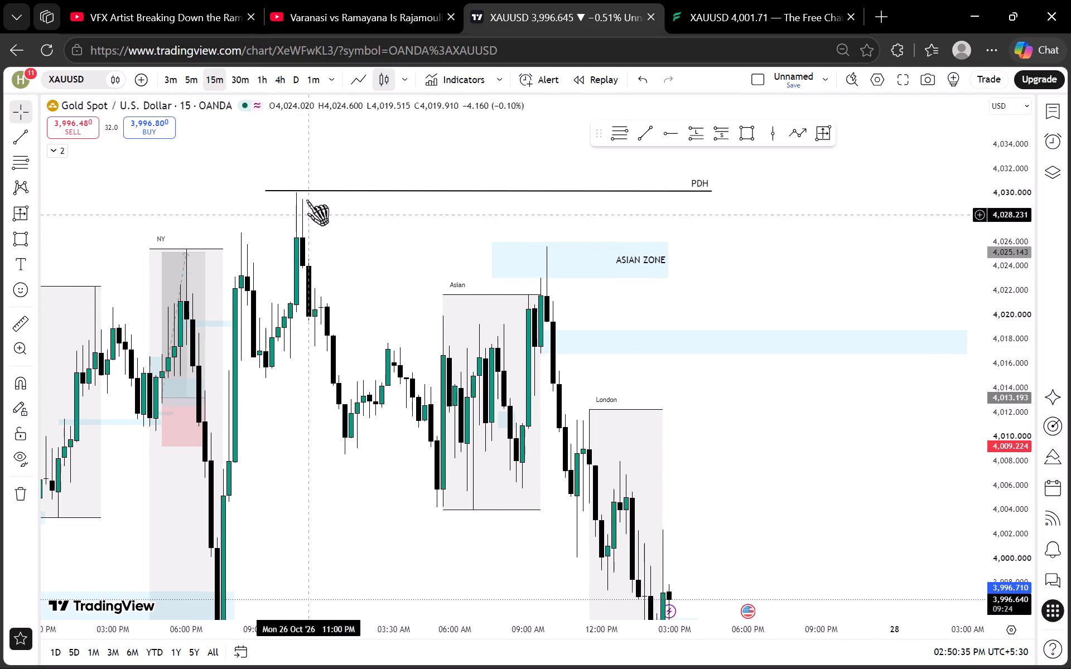
pyautogui.click(234, 80)
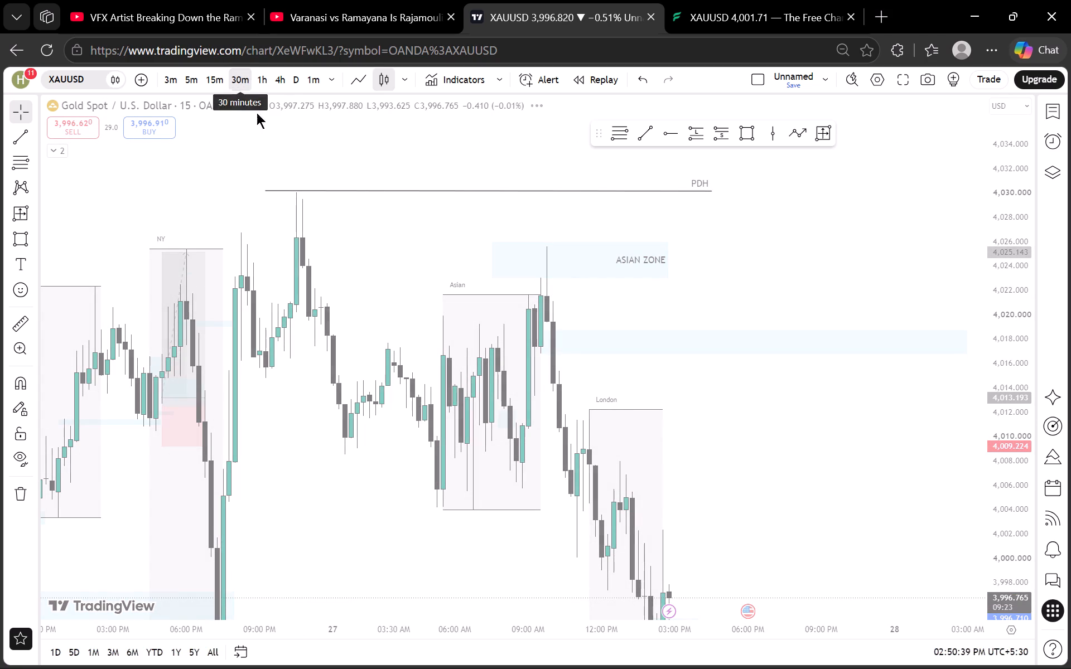
pyautogui.scroll(4, 432, 282)
pyautogui.scroll(-4, 436, 282)
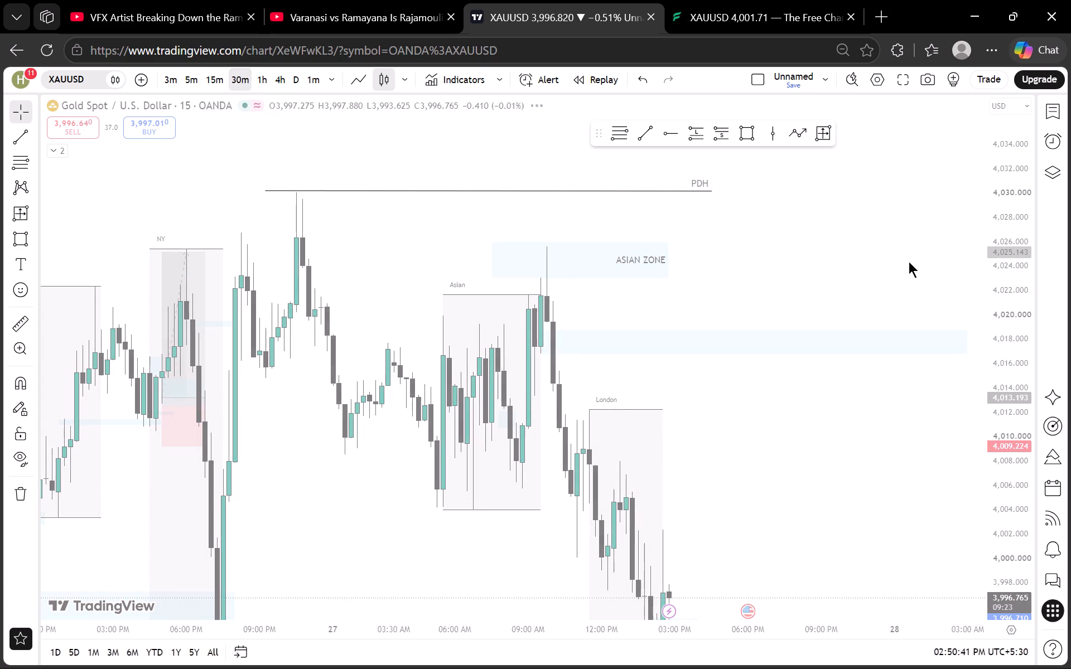
pyautogui.scroll(-6, 986, 250)
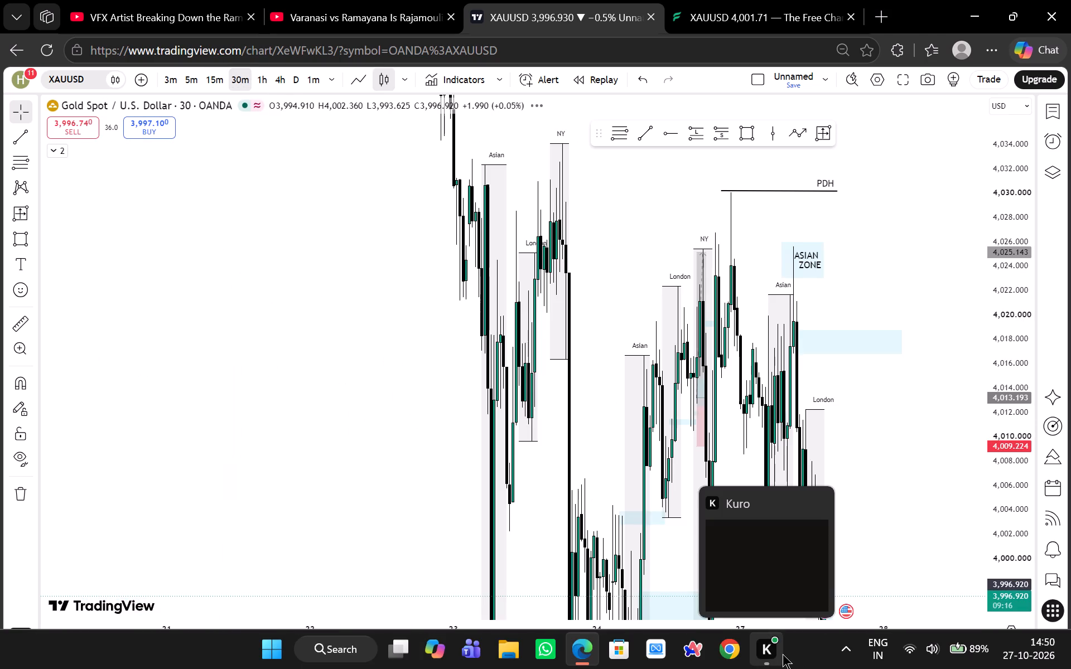
pyautogui.scroll(7, 848, 410)
pyautogui.click(882, 402)
pyautogui.scroll(-6, 1030, 324)
pyautogui.scroll(4, 1000, 367)
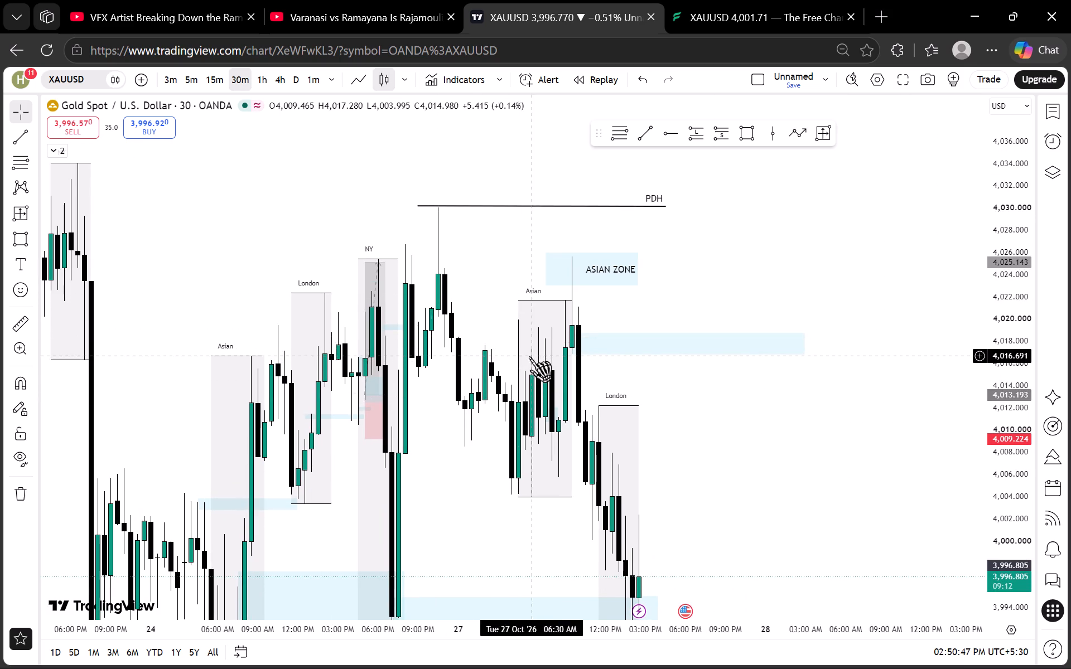
# Examine XAUUSD's recent sessions, the blue zones and the PDH, PDL and PWL levels on the 30- and 15-minute timeframes.
pyautogui.scroll(2, 803, 279)
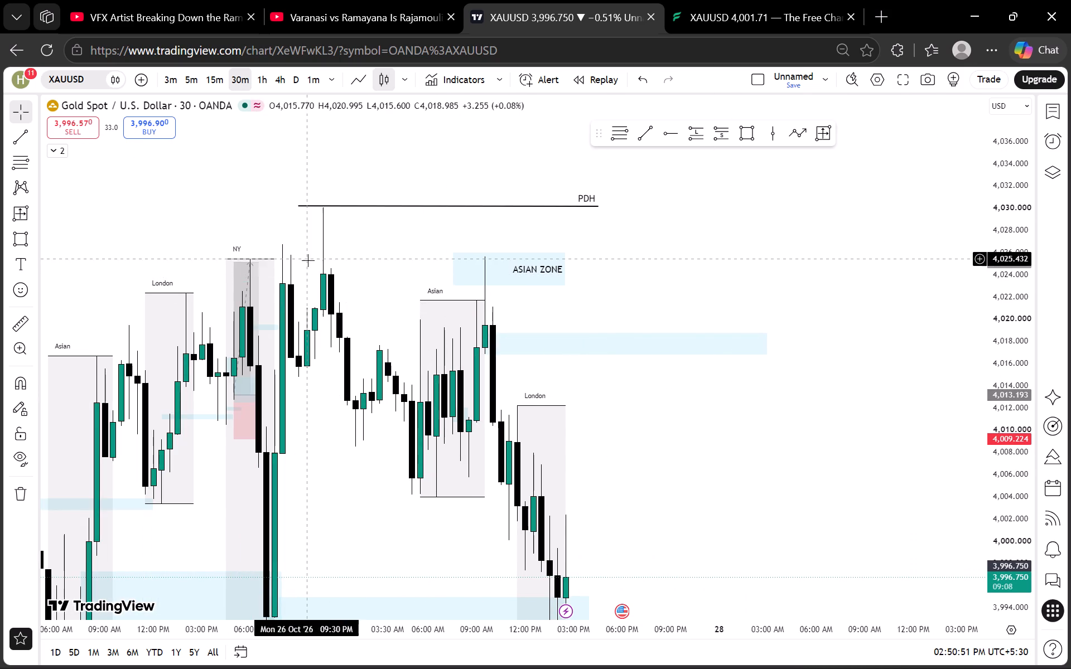
pyautogui.moveTo(688, 299); pyautogui.dragTo(718, 248)
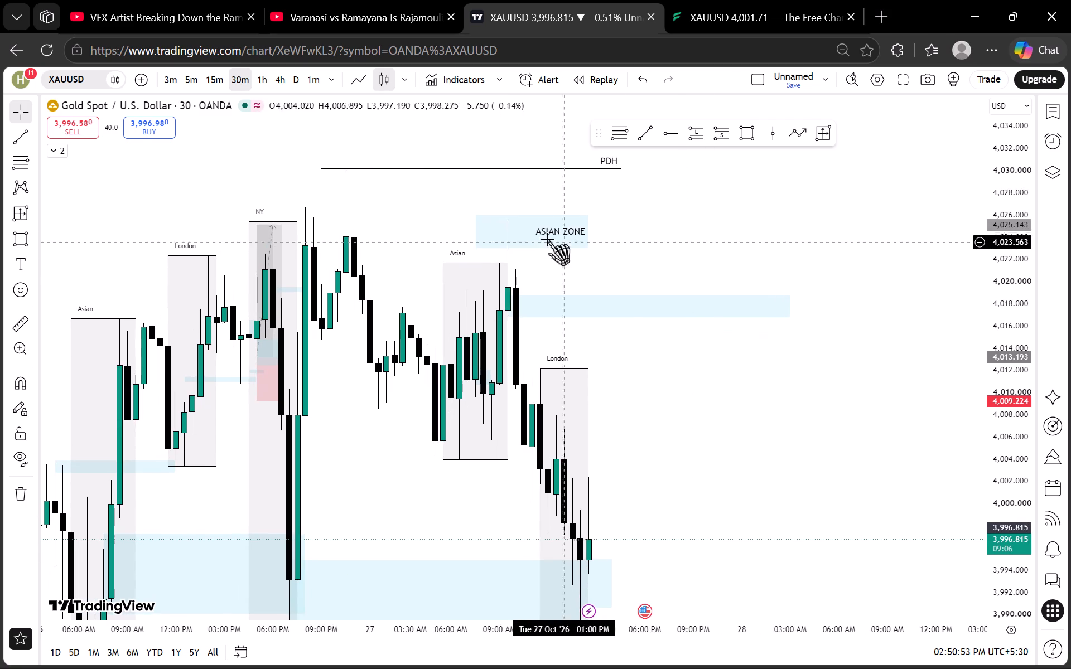
pyautogui.moveTo(586, 325); pyautogui.dragTo(592, 375)
pyautogui.moveTo(663, 418); pyautogui.dragTo(678, 316)
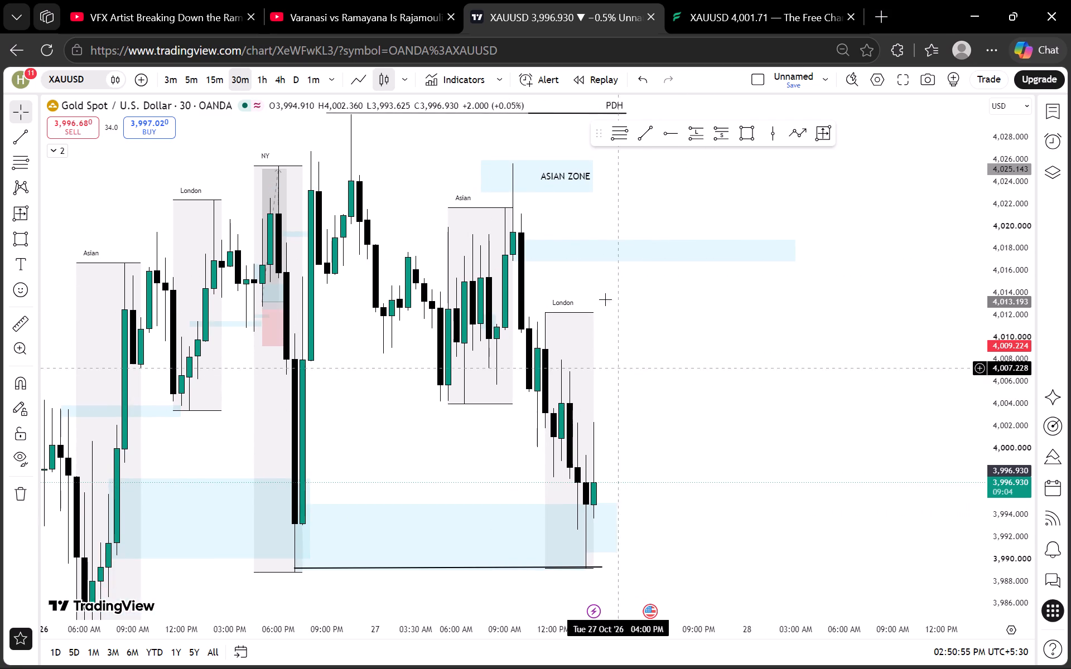
pyautogui.moveTo(713, 461); pyautogui.dragTo(707, 321)
pyautogui.scroll(-11, 985, 272)
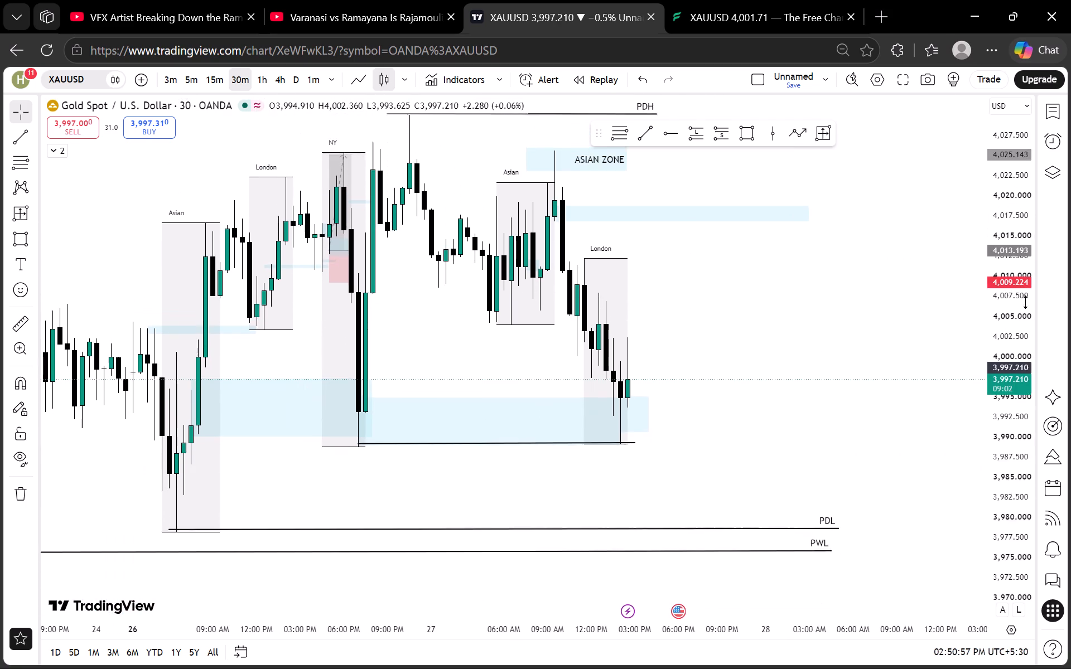
pyautogui.scroll(-7, 1026, 302)
pyautogui.moveTo(831, 293); pyautogui.dragTo(748, 345)
pyautogui.click(207, 84)
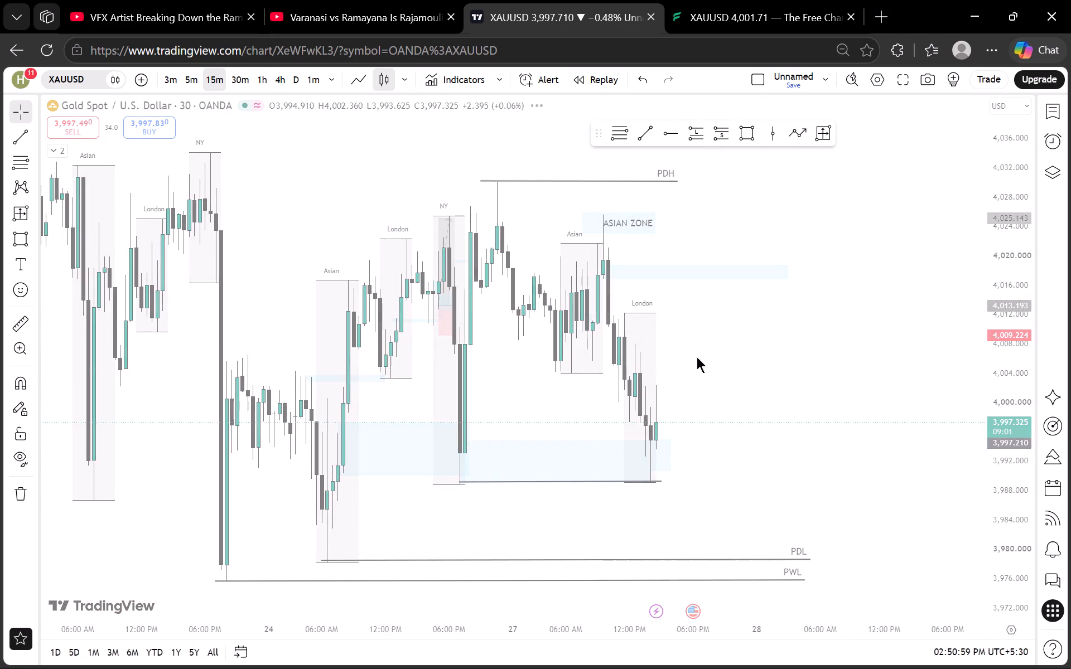
pyautogui.scroll(3, 1041, 356)
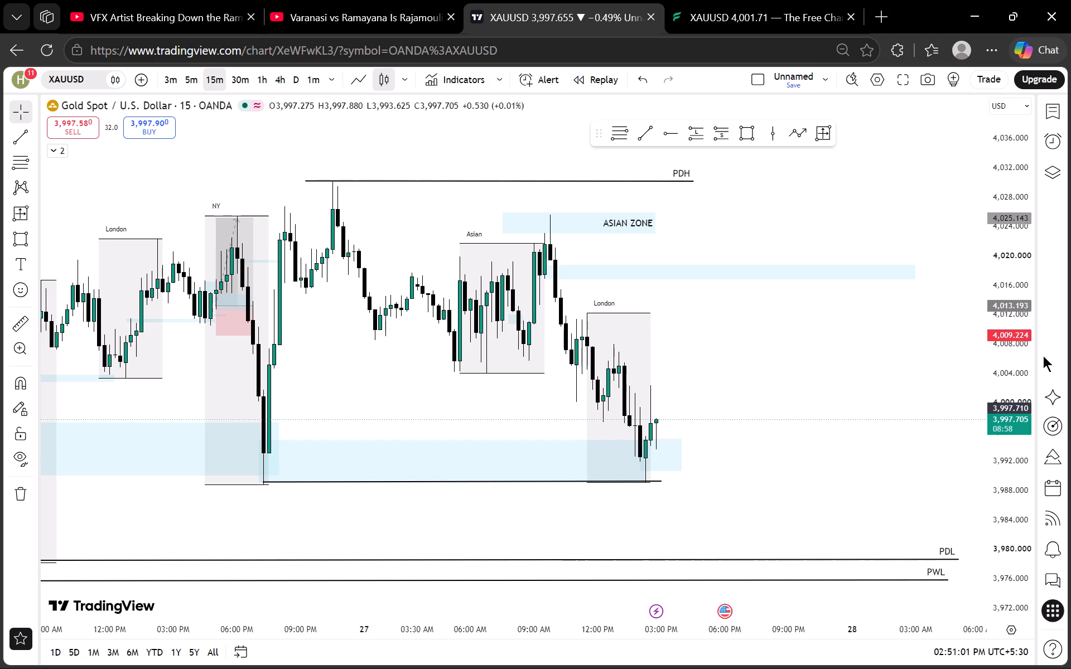
pyautogui.scroll(7, 1043, 356)
# Examine XAUUSD's price action around the London session low and the lower blue zone on the 3- and 1-minute timeframes.
pyautogui.click(174, 79)
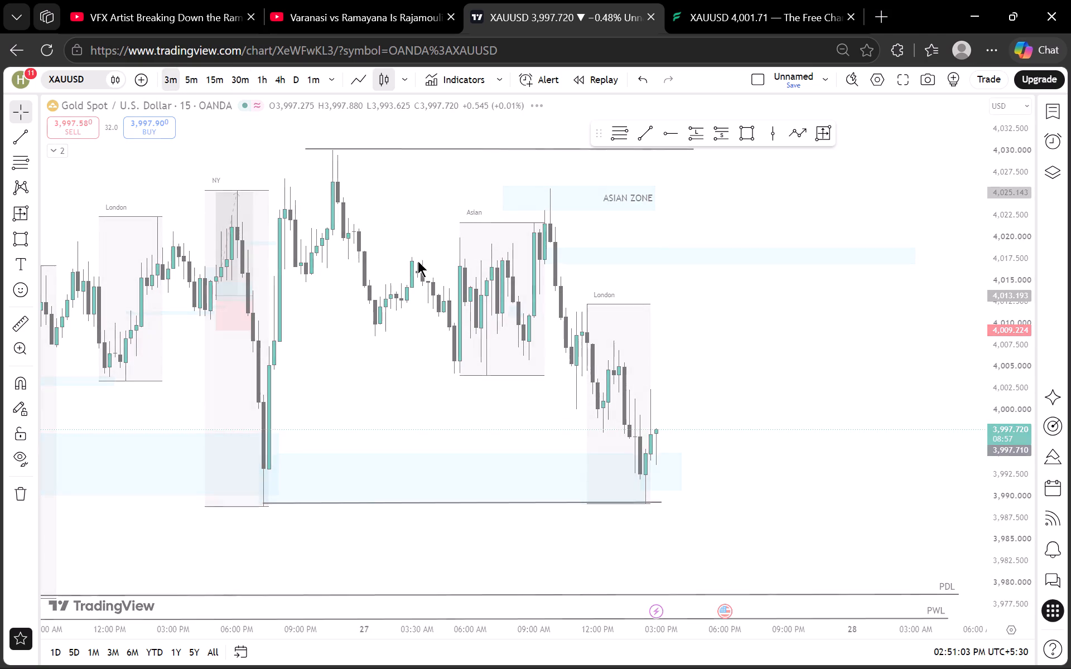
pyautogui.scroll(-1, 520, 275)
pyautogui.scroll(-3, 653, 317)
pyautogui.moveTo(899, 369); pyautogui.dragTo(674, 311)
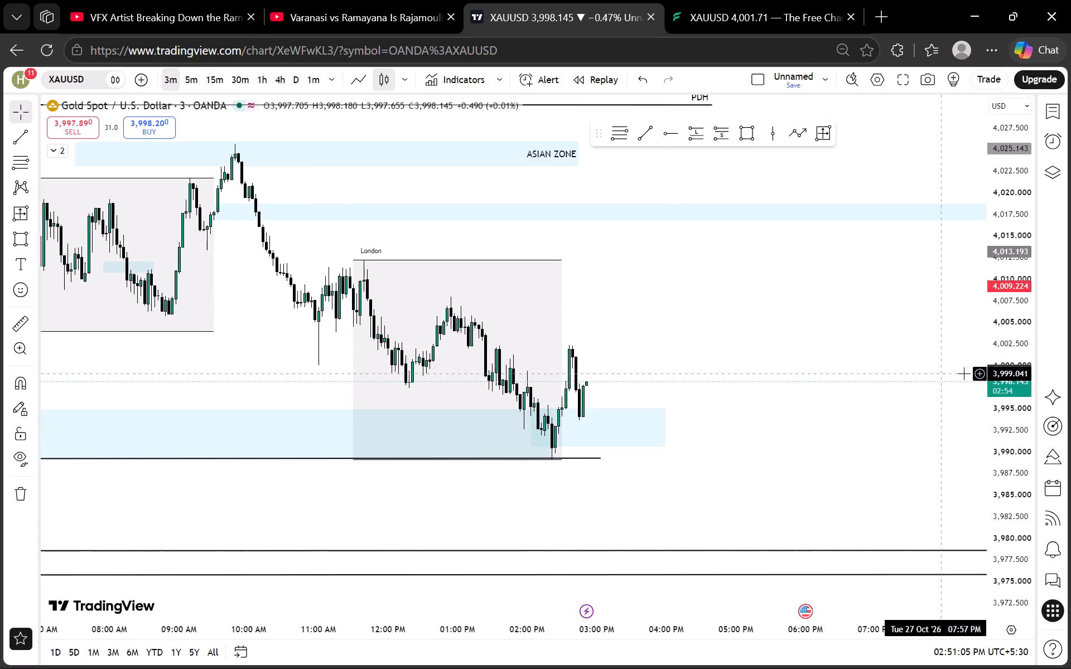
pyautogui.scroll(7, 1036, 367)
pyautogui.click(310, 79)
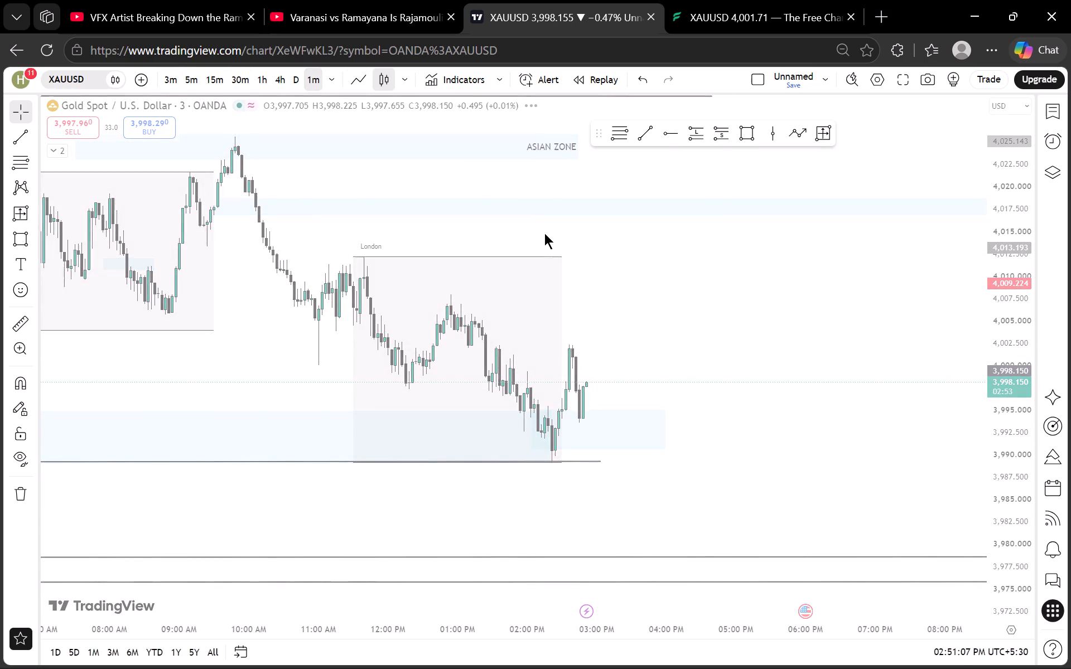
pyautogui.scroll(10, 1040, 373)
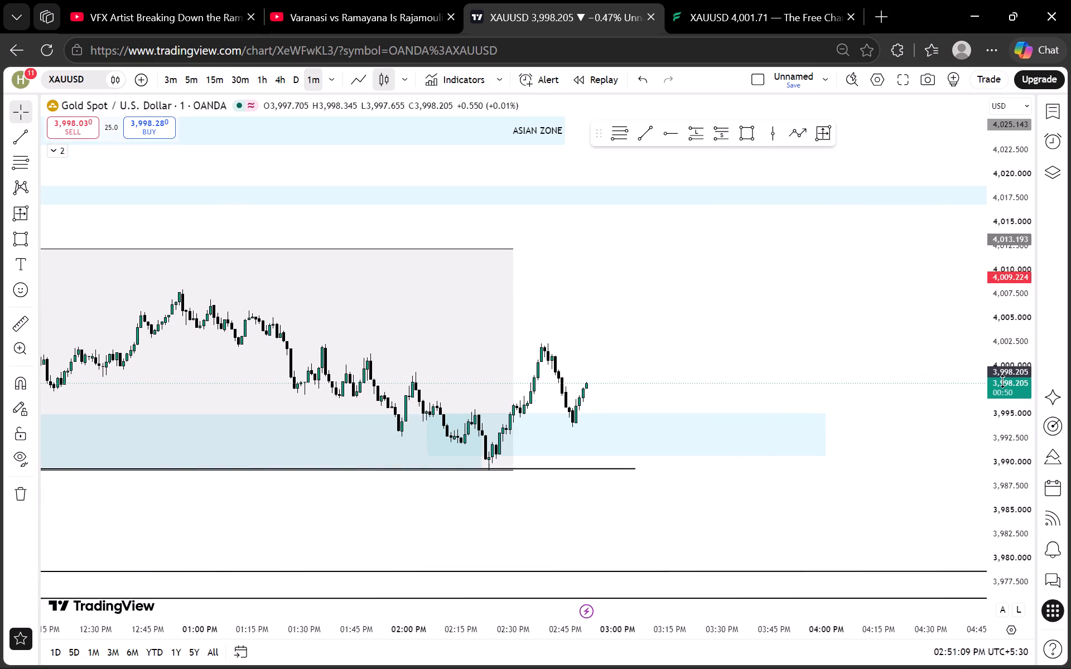
pyautogui.scroll(5, 1003, 381)
pyautogui.click(172, 78)
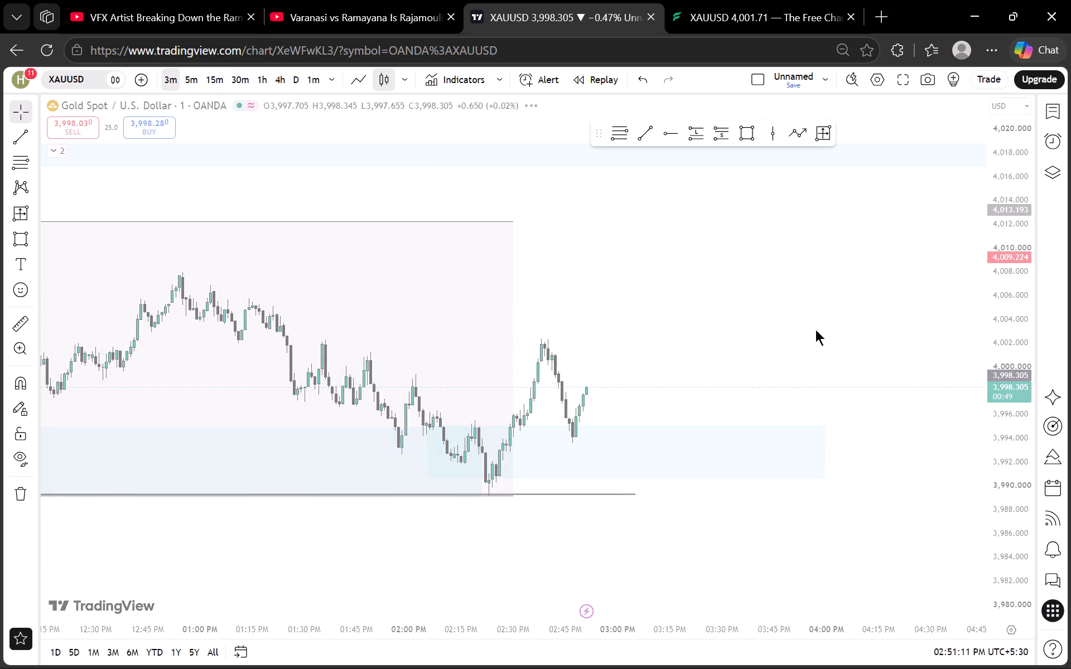
pyautogui.scroll(13, 1032, 371)
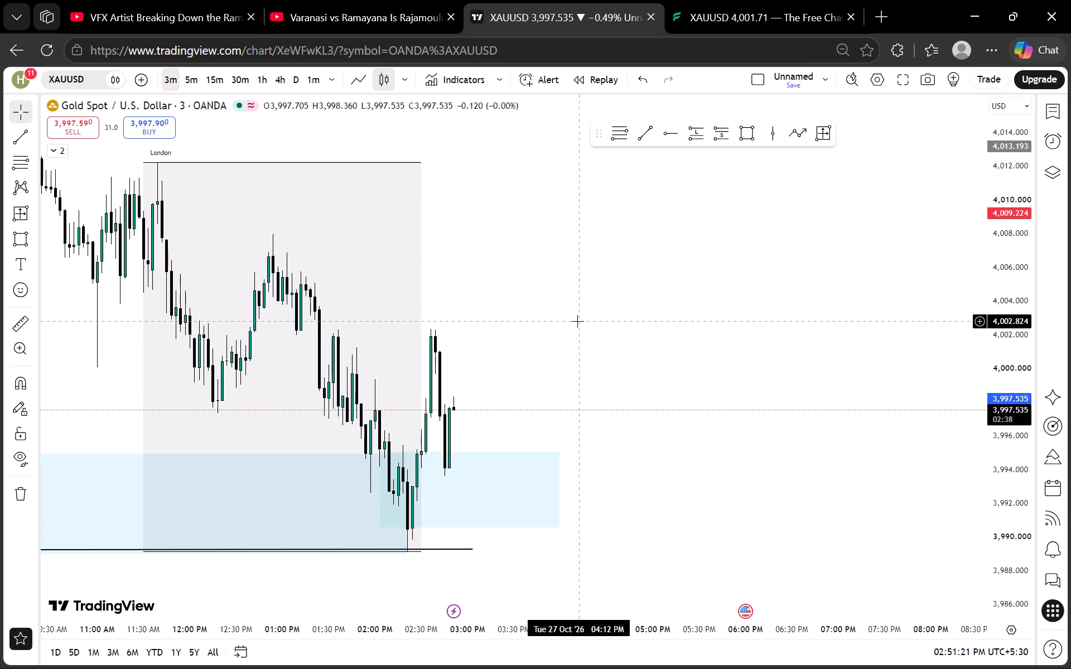
pyautogui.scroll(-2, 576, 322)
pyautogui.scroll(3, 576, 322)
pyautogui.scroll(-2, 576, 322)
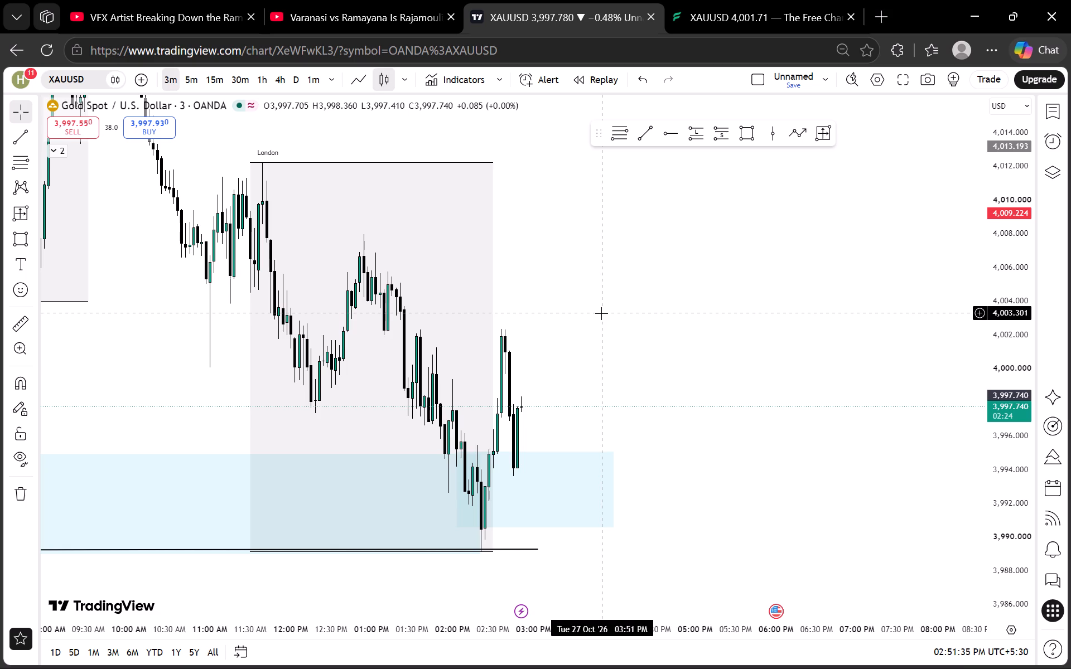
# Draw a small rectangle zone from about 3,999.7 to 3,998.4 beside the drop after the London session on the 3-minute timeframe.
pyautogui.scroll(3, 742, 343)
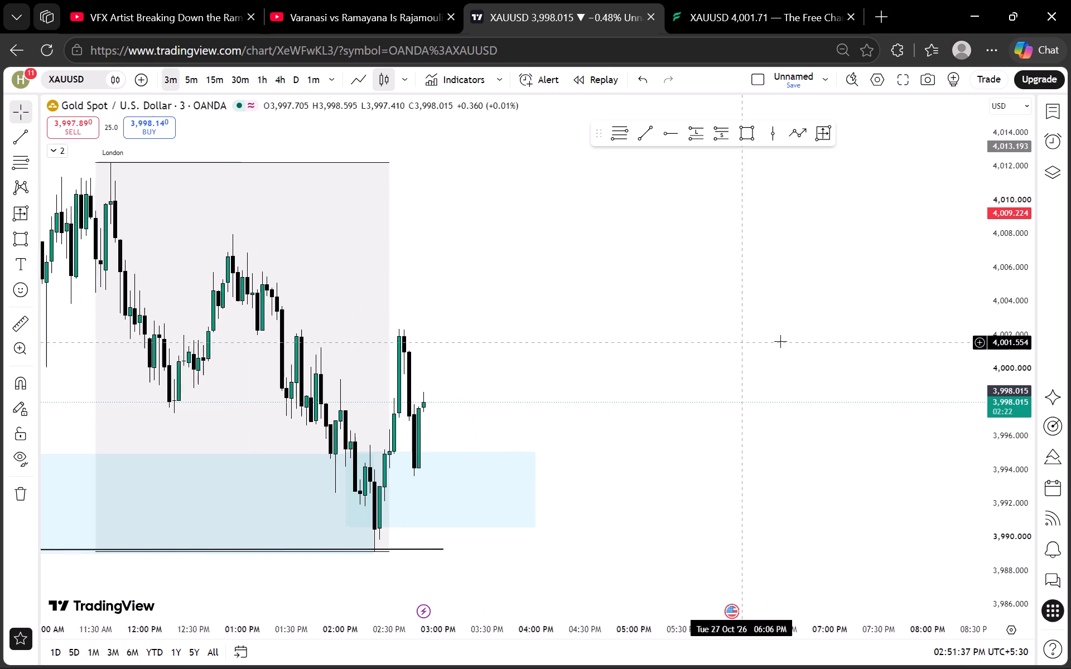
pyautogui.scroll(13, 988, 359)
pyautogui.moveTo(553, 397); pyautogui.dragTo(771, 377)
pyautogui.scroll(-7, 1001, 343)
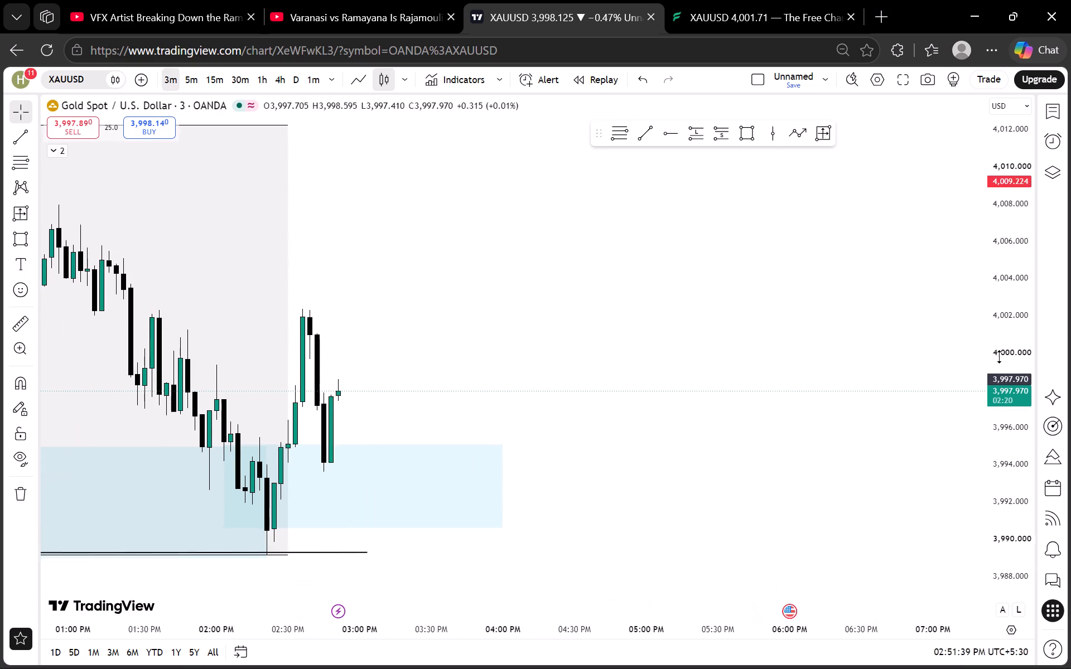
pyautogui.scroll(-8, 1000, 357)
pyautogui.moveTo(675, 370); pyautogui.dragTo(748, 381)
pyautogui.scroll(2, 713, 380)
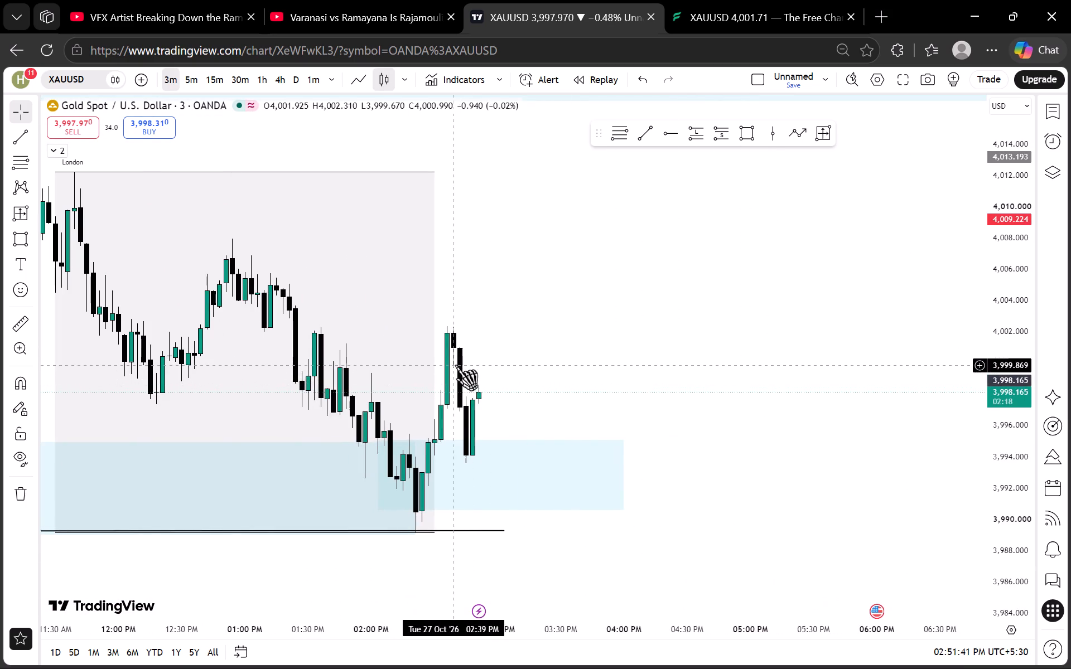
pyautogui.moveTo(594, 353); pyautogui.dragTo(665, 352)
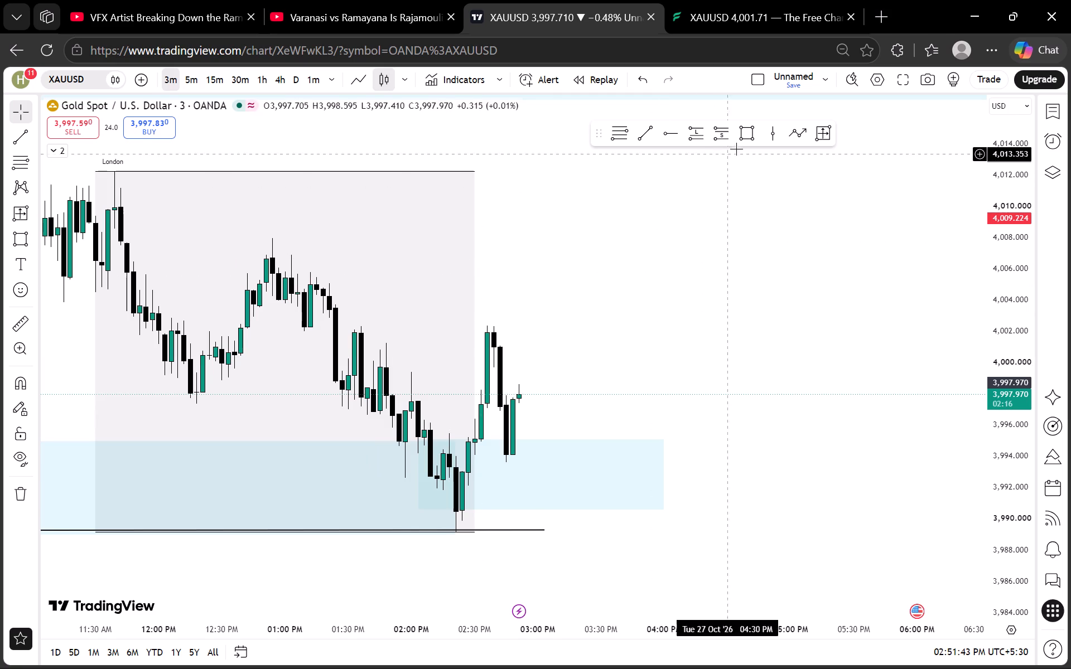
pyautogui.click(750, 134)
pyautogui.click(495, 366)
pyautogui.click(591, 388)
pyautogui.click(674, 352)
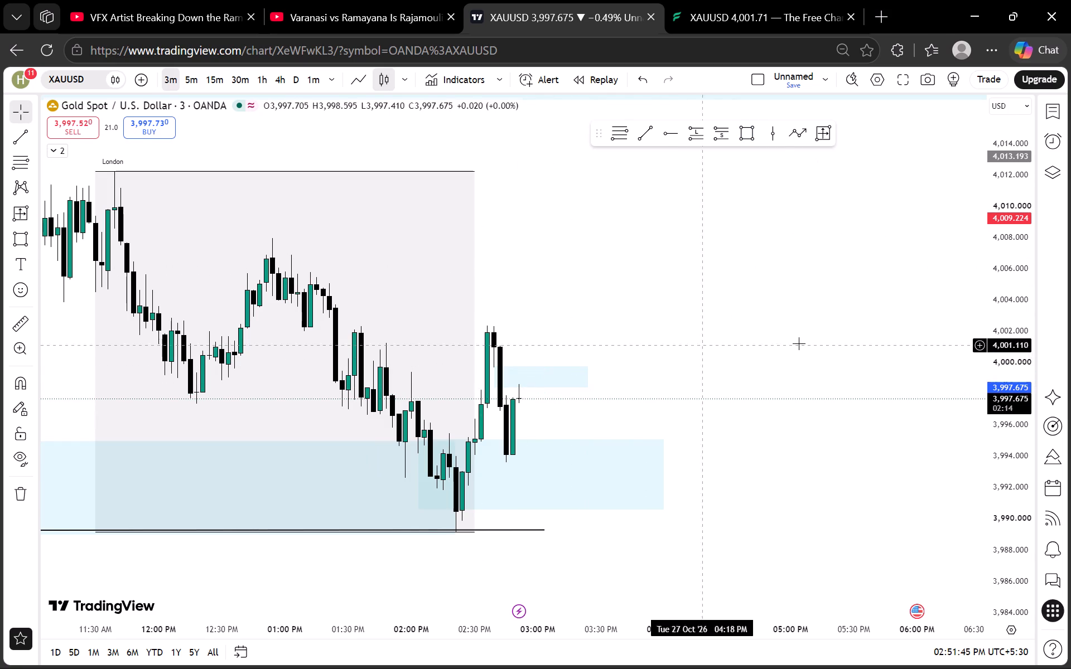
# Examine the new small zone against the surrounding candles and the lower blue zone on the 3-minute timeframe.
pyautogui.scroll(8, 1009, 366)
pyautogui.scroll(4, 602, 347)
pyautogui.moveTo(597, 352); pyautogui.dragTo(697, 292)
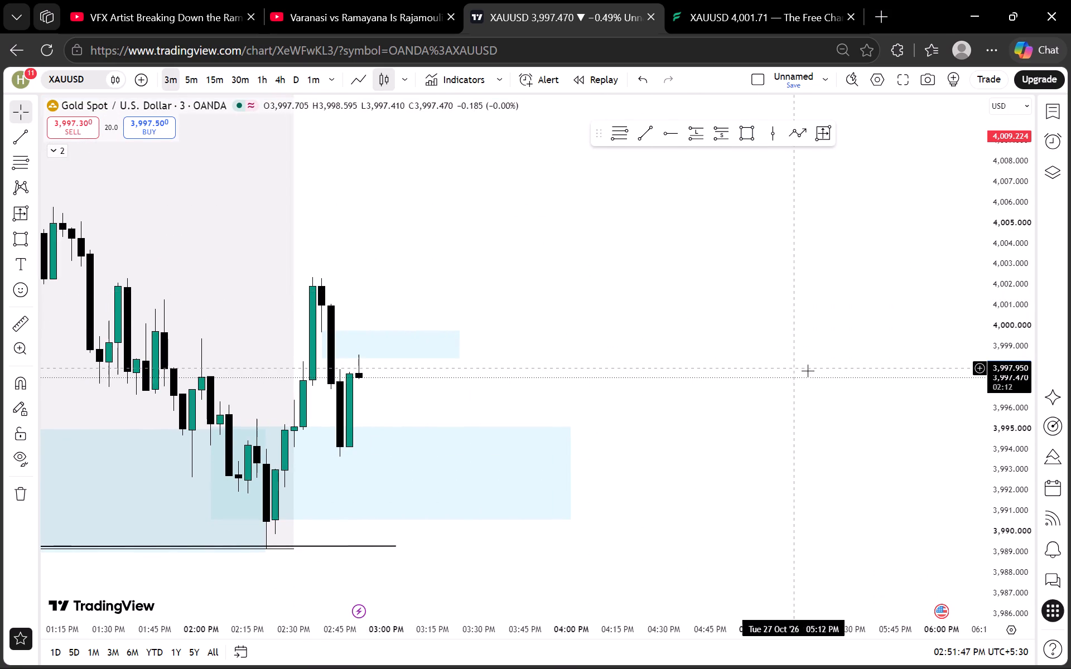
pyautogui.scroll(-4, 978, 356)
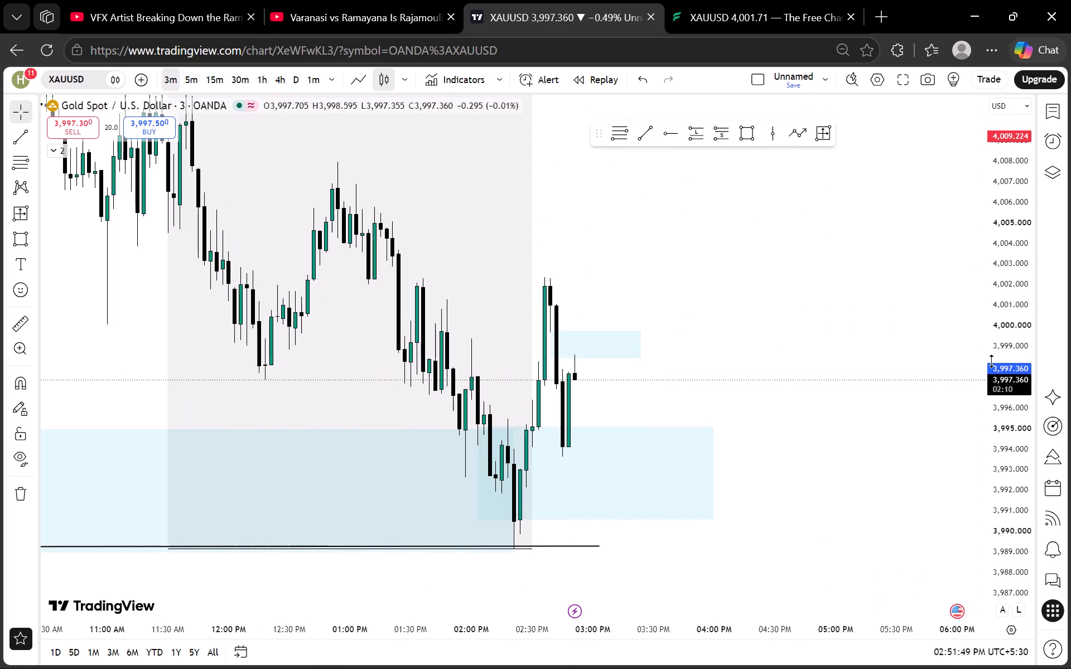
pyautogui.scroll(3, 1018, 356)
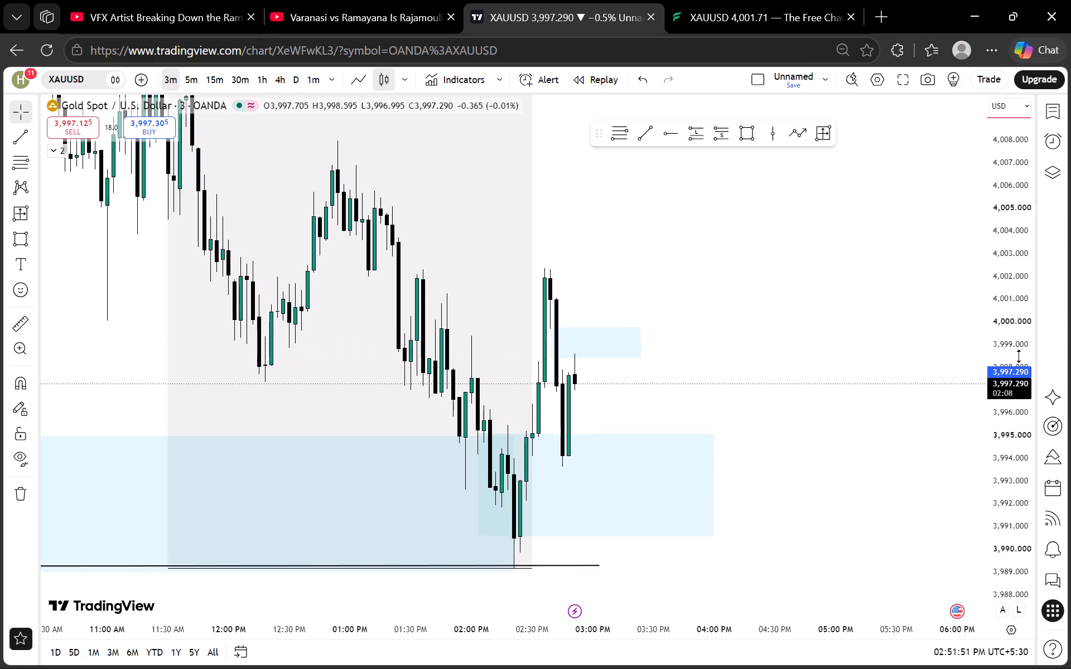
pyautogui.scroll(20, 1019, 356)
pyautogui.scroll(3, 1019, 356)
pyautogui.moveTo(447, 246); pyautogui.dragTo(741, 389)
pyautogui.scroll(4, 739, 389)
pyautogui.moveTo(506, 362); pyautogui.dragTo(762, 432)
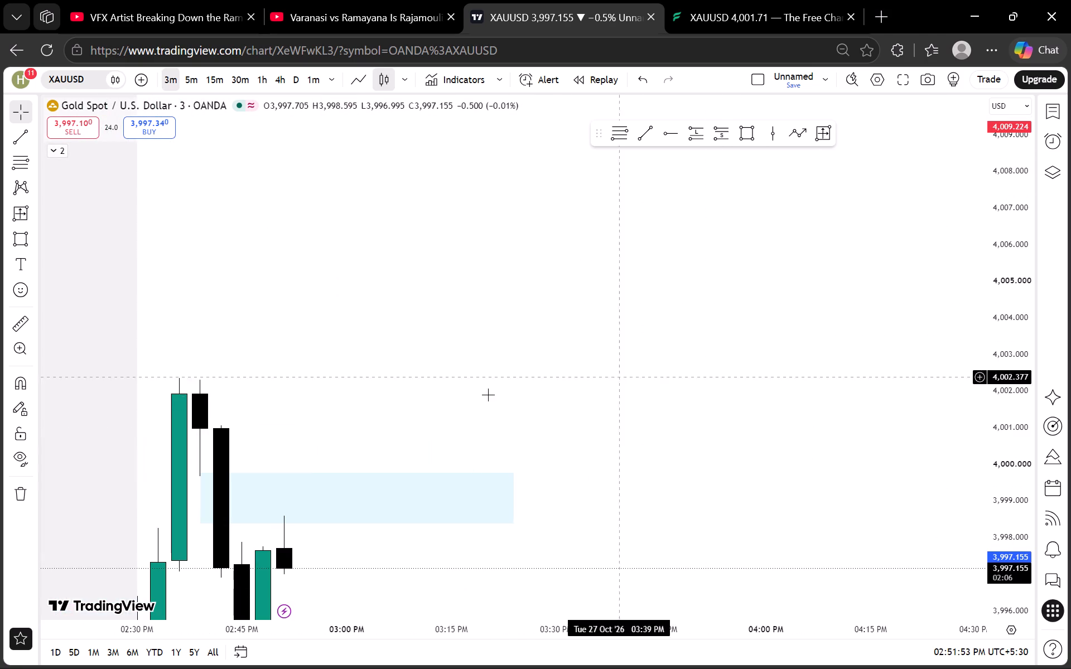
pyautogui.moveTo(373, 382); pyautogui.dragTo(433, 297)
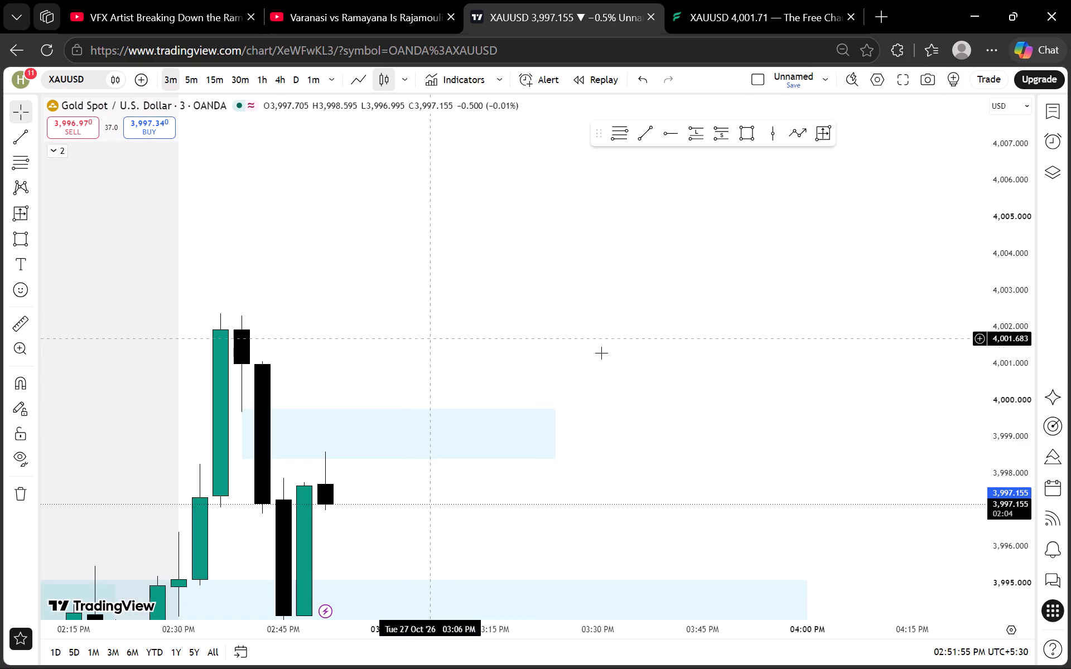
pyautogui.scroll(-18, 1001, 302)
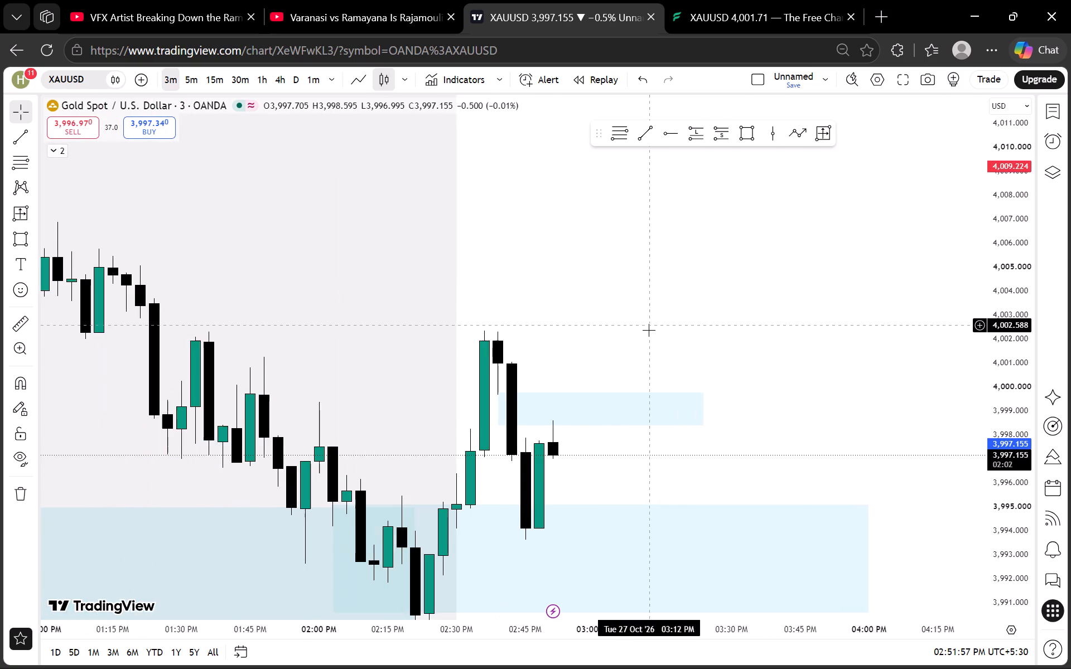
pyautogui.moveTo(649, 330); pyautogui.dragTo(633, 272)
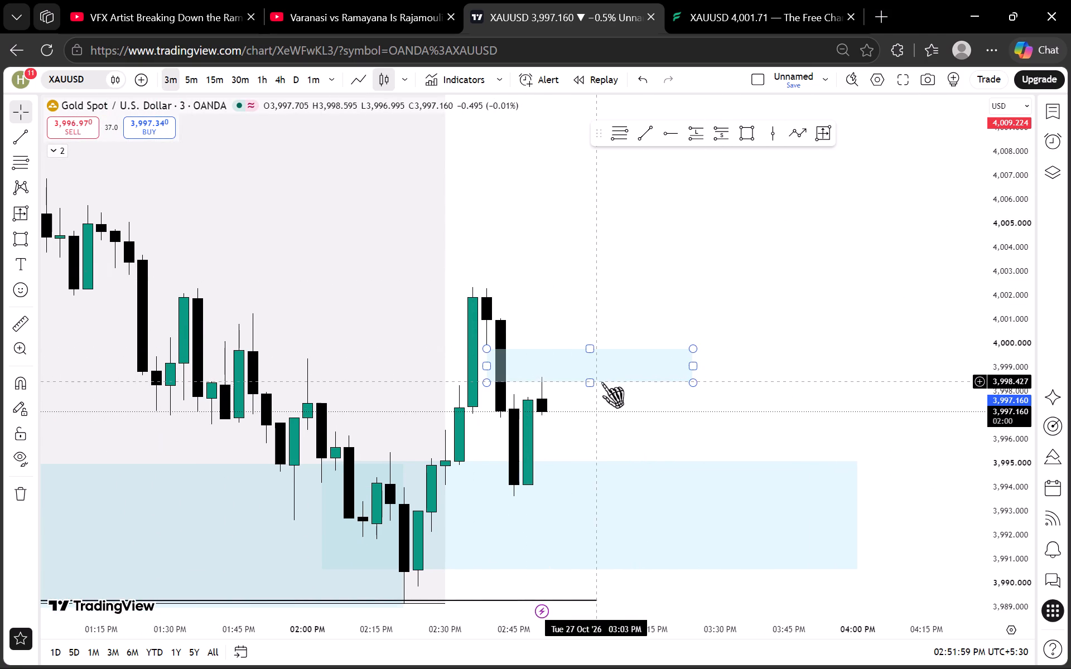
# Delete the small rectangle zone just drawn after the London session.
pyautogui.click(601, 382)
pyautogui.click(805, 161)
# Examine XAUUSD from the London session low up to the Asian zone and PDH on the 3-, 5- and 15-minute timeframes.
pyautogui.moveTo(755, 361); pyautogui.dragTo(743, 301)
pyautogui.scroll(-5, 793, 340)
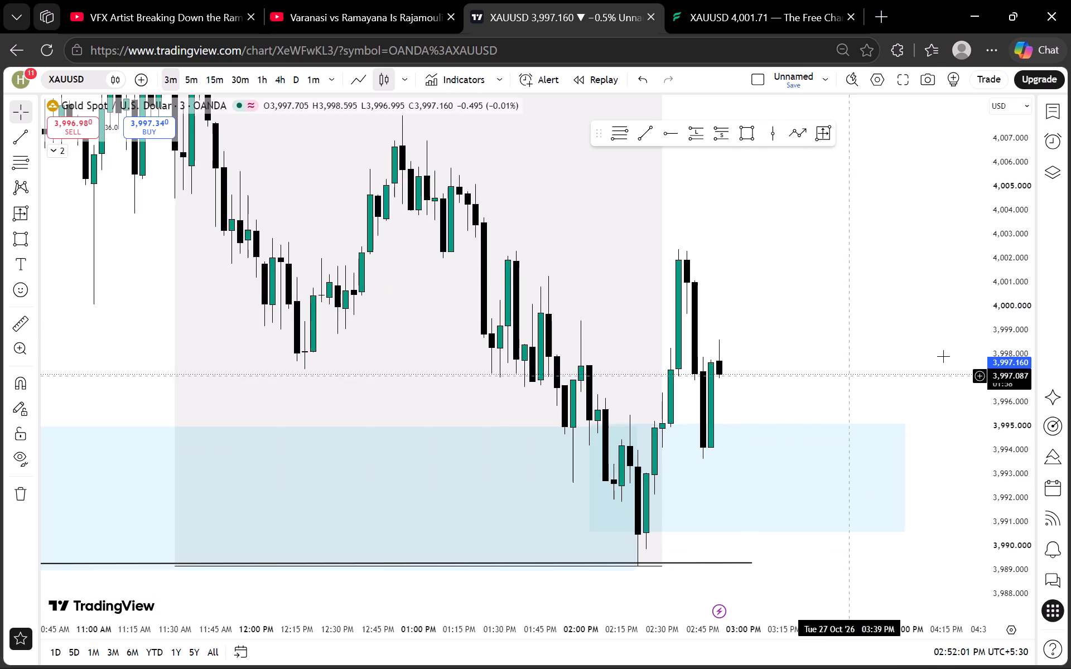
pyautogui.scroll(-18, 1006, 313)
pyautogui.moveTo(973, 303); pyautogui.dragTo(614, 362)
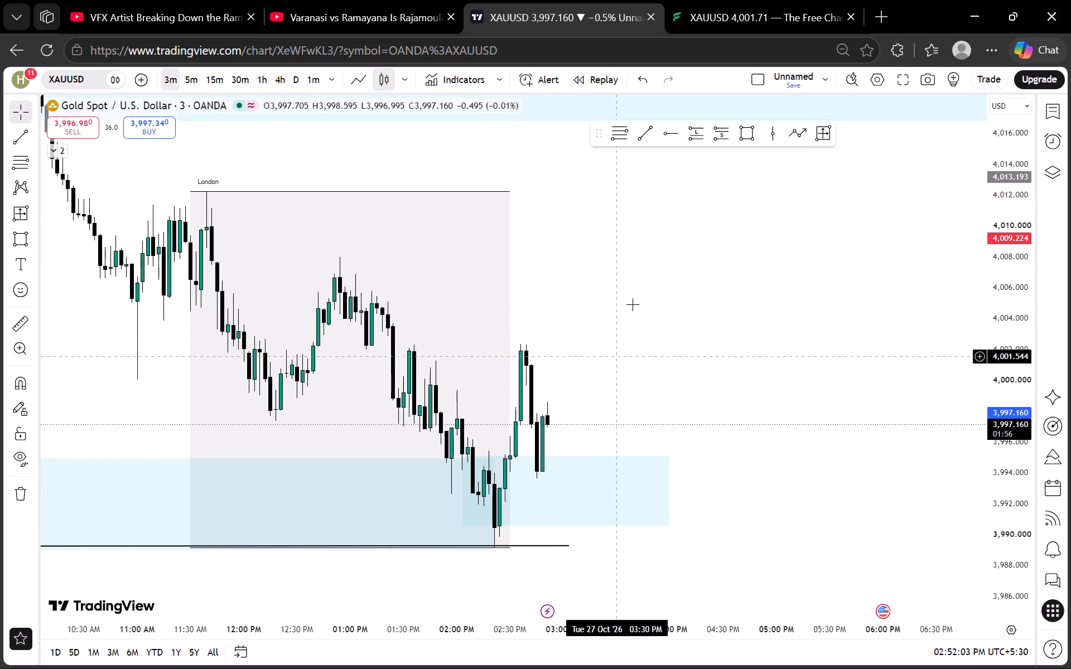
pyautogui.moveTo(647, 263); pyautogui.dragTo(645, 426)
pyautogui.moveTo(629, 312); pyautogui.dragTo(630, 474)
pyautogui.moveTo(572, 386); pyautogui.dragTo(694, 443)
pyautogui.scroll(-2, 689, 439)
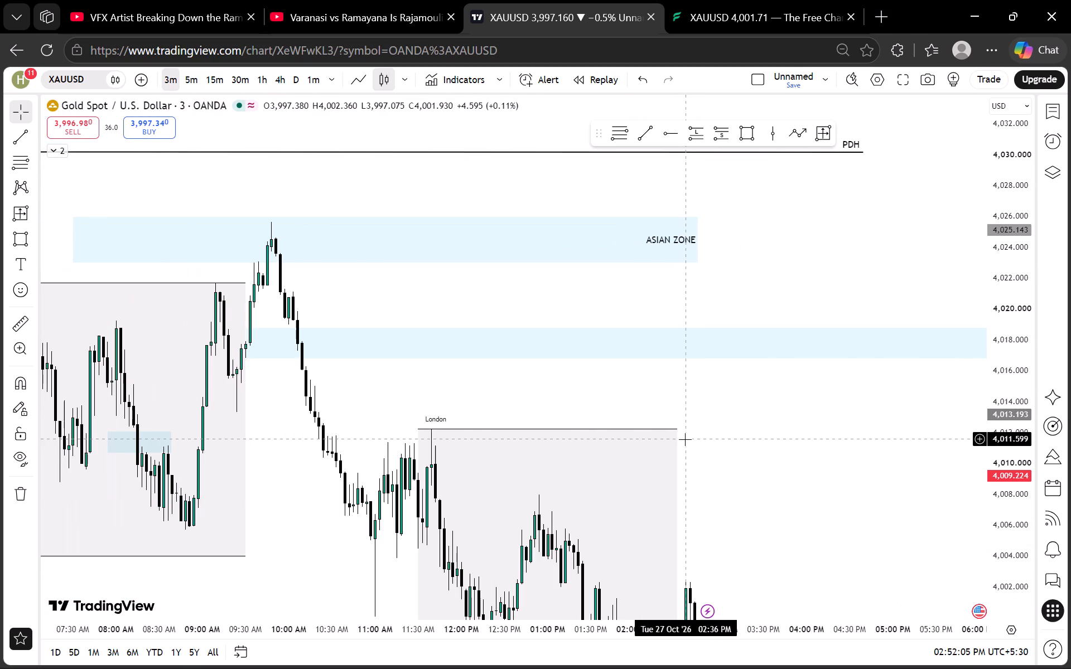
pyautogui.click(183, 72)
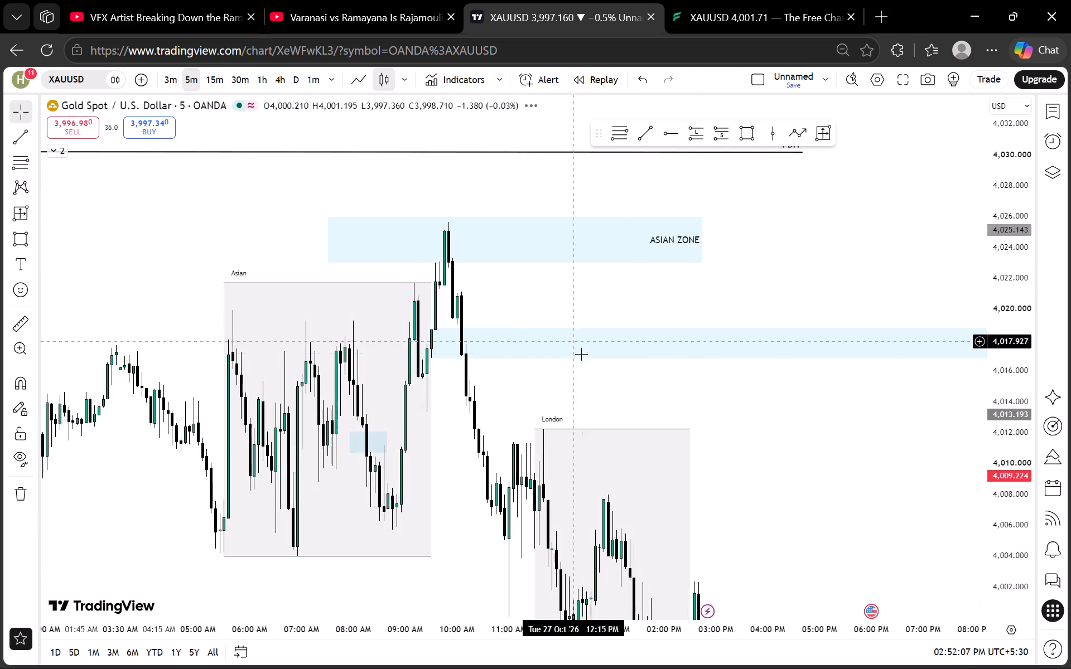
pyautogui.scroll(4, 585, 360)
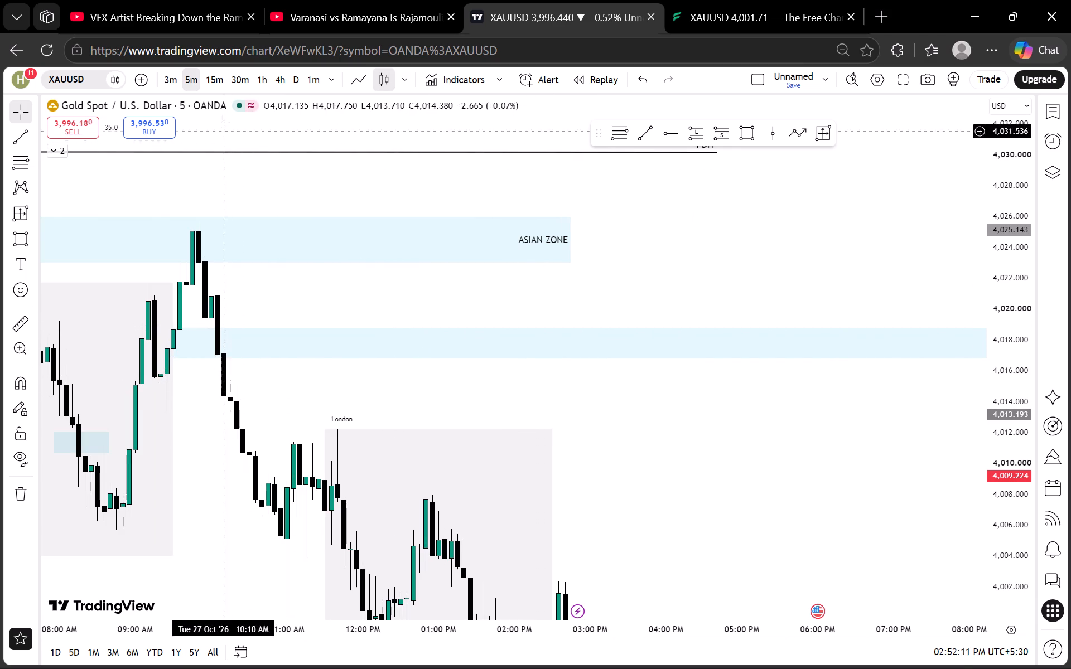
pyautogui.click(213, 84)
pyautogui.scroll(1, 498, 377)
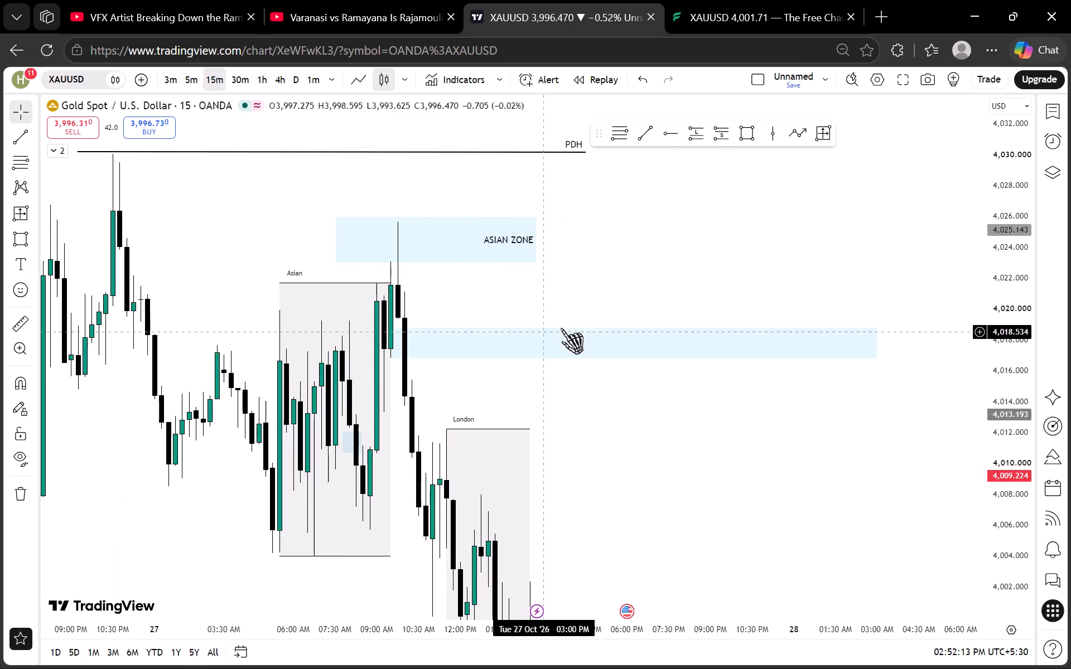
# Heighten the blue zone below the Asian zone and move it up to span about 4,022.7 to 4,019.1 on the 15-minute timeframe.
pyautogui.moveTo(628, 324); pyautogui.dragTo(634, 298)
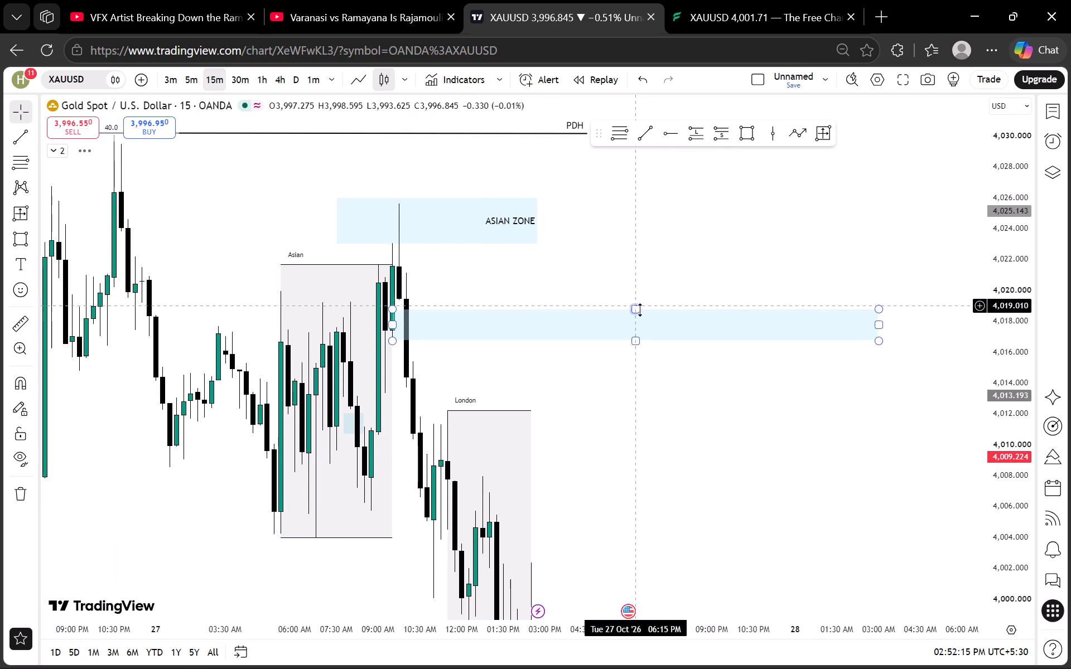
pyautogui.moveTo(642, 312); pyautogui.dragTo(639, 287)
pyautogui.click(638, 297)
pyautogui.moveTo(633, 294); pyautogui.dragTo(628, 271)
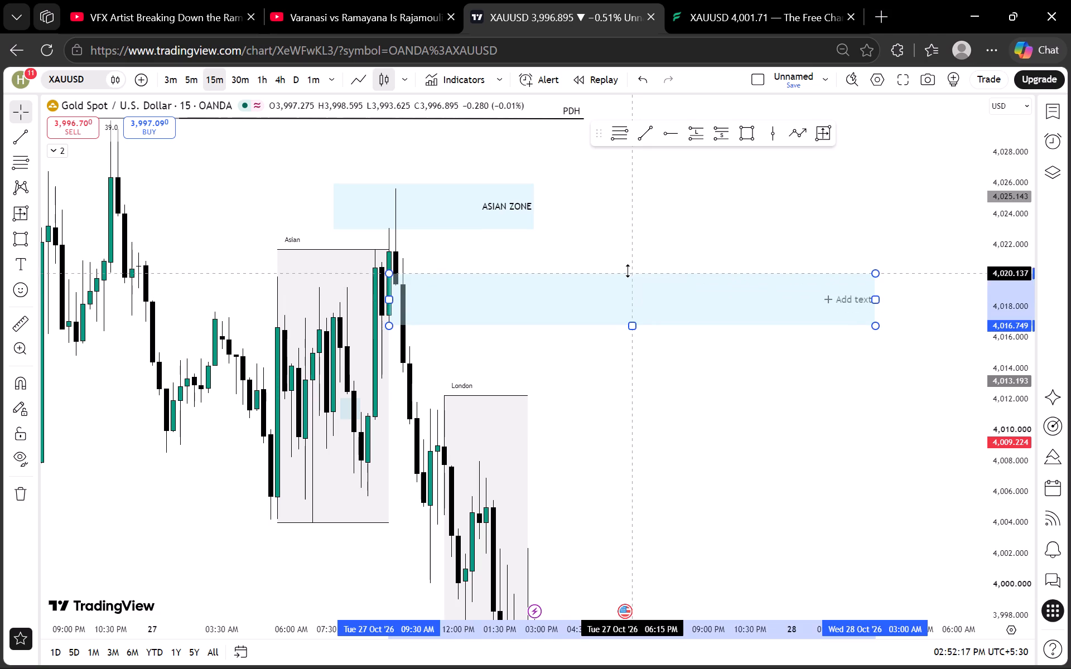
pyautogui.moveTo(628, 271); pyautogui.dragTo(628, 270)
pyautogui.moveTo(639, 323); pyautogui.dragTo(639, 286)
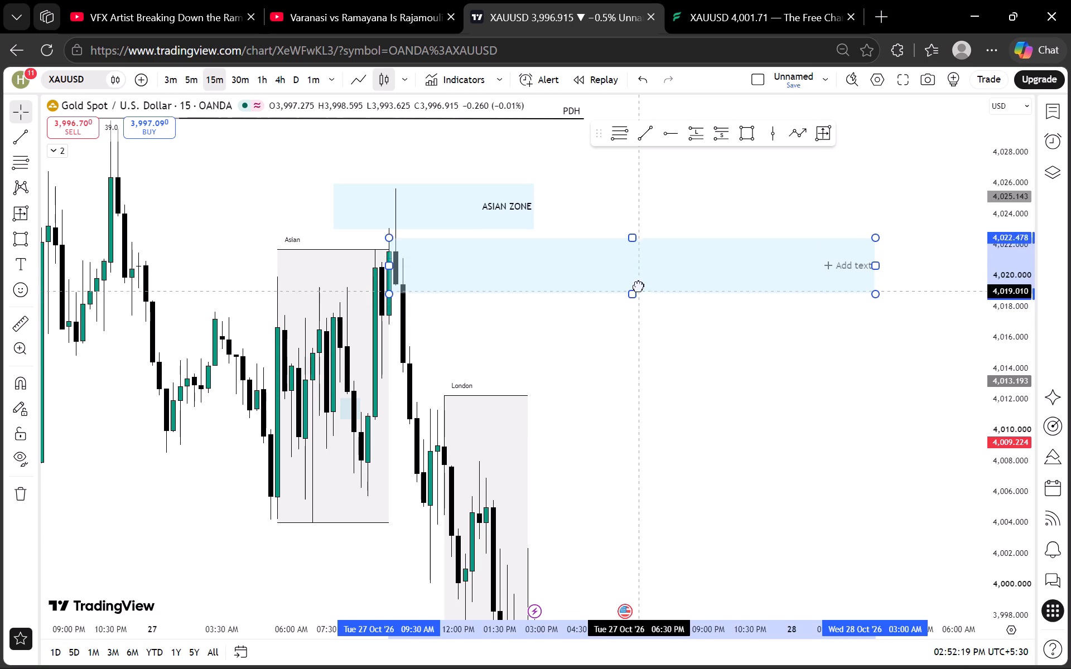
pyautogui.moveTo(639, 286); pyautogui.dragTo(639, 287)
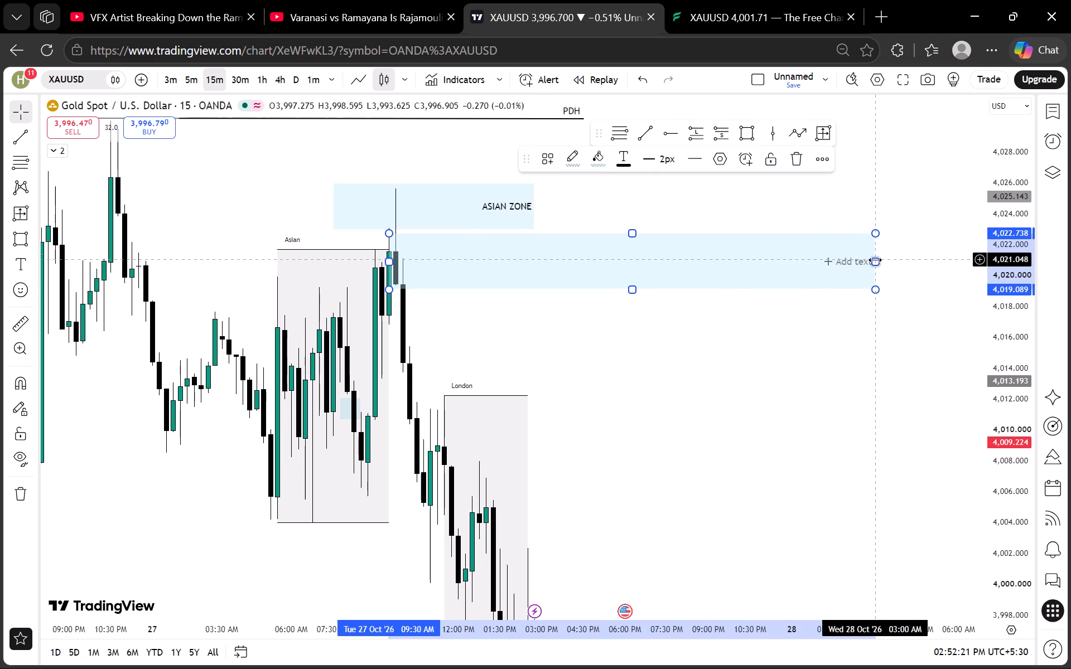
# Shorten the blue zone below the Asian zone so that it ends at about 11:00 PM on 27 October.
pyautogui.moveTo(875, 260); pyautogui.dragTo(764, 284)
pyautogui.click(680, 345)
# Examine the Asian zone and the blue zone below it on XAUUSD's 1-hour, 15-minute and 30-minute timeframes.
pyautogui.moveTo(580, 369); pyautogui.dragTo(587, 444)
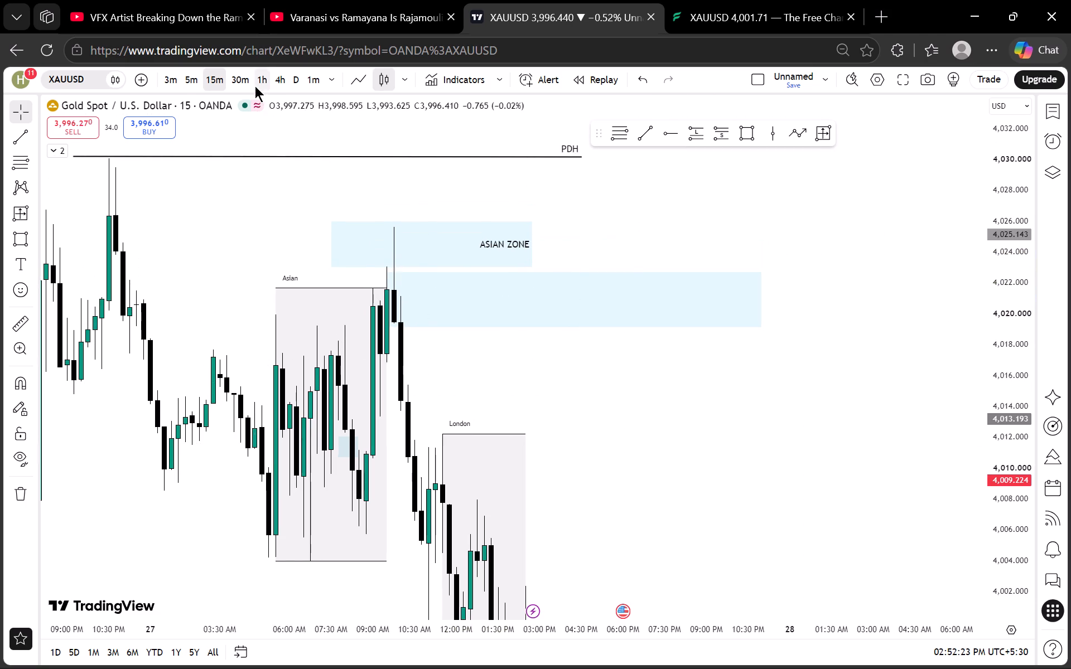
pyautogui.click(255, 86)
pyautogui.scroll(3, 556, 424)
pyautogui.scroll(-8, 1001, 314)
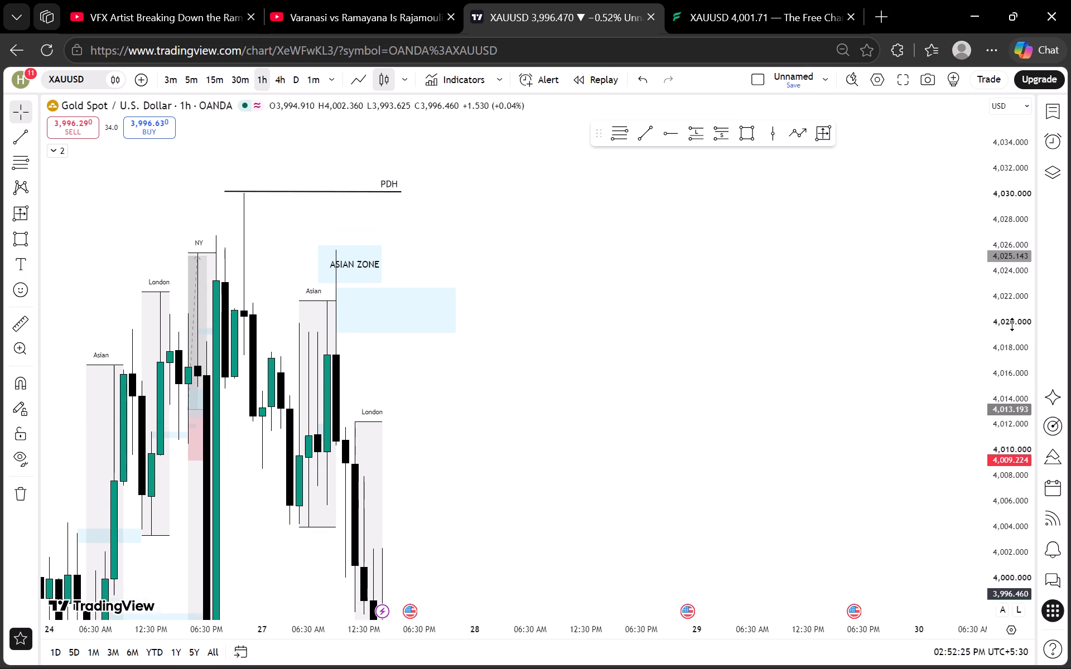
pyautogui.scroll(-7, 1012, 324)
pyautogui.scroll(3, 887, 355)
pyautogui.moveTo(576, 416); pyautogui.dragTo(763, 421)
pyautogui.moveTo(609, 387); pyautogui.dragTo(705, 393)
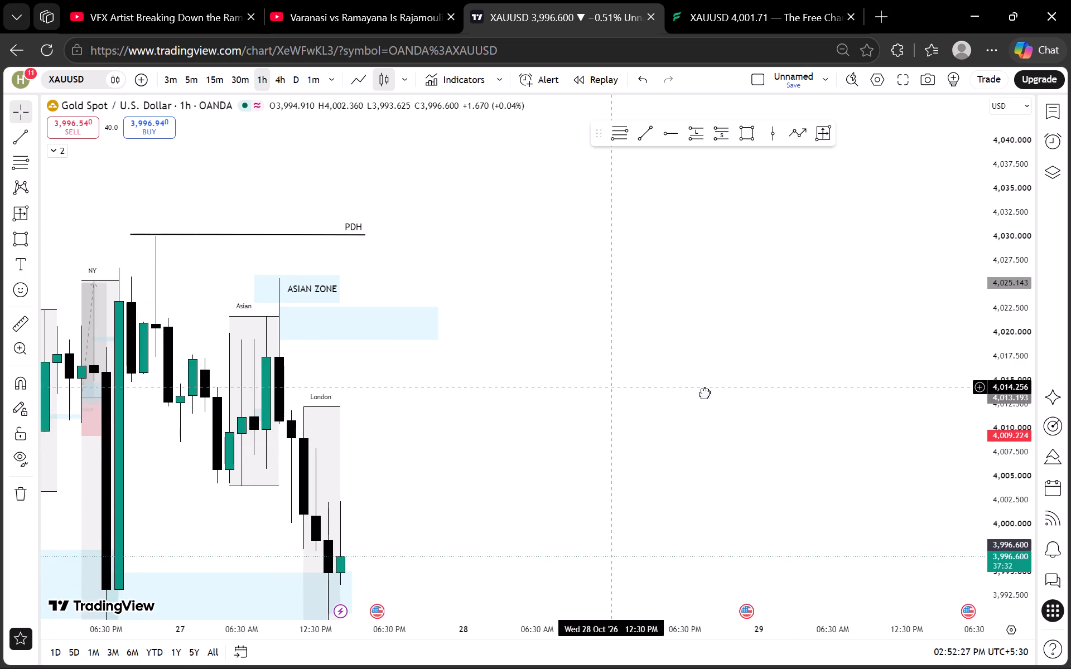
pyautogui.moveTo(705, 393); pyautogui.dragTo(769, 392)
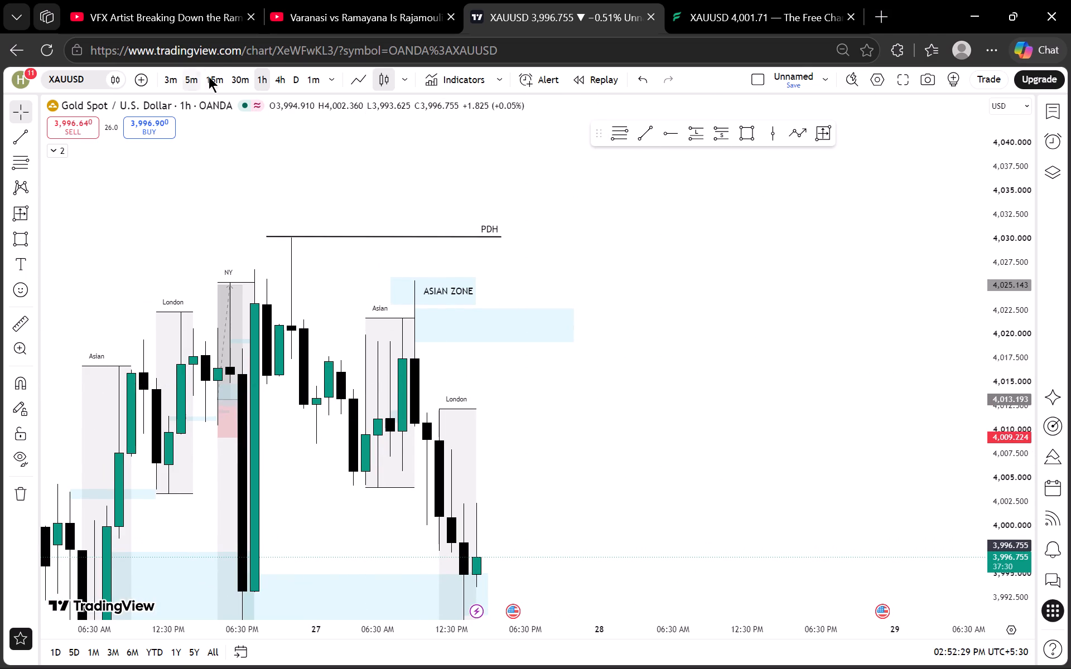
pyautogui.click(211, 78)
pyautogui.scroll(-4, 483, 300)
pyautogui.moveTo(766, 379); pyautogui.dragTo(626, 378)
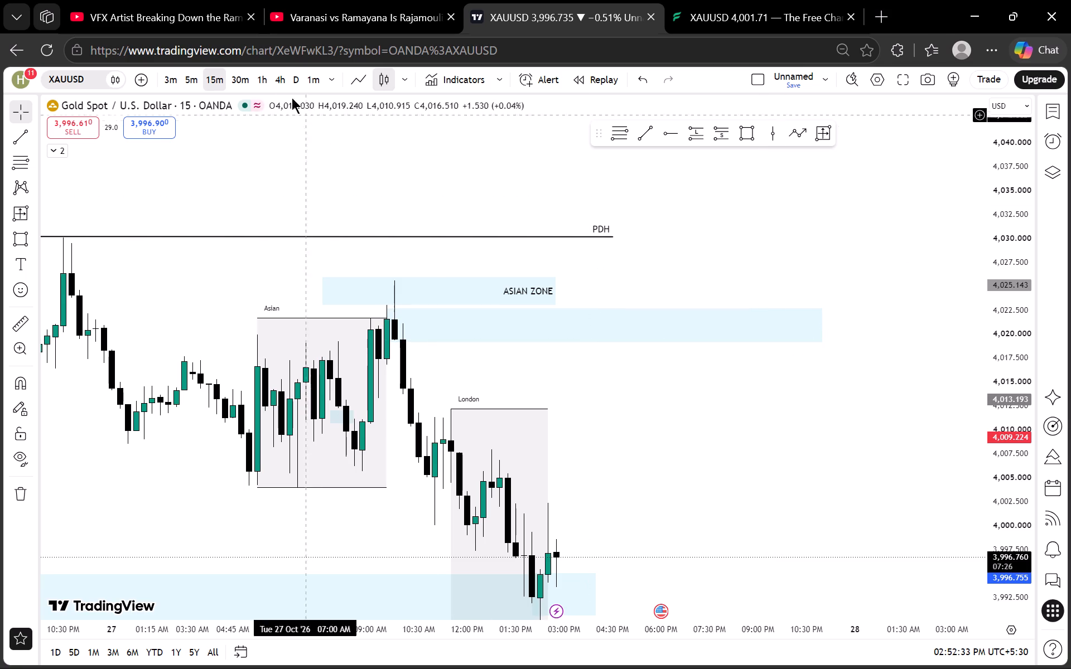
pyautogui.click(249, 71)
# Label the blue zone below the Asian zone "30 MIN Refine OB" on the 15-minute timeframe.
pyautogui.click(210, 80)
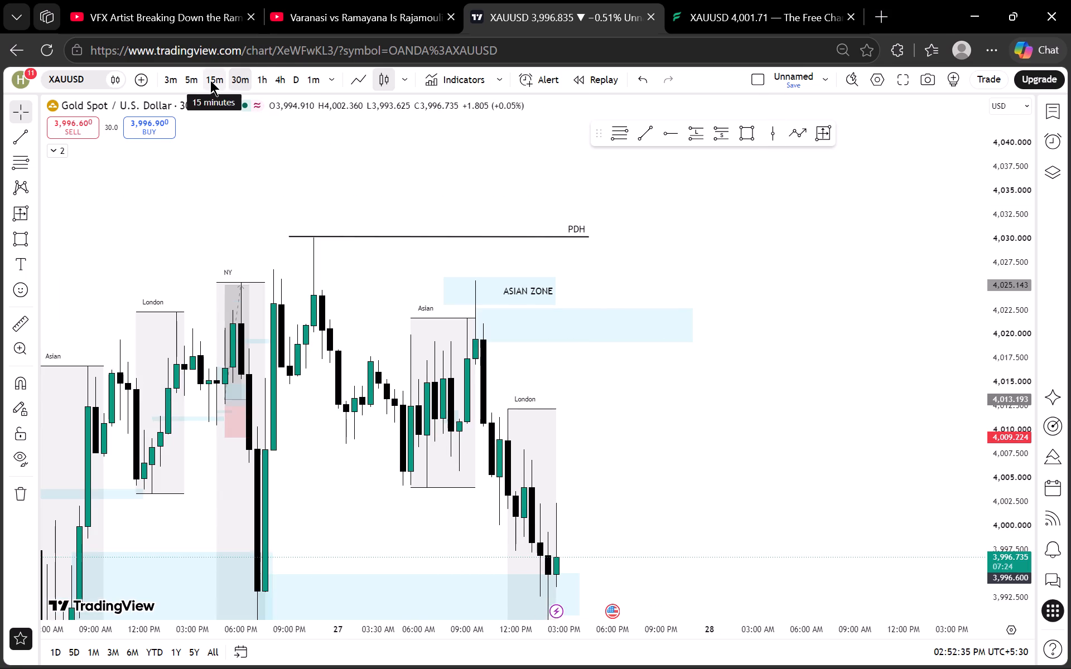
pyautogui.click(778, 342)
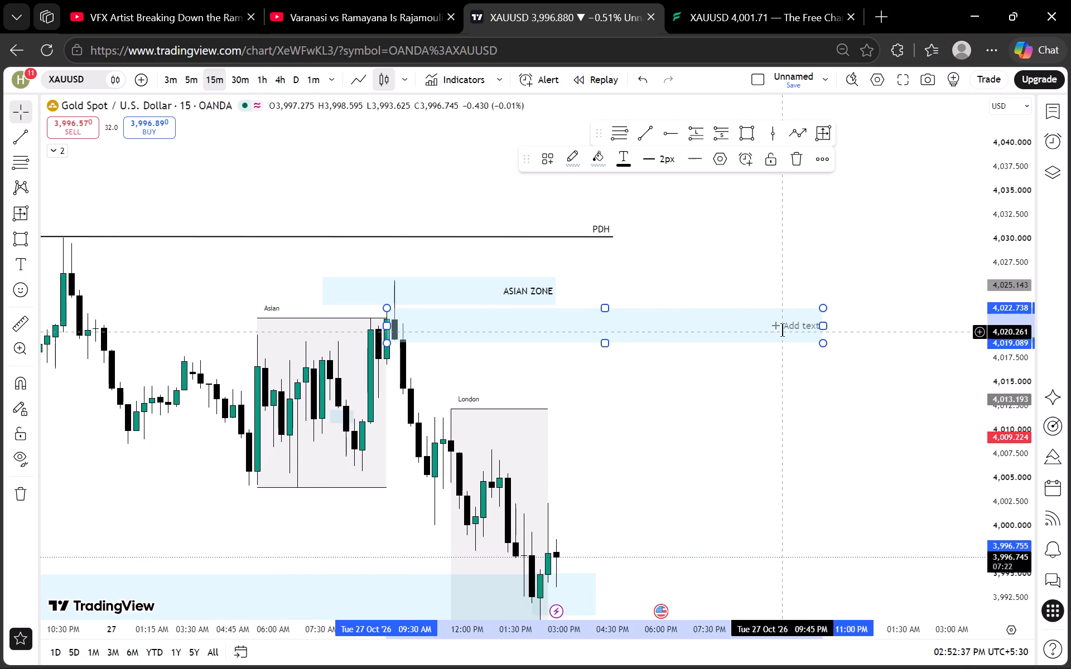
pyautogui.click(782, 329)
pyautogui.write('30 MINB')
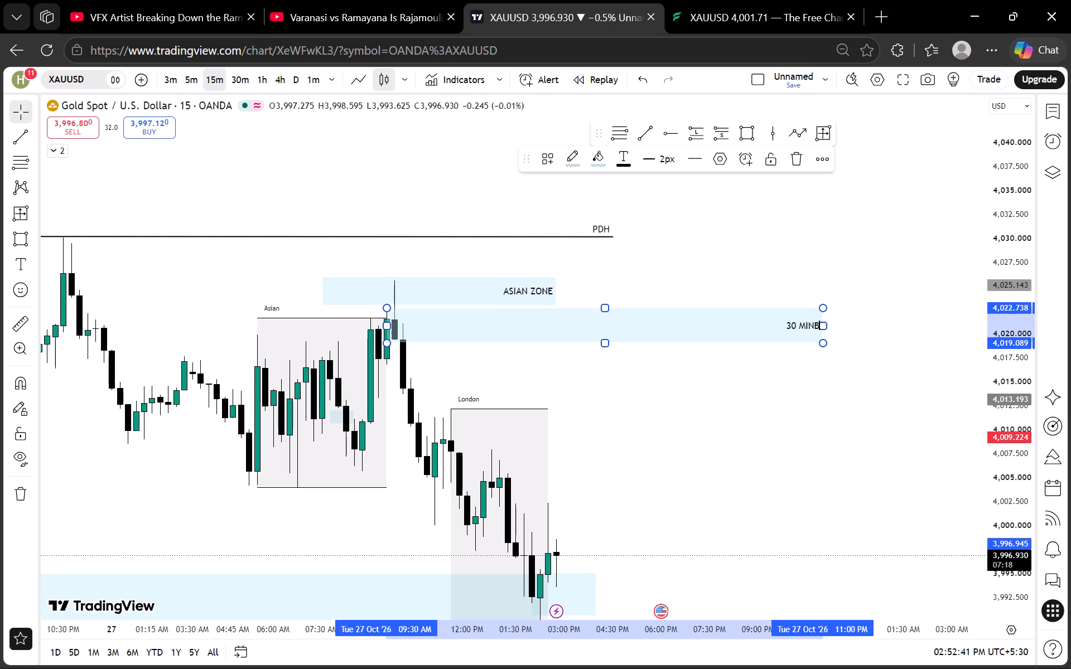
pyautogui.press('BackSpace')
pyautogui.press('space')
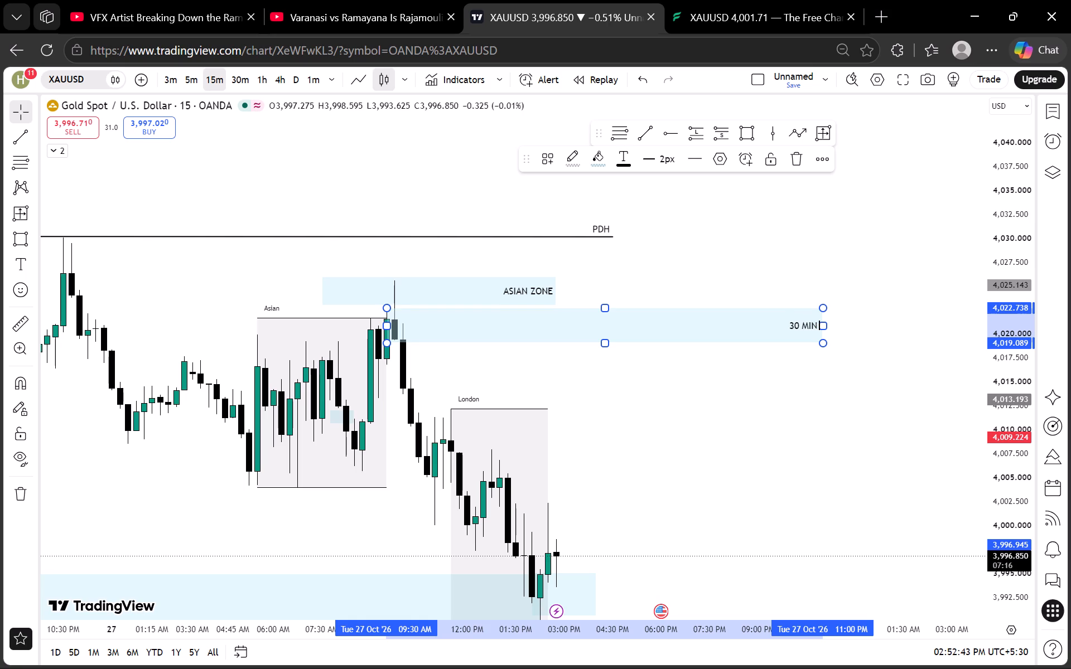
pyautogui.hotkey('shift', 'r')
pyautogui.write('wfinw')
pyautogui.press('space')
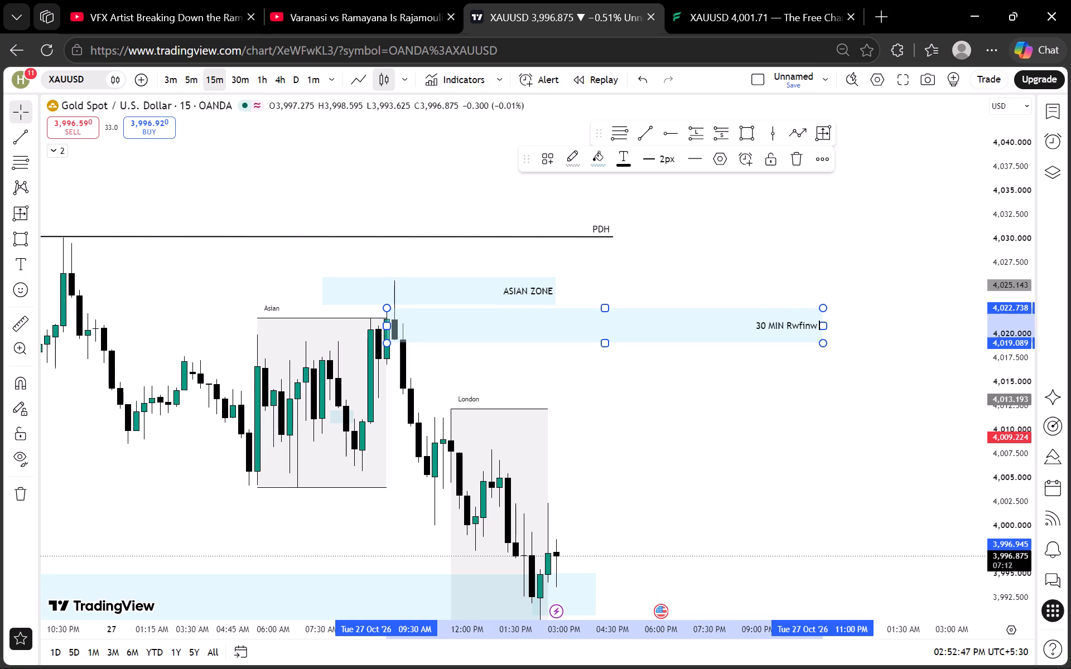
pyautogui.press('BackSpace')
pyautogui.press('BackSpace')
pyautogui.press('BackSpace')
pyautogui.press('BackSpace')
pyautogui.press('BackSpace')
pyautogui.press('BackSpace')
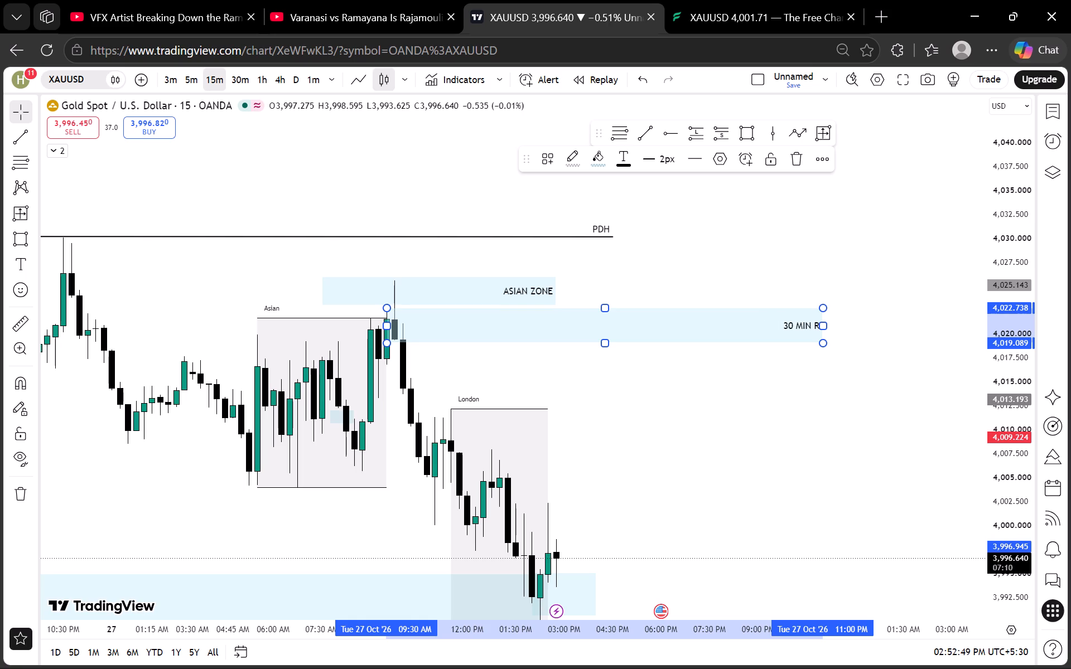
pyautogui.write('efine OB')
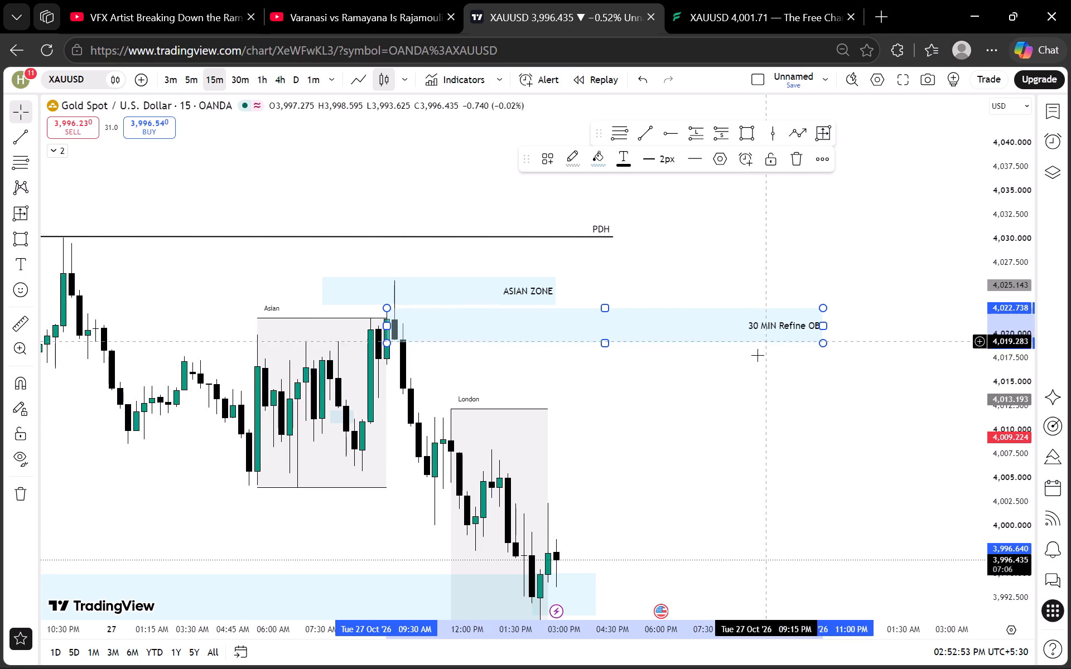
pyautogui.click(758, 373)
# Extend the start of the ASIAN ZONE rectangle back to the candles that formed the PDH high.
pyautogui.scroll(-4, 659, 383)
pyautogui.moveTo(870, 470); pyautogui.dragTo(667, 266)
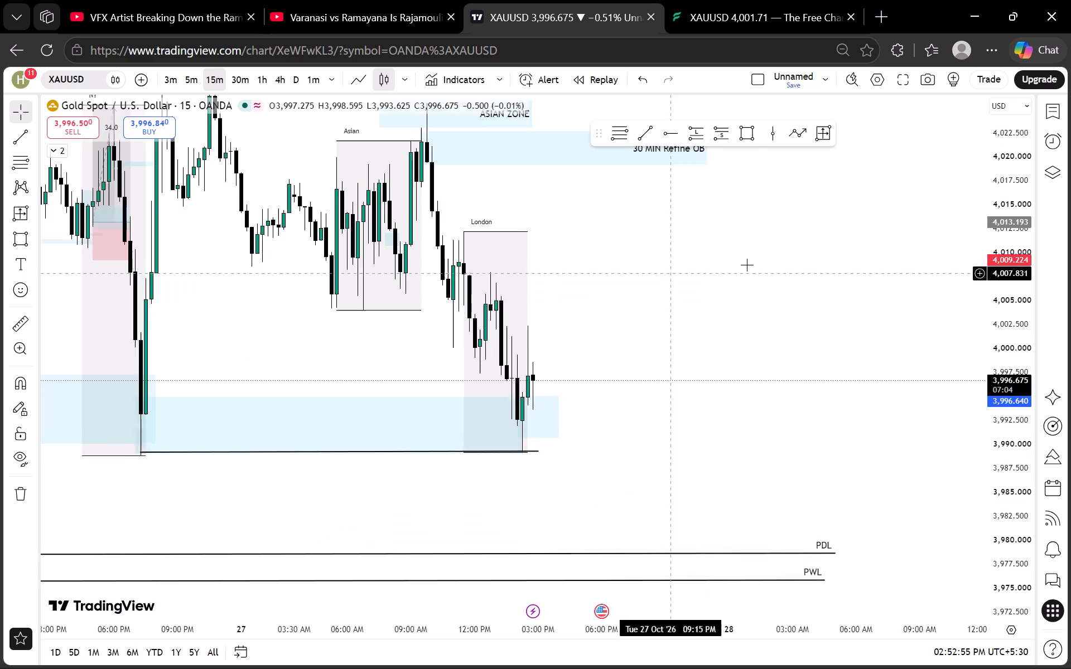
pyautogui.scroll(-11, 1002, 275)
pyautogui.moveTo(792, 280); pyautogui.dragTo(787, 386)
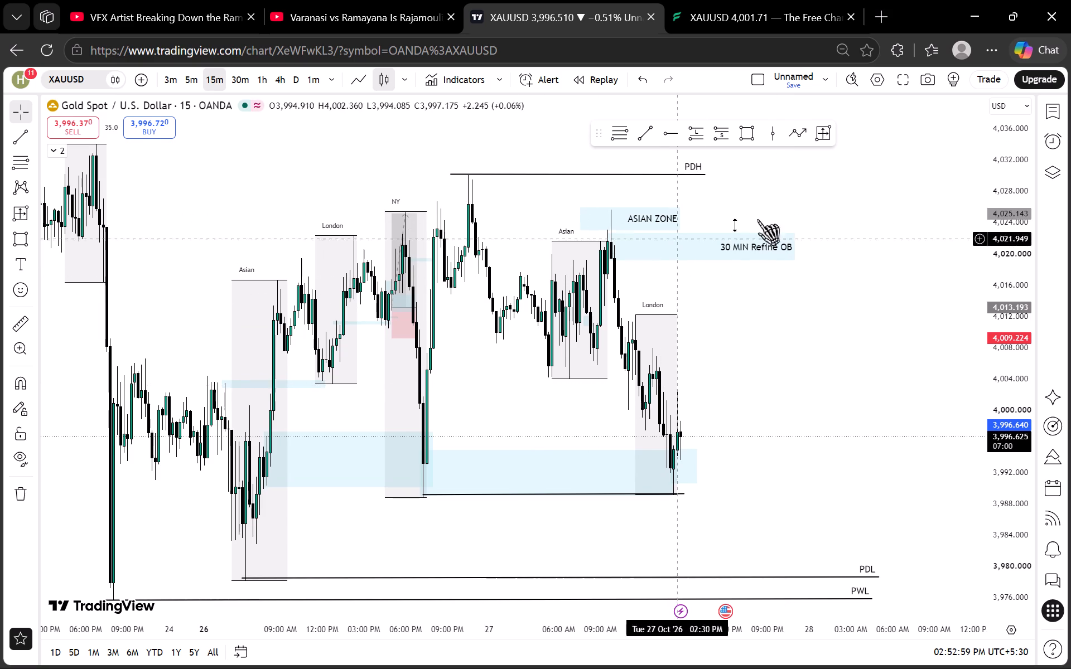
pyautogui.click(578, 214)
pyautogui.click(775, 153)
pyautogui.moveTo(583, 222); pyautogui.dragTo(461, 229)
pyautogui.click(755, 288)
# Examine XAUUSD's marked zones and the candles at the London session low on the 15-, 5- and 3-minute timeframes.
pyautogui.scroll(-3, 762, 303)
pyautogui.moveTo(878, 329); pyautogui.dragTo(700, 340)
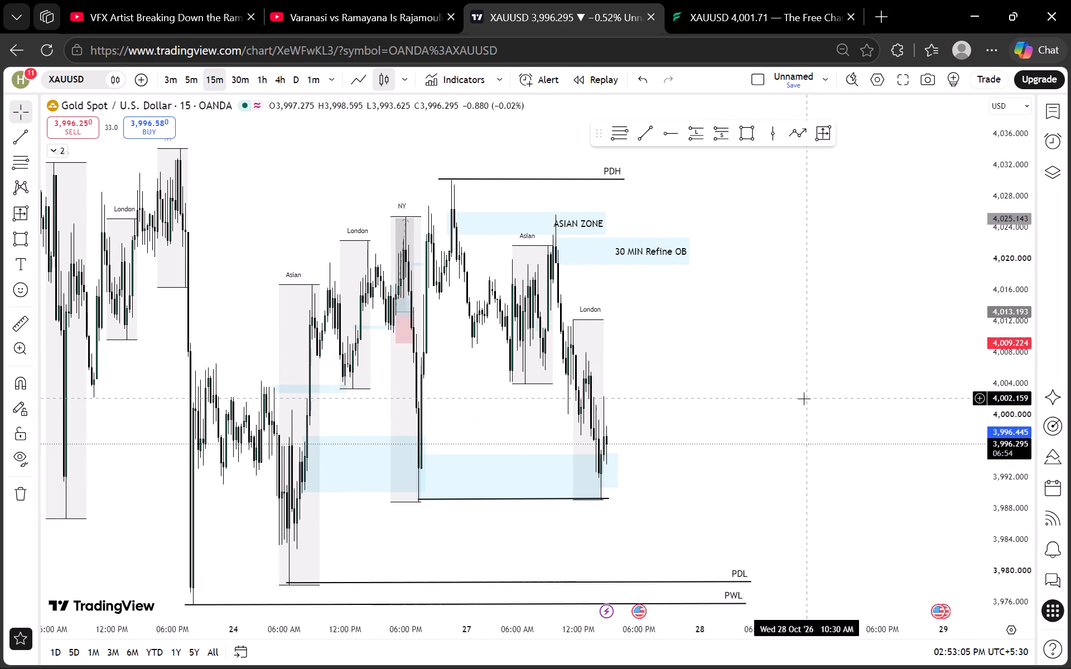
pyautogui.scroll(-10, 1009, 310)
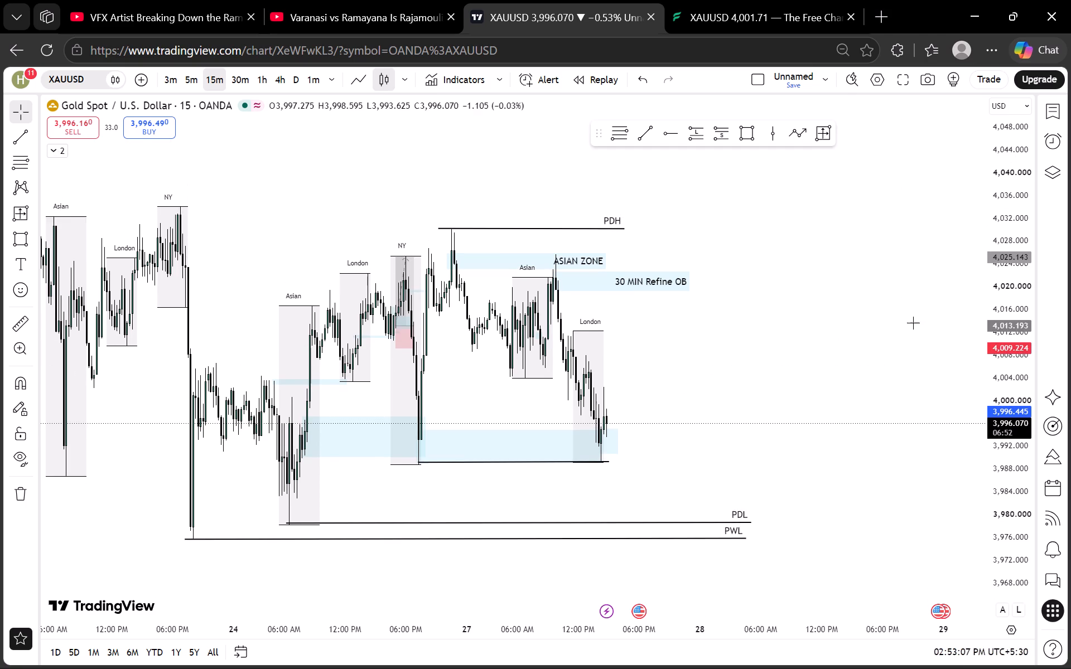
pyautogui.scroll(-3, 830, 323)
pyautogui.moveTo(800, 371); pyautogui.dragTo(809, 334)
pyautogui.scroll(2, 809, 334)
pyautogui.click(194, 71)
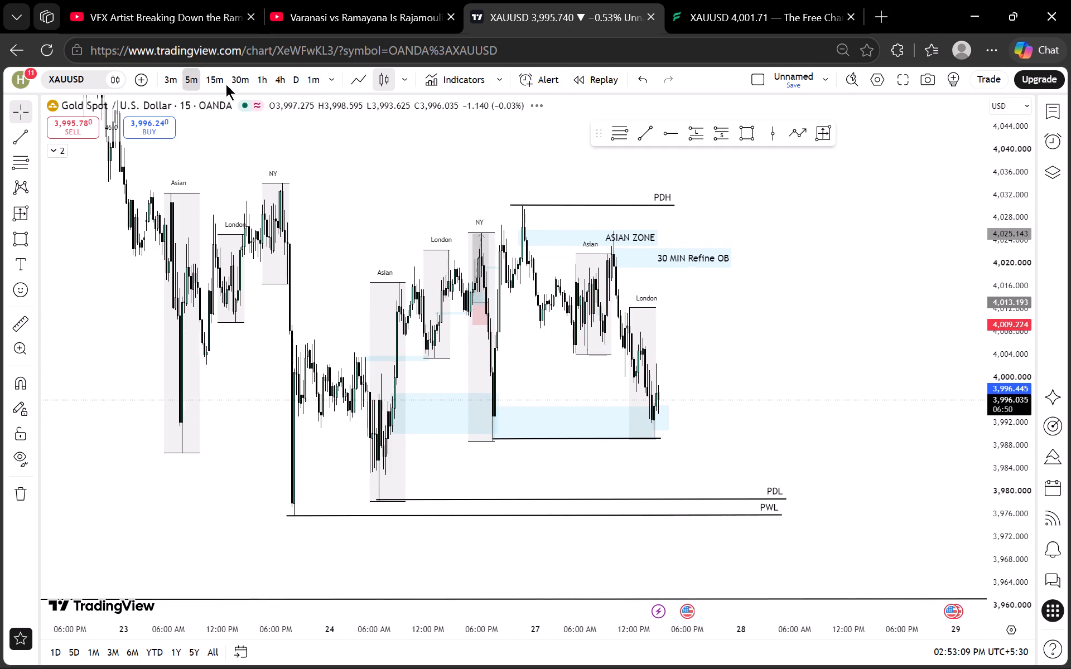
pyautogui.scroll(-1, 491, 303)
pyautogui.scroll(2, 493, 309)
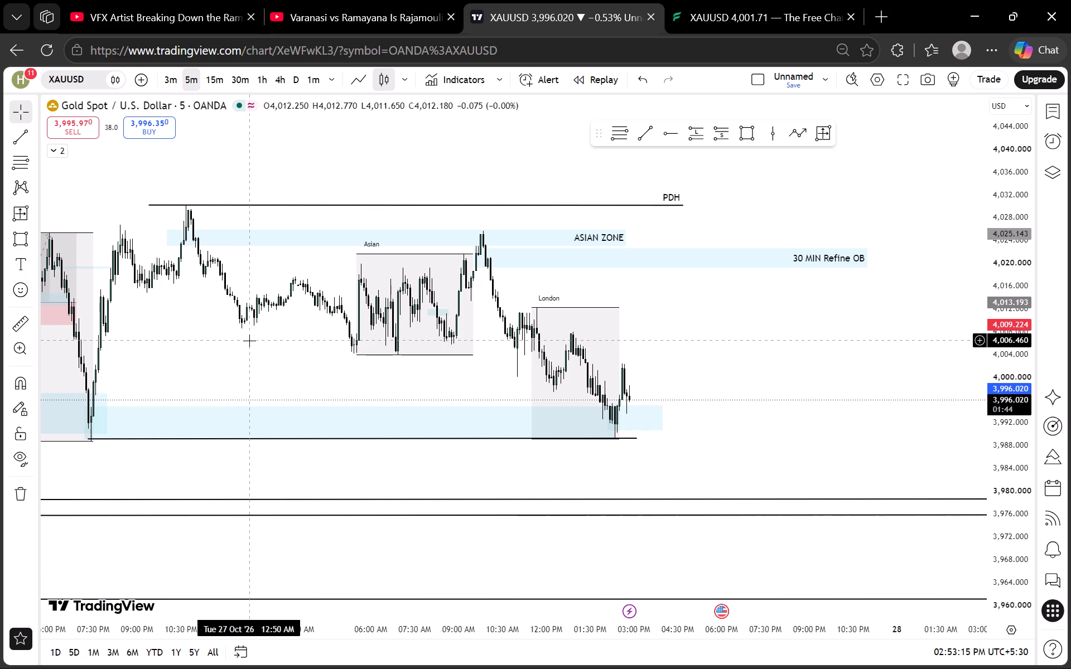
pyautogui.scroll(4, 1022, 348)
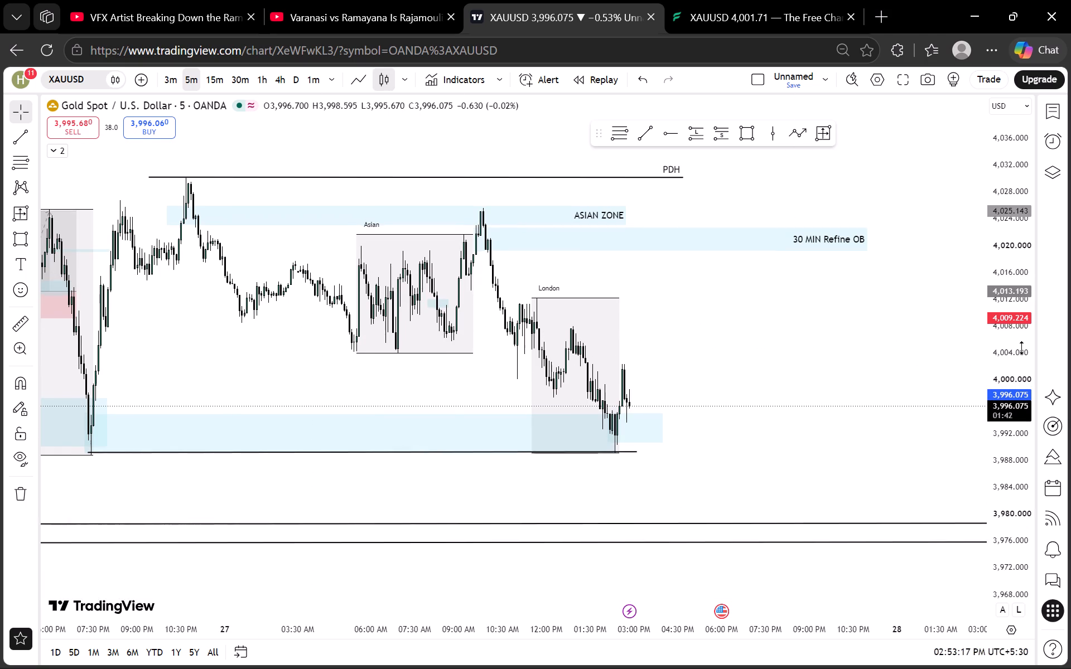
pyautogui.scroll(13, 1022, 348)
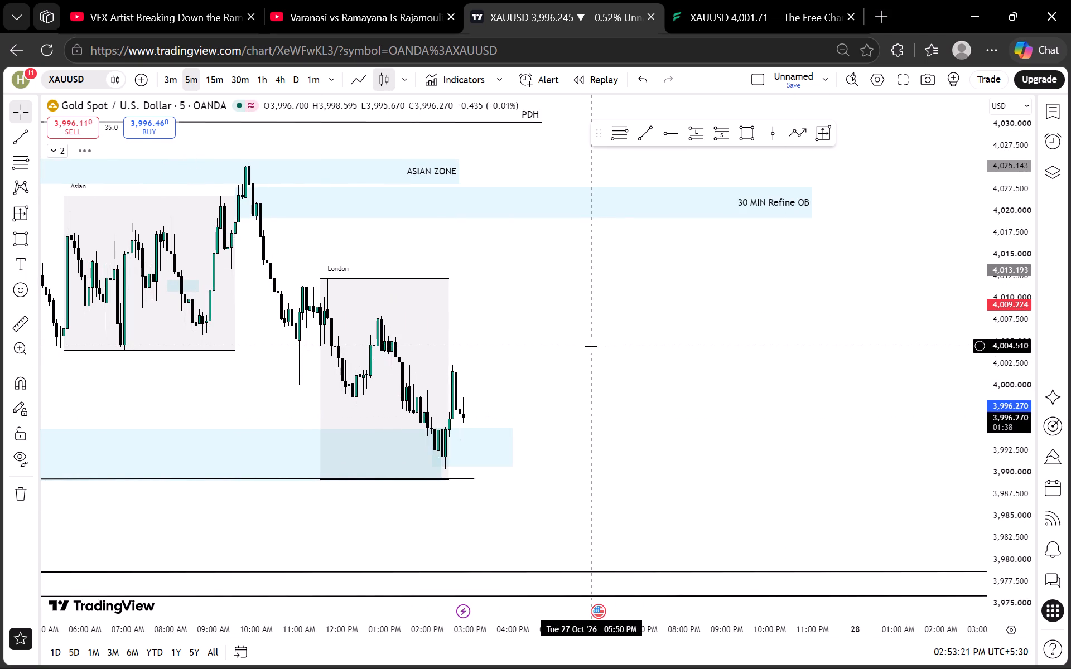
pyautogui.moveTo(541, 353); pyautogui.dragTo(693, 337)
pyautogui.scroll(11, 983, 374)
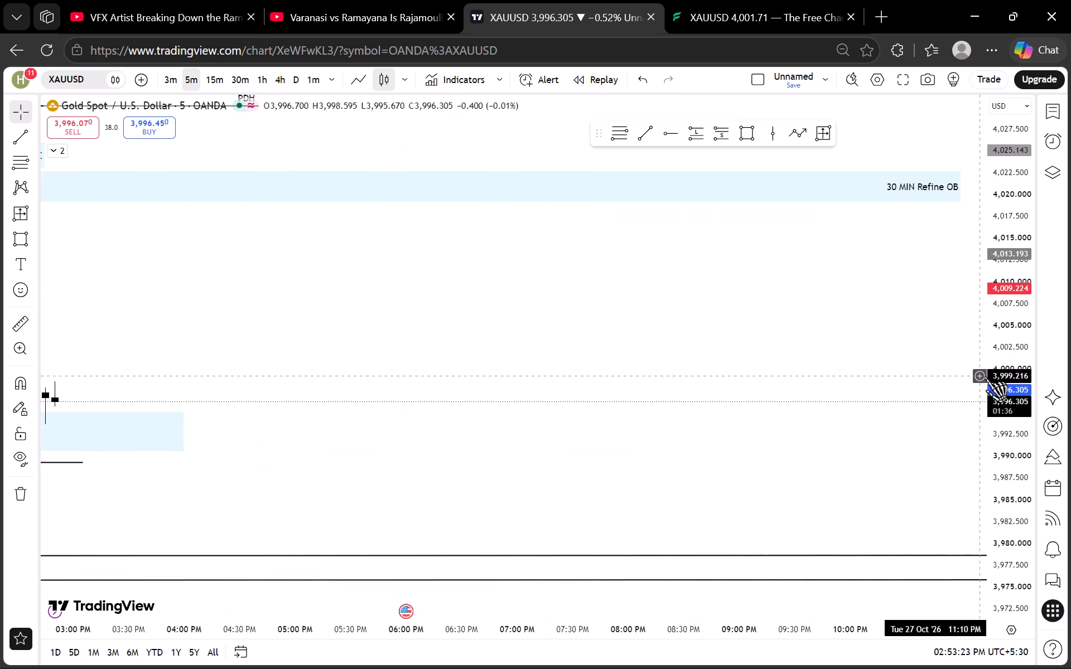
pyautogui.scroll(8, 1007, 388)
pyautogui.scroll(-6, 912, 379)
pyautogui.scroll(15, 1031, 396)
pyautogui.moveTo(542, 371); pyautogui.dragTo(687, 334)
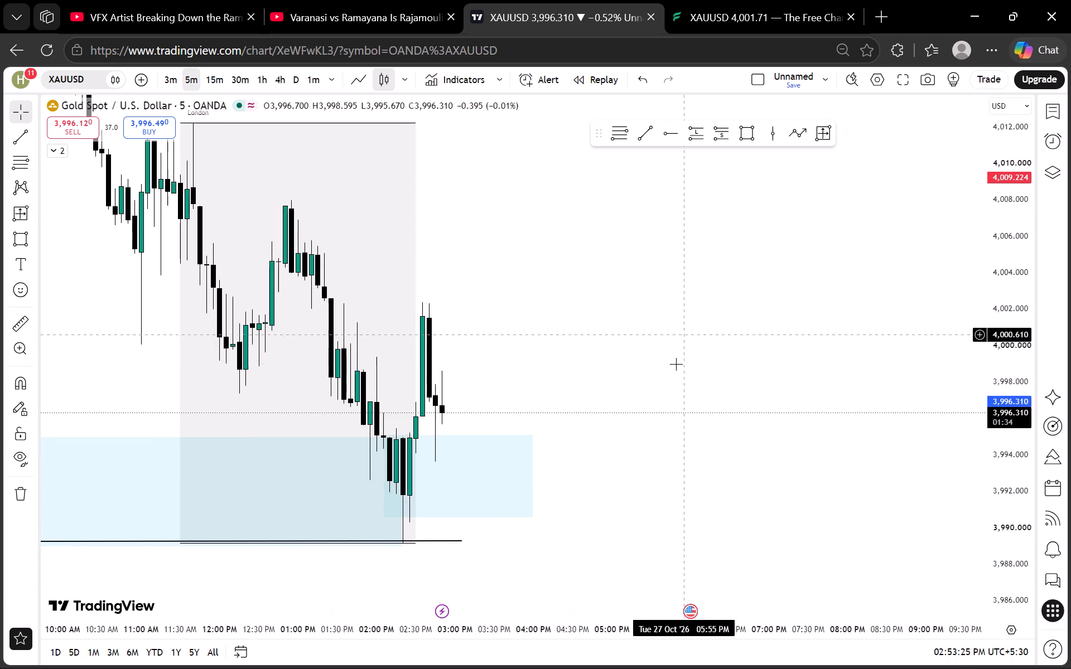
pyautogui.moveTo(535, 336); pyautogui.dragTo(599, 293)
pyautogui.click(173, 79)
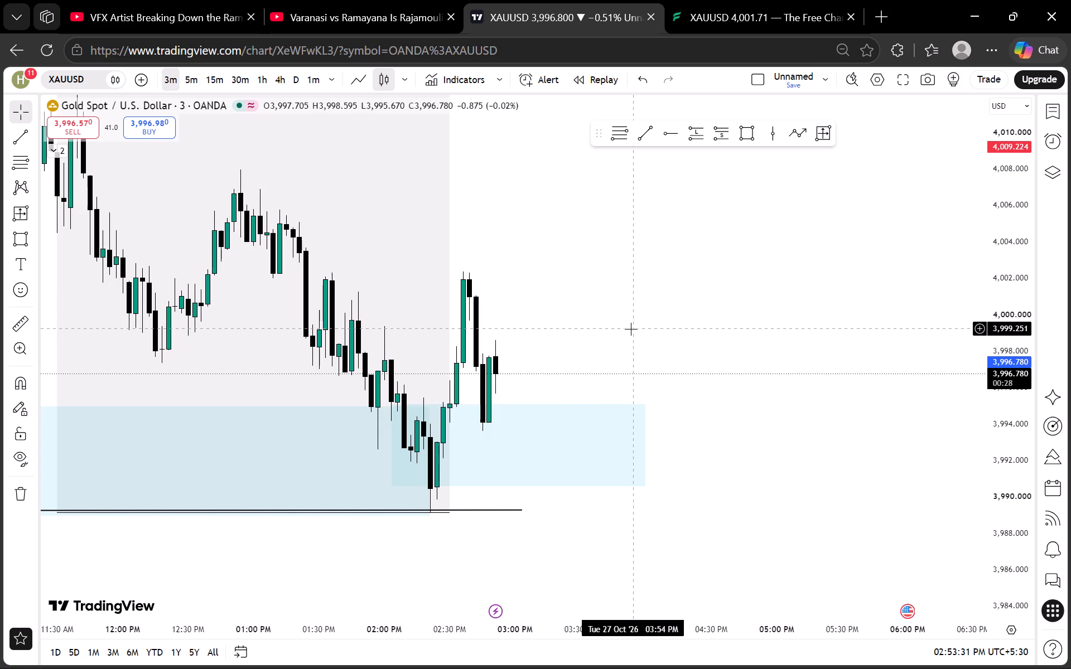
# Review the lower blue zone and the surrounding key levels on the 5-, 15-, 30-minute and 1-hour timeframes.
pyautogui.click(198, 73)
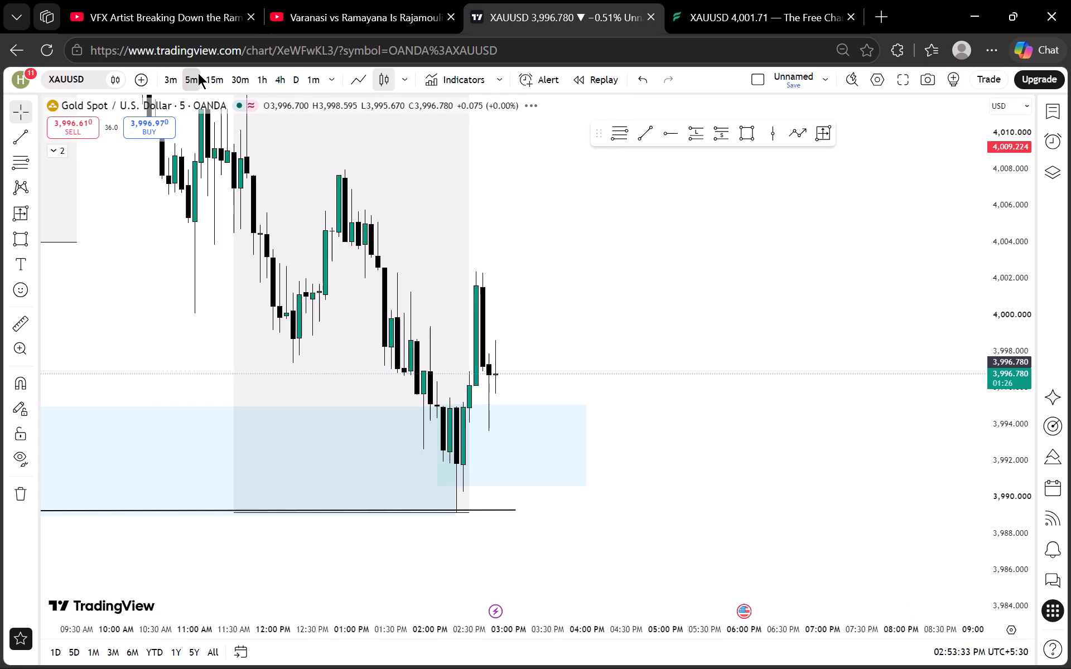
pyautogui.click(210, 69)
pyautogui.scroll(-7, 1001, 323)
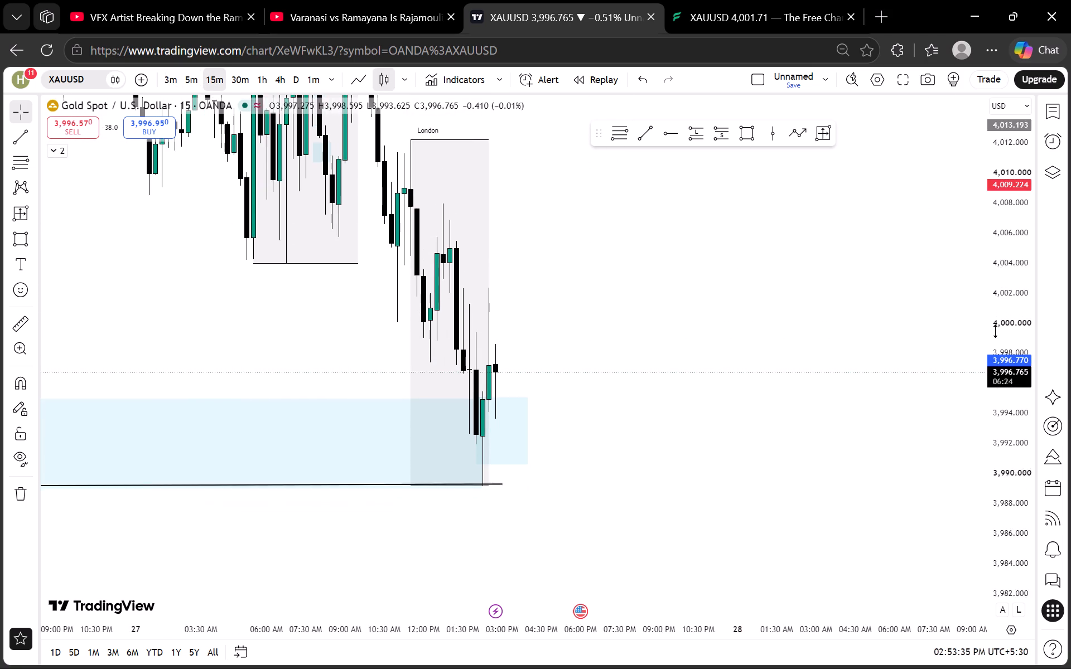
pyautogui.scroll(-4, 996, 331)
pyautogui.moveTo(76, 304); pyautogui.dragTo(667, 314)
pyautogui.moveTo(337, 316); pyautogui.dragTo(447, 316)
pyautogui.moveTo(715, 328); pyautogui.dragTo(383, 328)
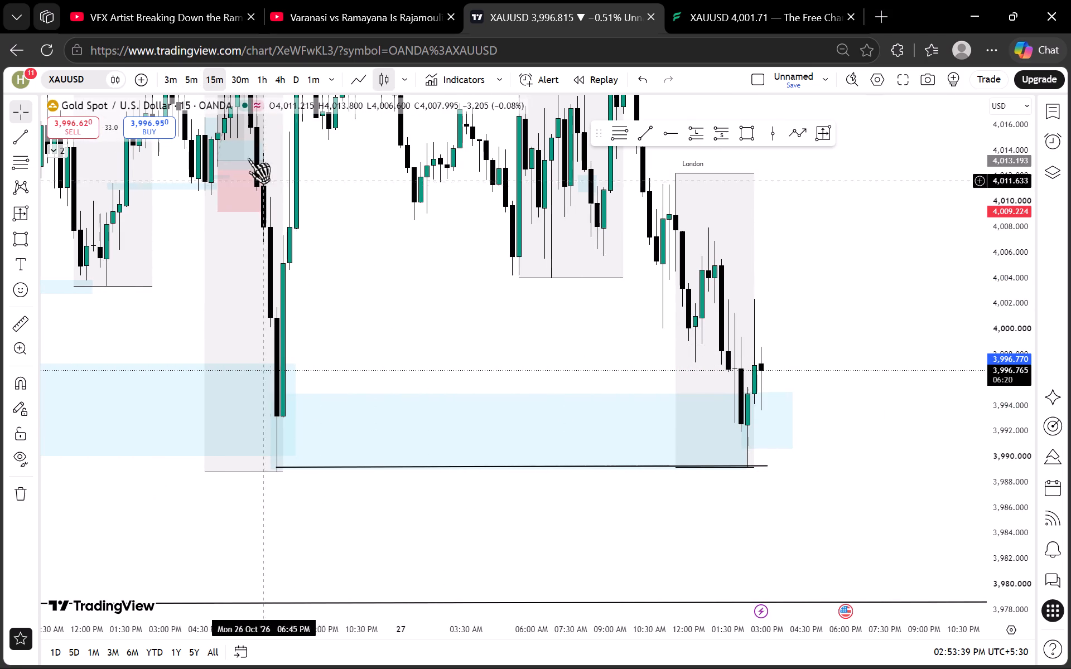
pyautogui.click(228, 76)
pyautogui.scroll(3, 617, 324)
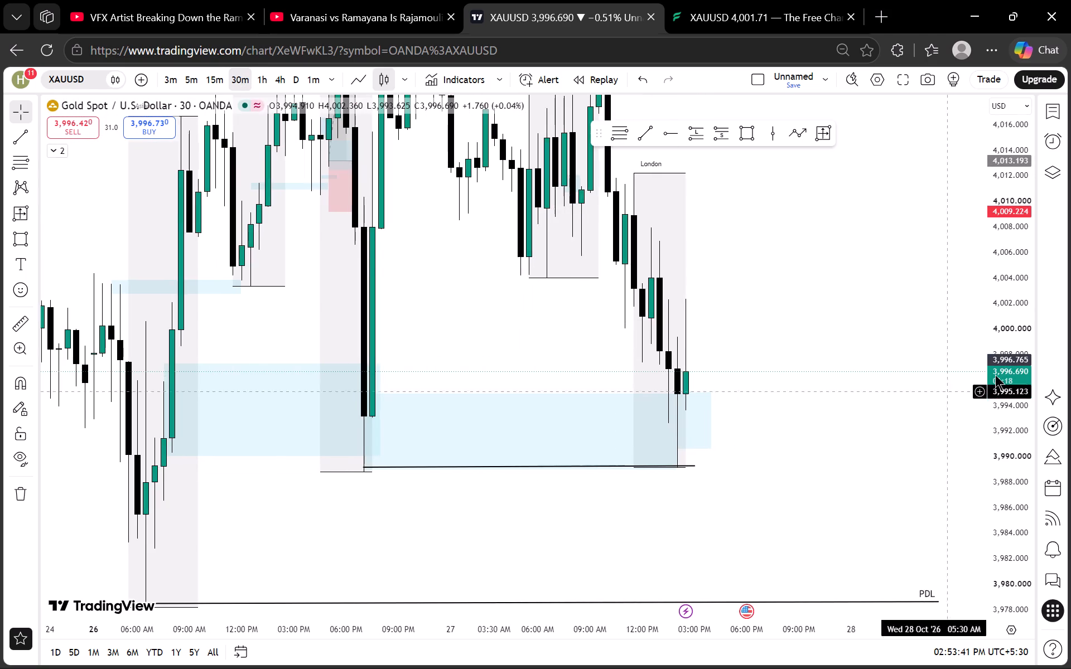
pyautogui.scroll(-20, 1006, 355)
pyautogui.scroll(-6, 1006, 355)
pyautogui.moveTo(918, 324); pyautogui.dragTo(772, 324)
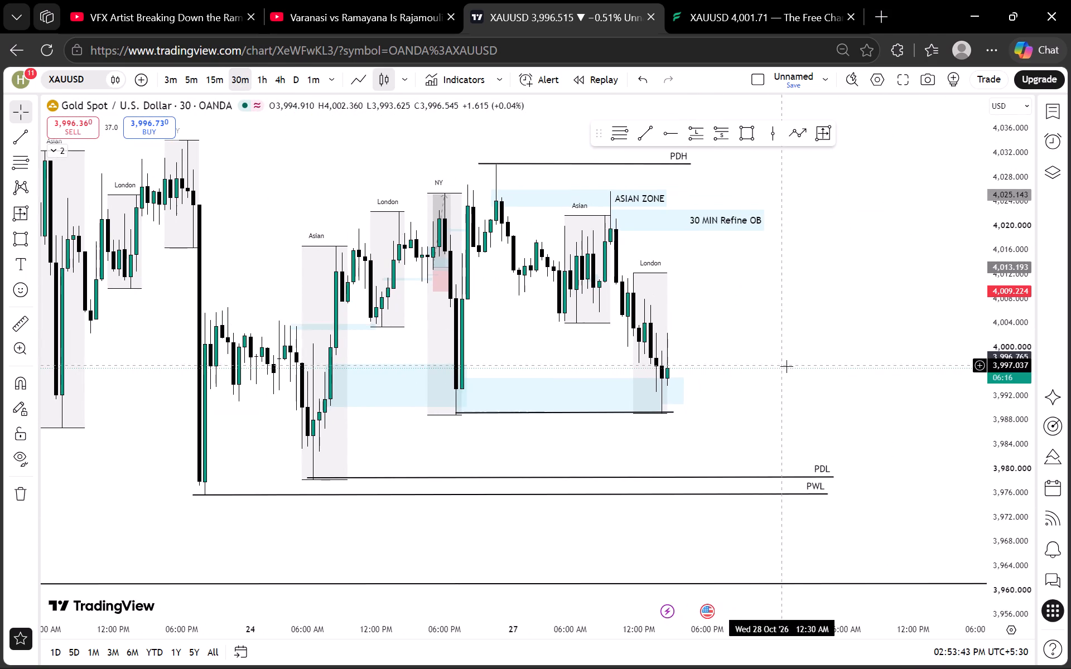
pyautogui.click(254, 71)
pyautogui.scroll(-10, 966, 267)
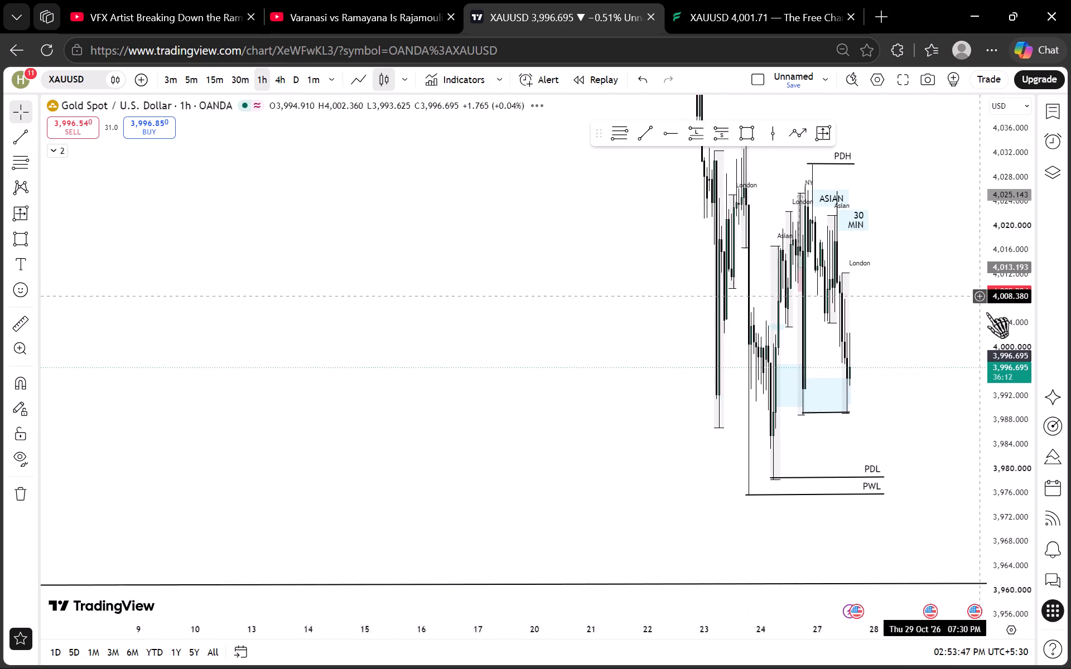
pyautogui.scroll(6, 991, 318)
pyautogui.scroll(-7, 1011, 323)
pyautogui.scroll(10, 904, 343)
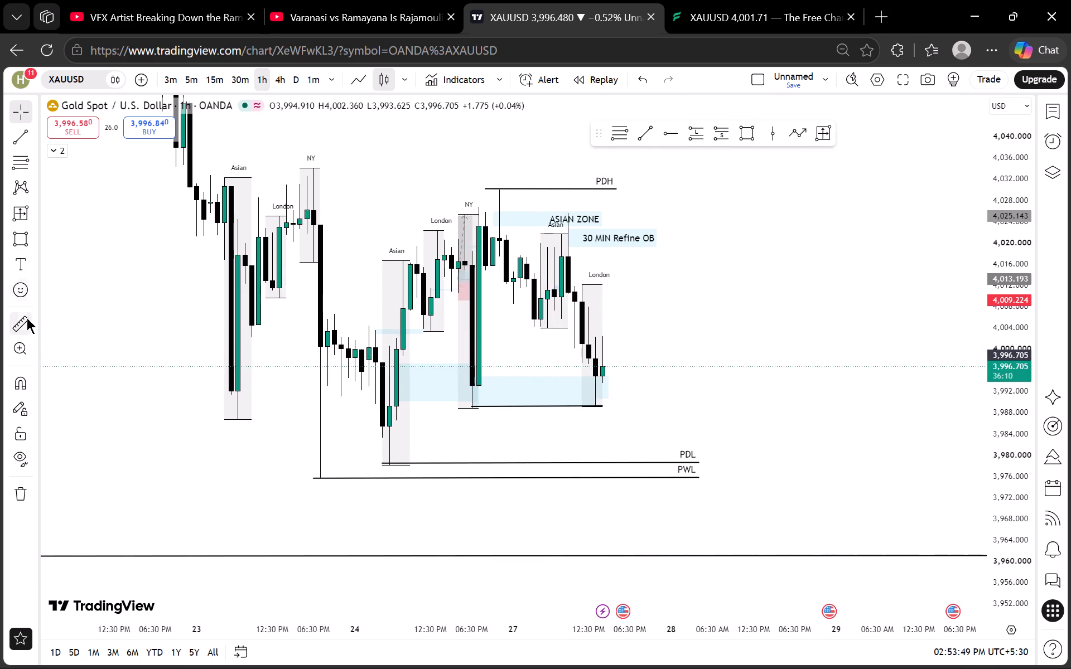
# Measure the price distance from the lower blue zone up to the 30 MIN Refine OB zone on the 1-hour timeframe.
pyautogui.click(27, 318)
pyautogui.click(628, 375)
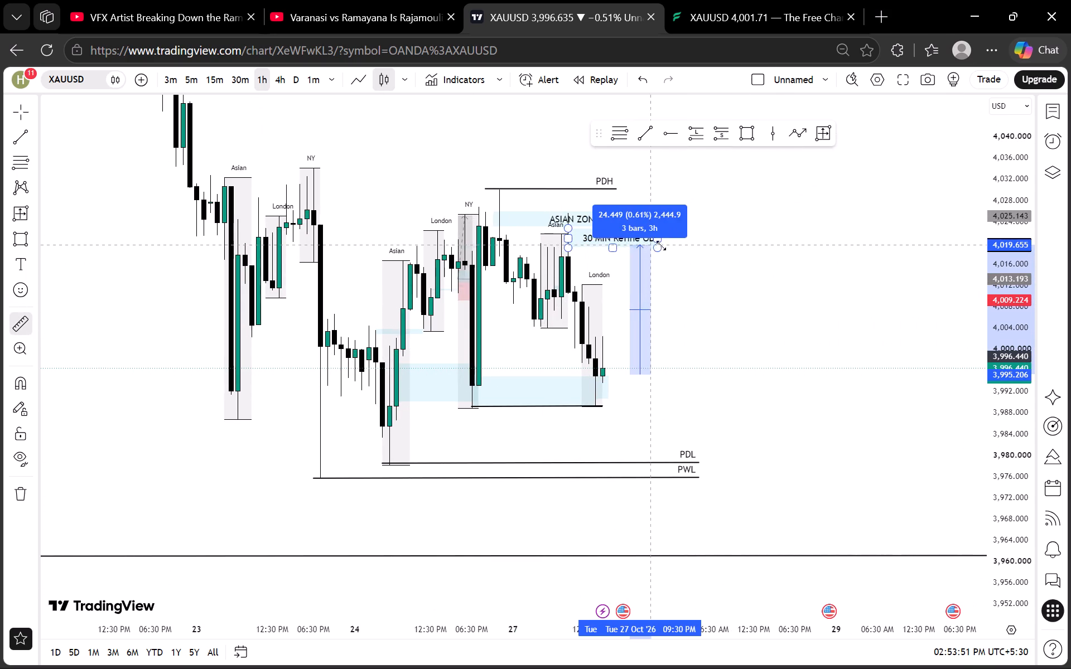
pyautogui.click(691, 244)
pyautogui.click(742, 258)
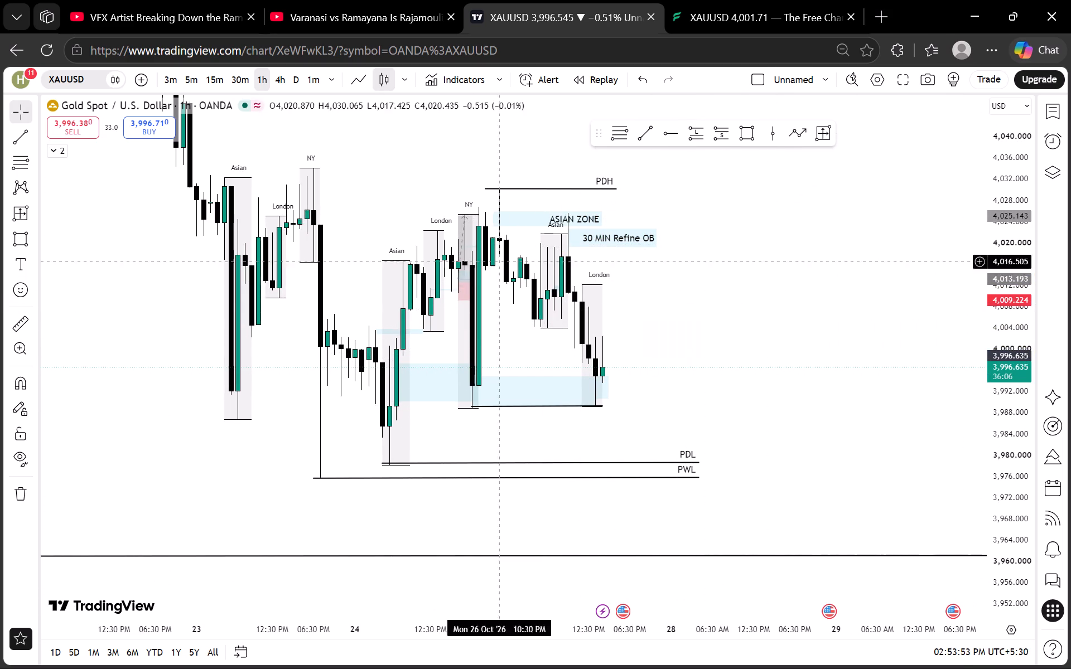
# Examine the London session low and the lower blue zone on the 5- and 15-minute timeframes.
pyautogui.click(195, 79)
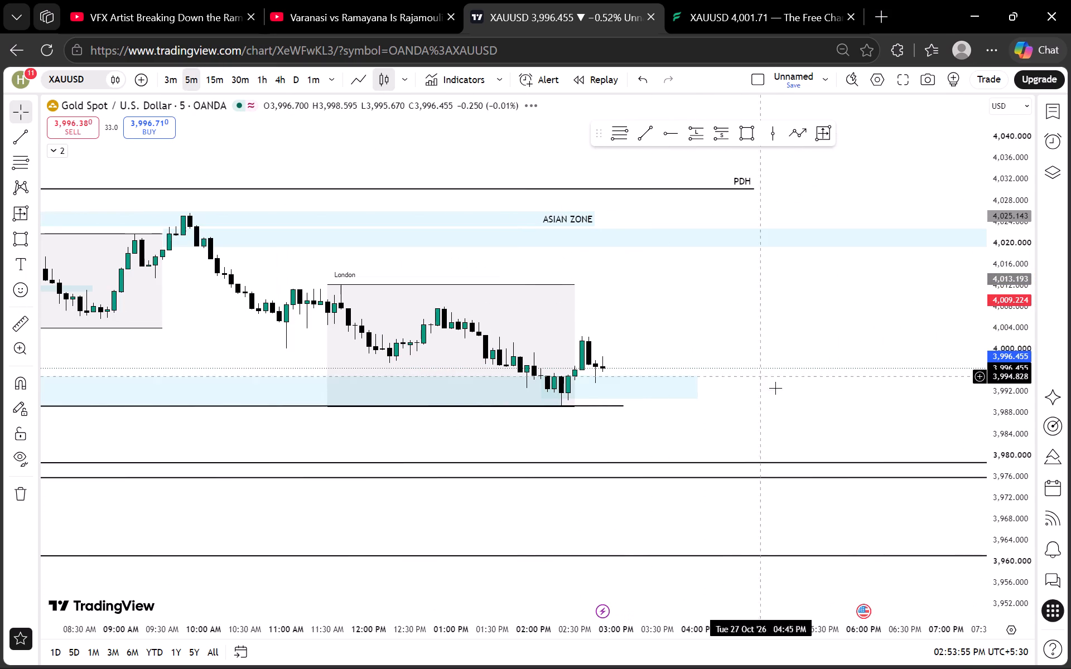
pyautogui.scroll(12, 1009, 367)
pyautogui.scroll(-5, 783, 278)
pyautogui.moveTo(834, 292); pyautogui.dragTo(602, 333)
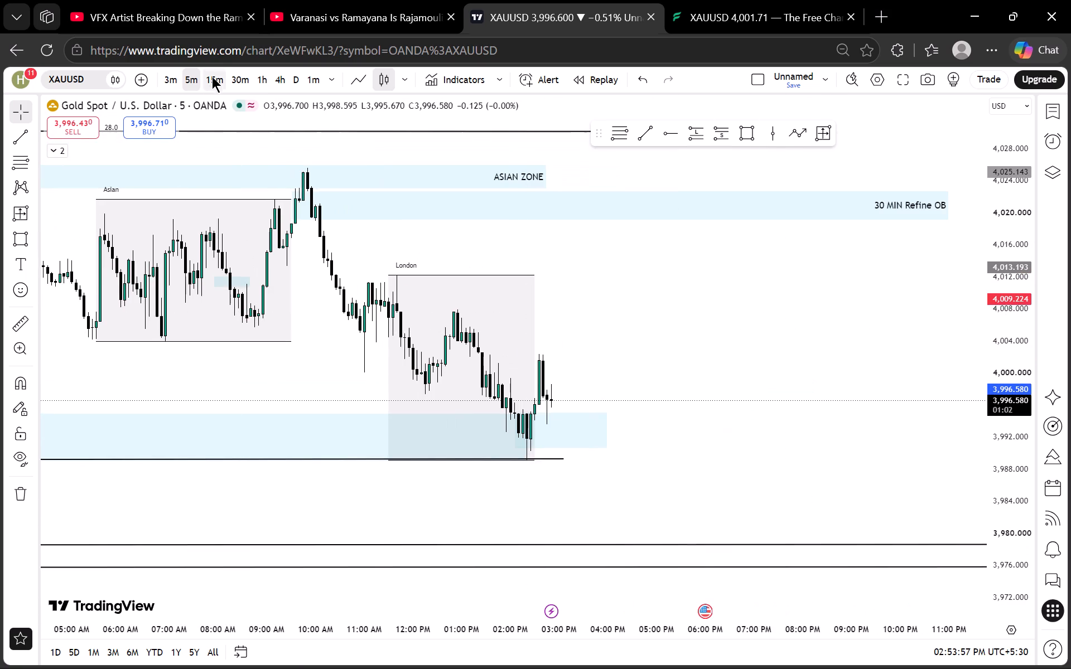
pyautogui.click(216, 74)
pyautogui.scroll(16, 1040, 391)
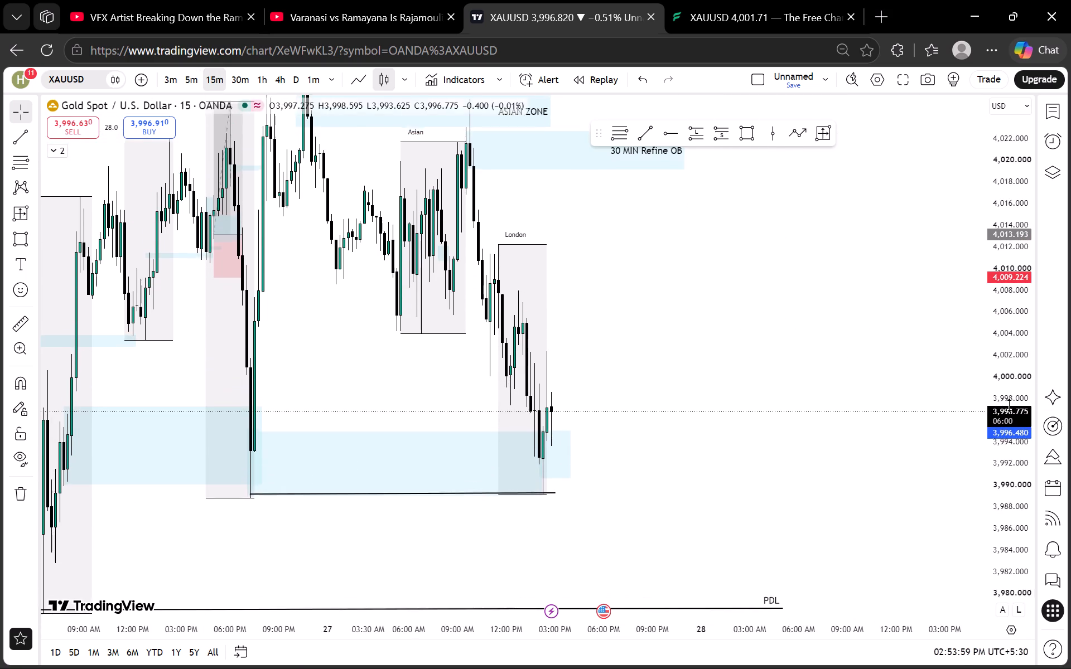
pyautogui.scroll(6, 1010, 405)
pyautogui.scroll(2, 457, 418)
pyautogui.moveTo(434, 415); pyautogui.dragTo(596, 378)
pyautogui.scroll(3, 1026, 408)
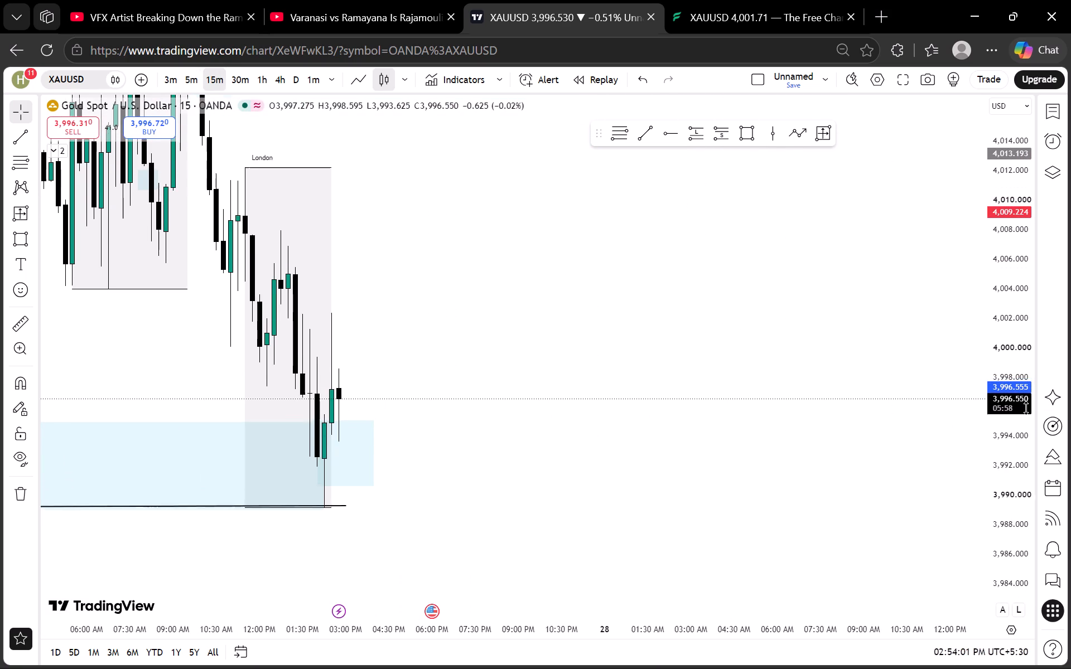
pyautogui.scroll(4, 1026, 408)
pyautogui.moveTo(549, 409); pyautogui.dragTo(740, 406)
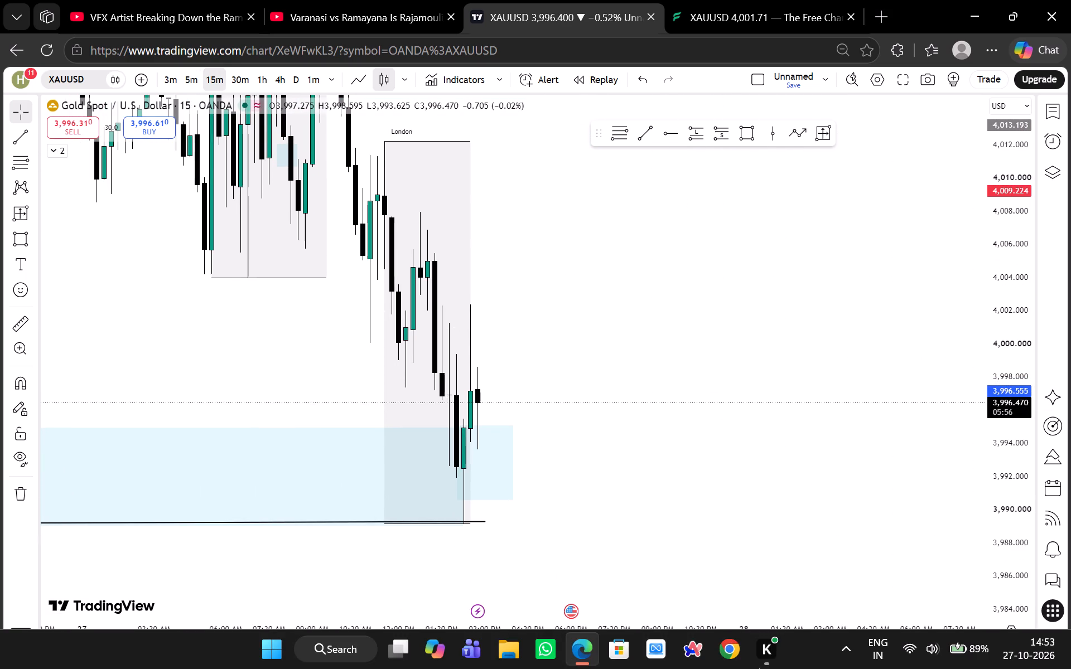
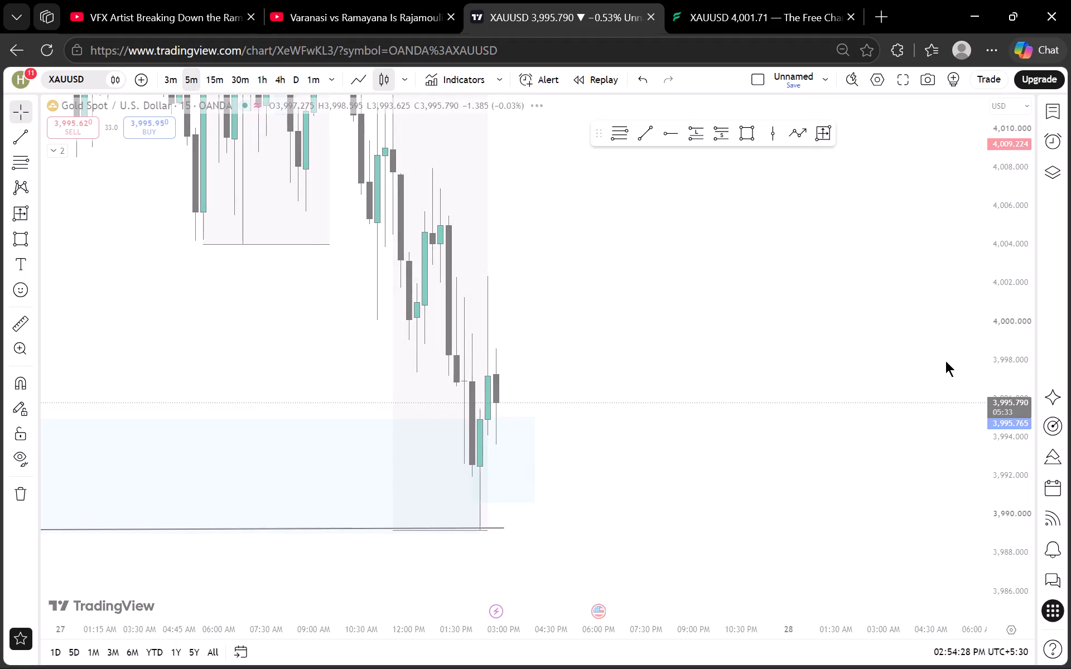
# Examine XAUUSD's rebound from the London session low and the lower blue zone on the 3- and 1-minute timeframes.
pyautogui.click(171, 88)
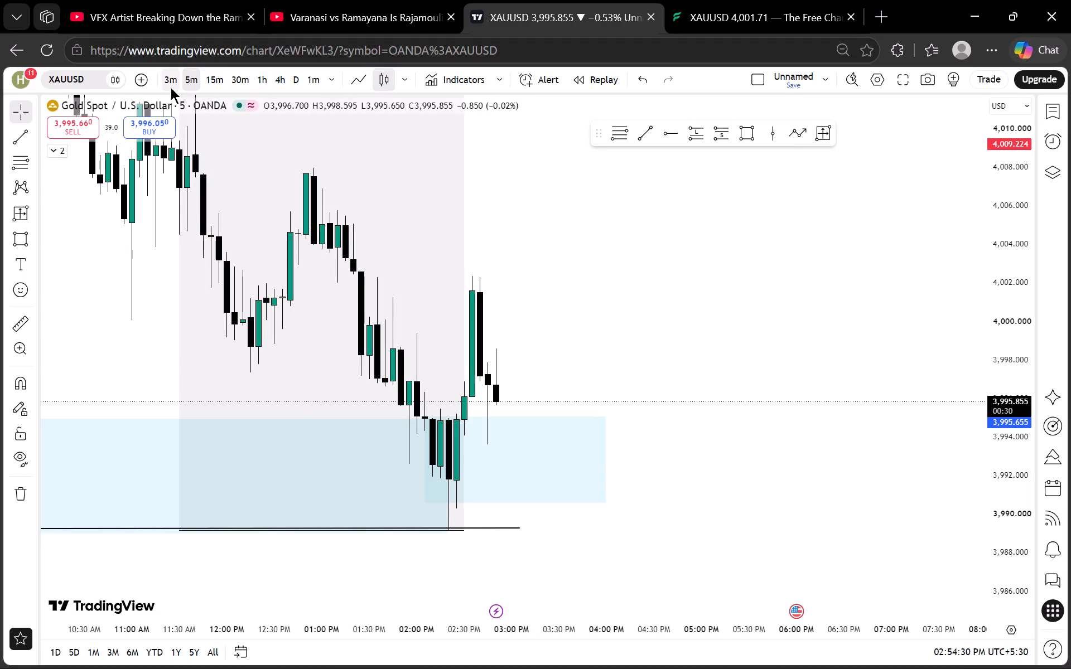
pyautogui.scroll(6, 1018, 386)
pyautogui.scroll(-2, 896, 355)
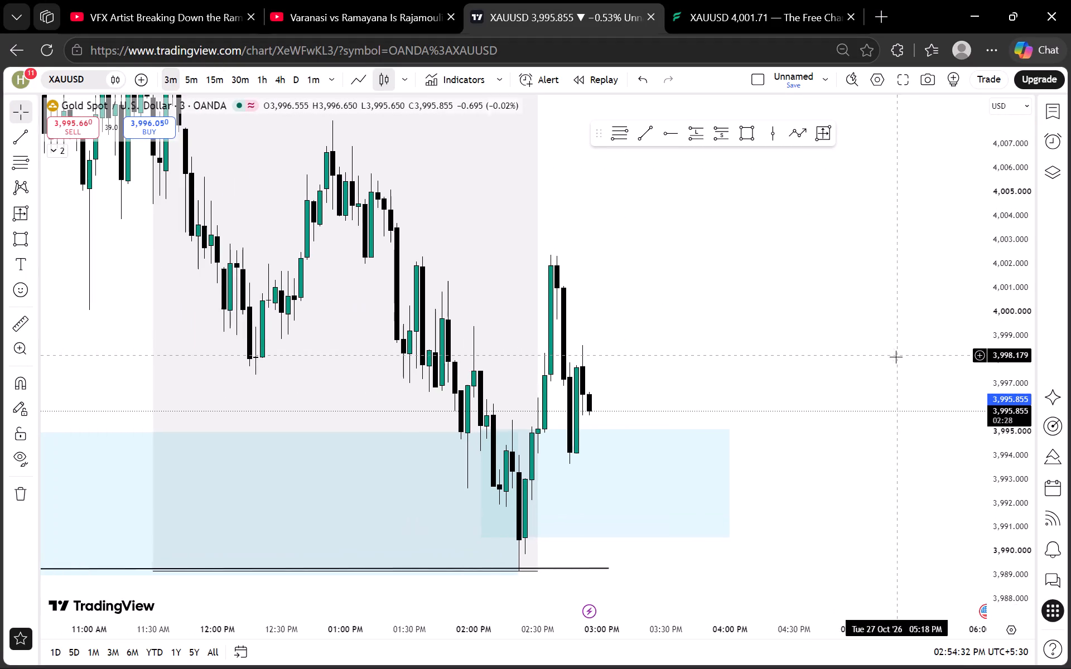
pyautogui.scroll(-9, 1012, 357)
pyautogui.scroll(2, 778, 328)
pyautogui.moveTo(667, 321); pyautogui.dragTo(706, 293)
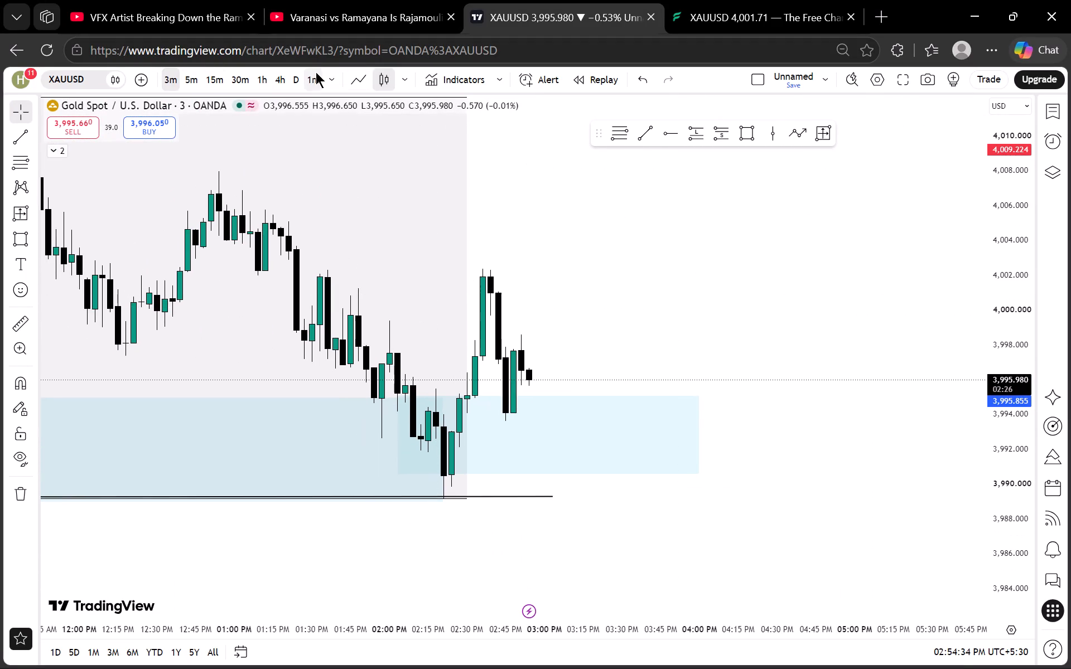
pyautogui.click(314, 72)
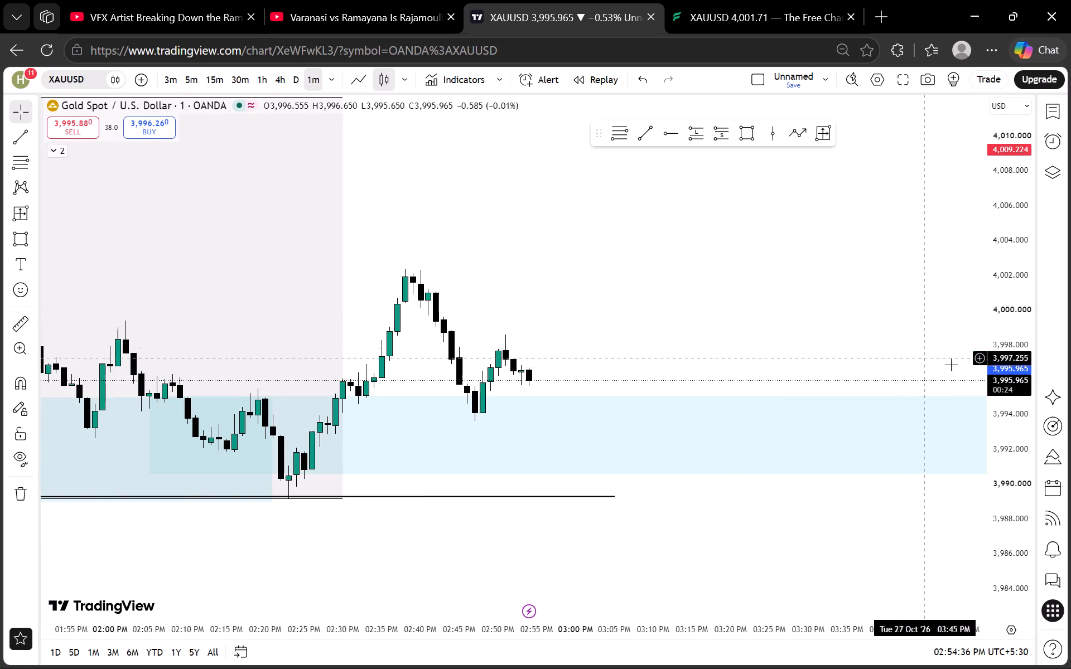
pyautogui.scroll(8, 1017, 367)
pyautogui.scroll(-4, 761, 286)
pyautogui.scroll(3, 793, 313)
pyautogui.moveTo(768, 317); pyautogui.dragTo(783, 289)
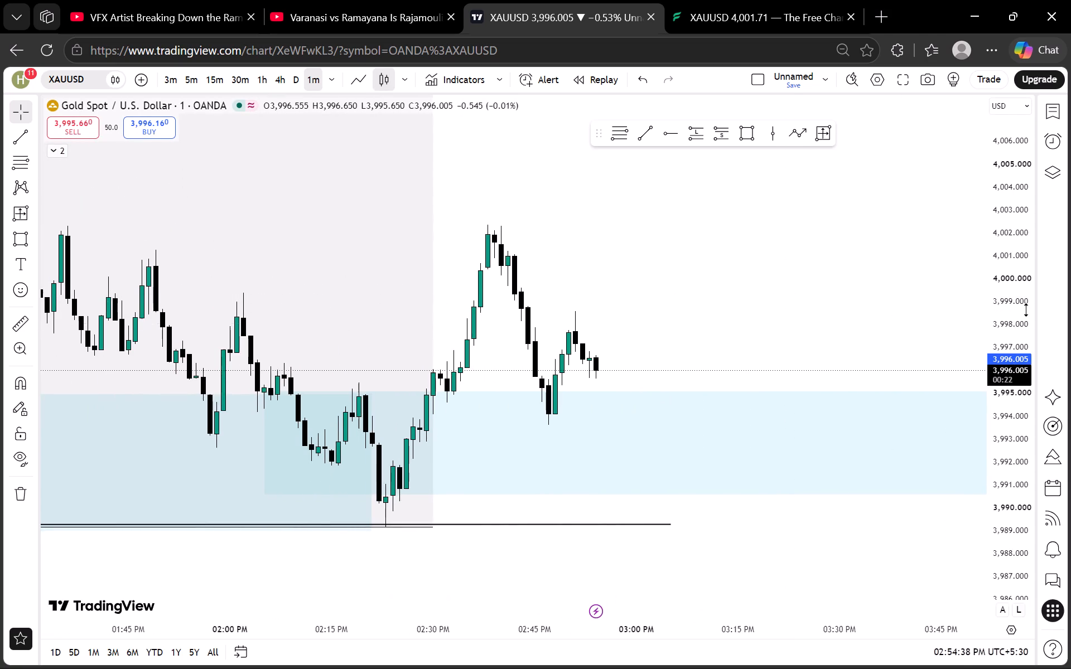
pyautogui.scroll(-7, 1031, 307)
pyautogui.moveTo(871, 302); pyautogui.dragTo(780, 317)
pyautogui.scroll(-6, 1004, 320)
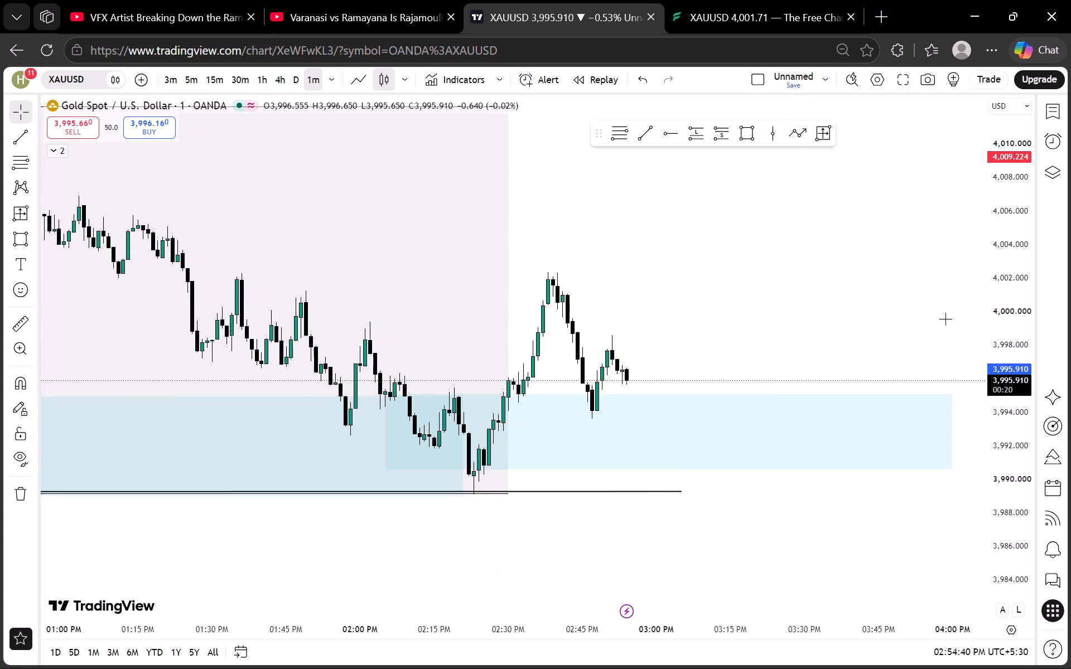
pyautogui.scroll(-5, 945, 319)
pyautogui.moveTo(841, 273); pyautogui.dragTo(759, 329)
pyautogui.scroll(-16, 1024, 321)
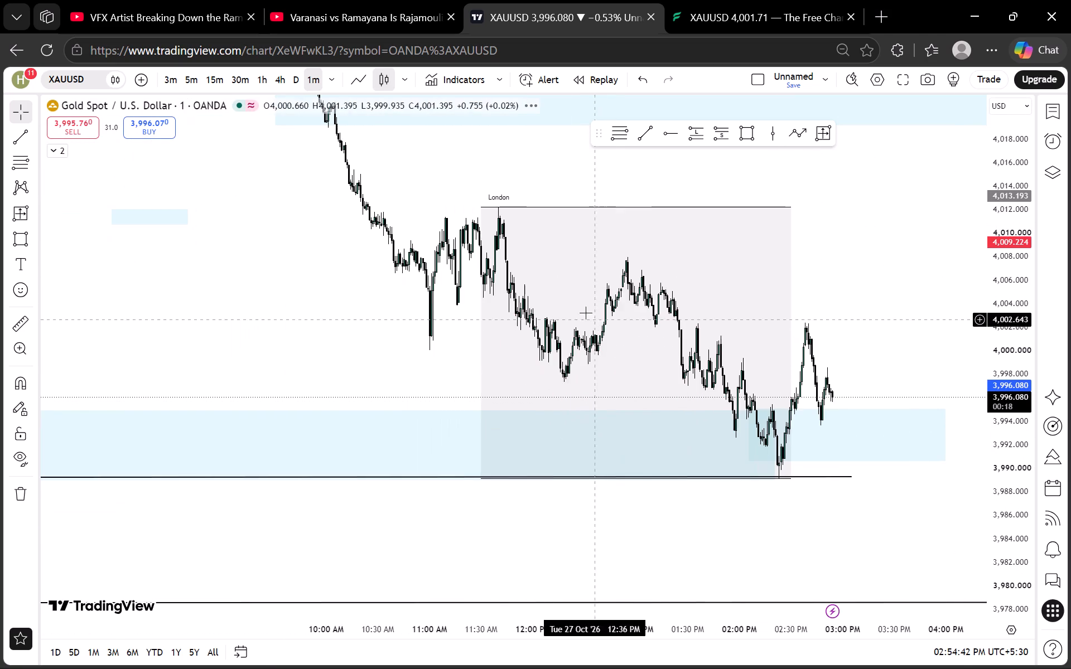
pyautogui.scroll(-1, 488, 217)
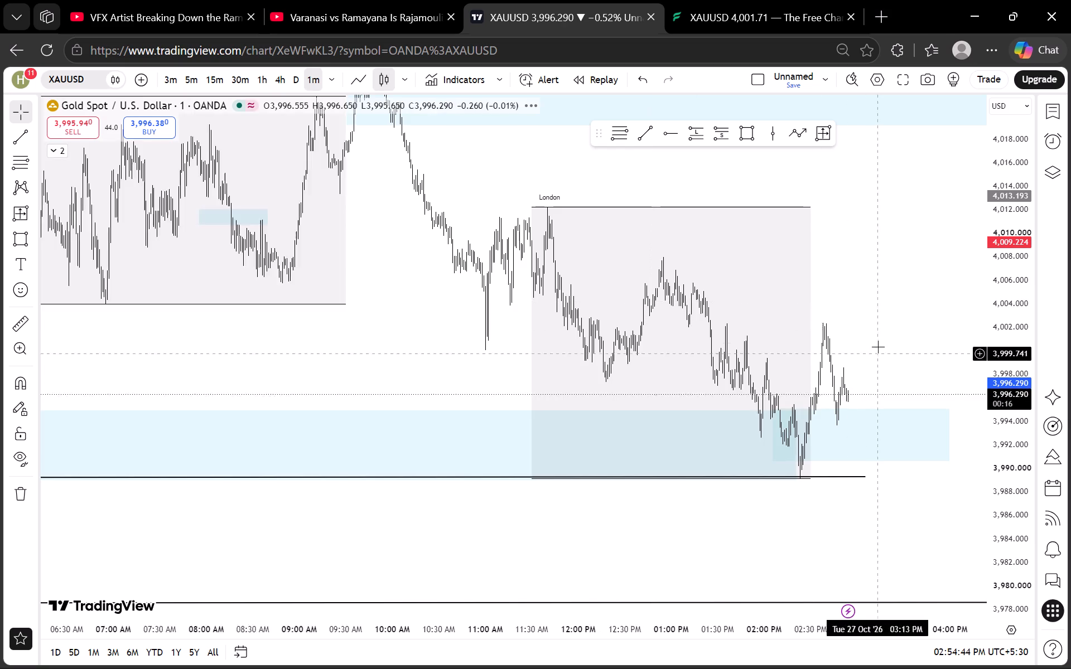
# Examine the 1-minute candles through the London session and the pullback toward the lower blue zone.
pyautogui.scroll(3, 836, 331)
pyautogui.moveTo(489, 236); pyautogui.dragTo(662, 428)
pyautogui.moveTo(476, 306); pyautogui.dragTo(544, 401)
pyautogui.moveTo(557, 450); pyautogui.dragTo(421, 249)
pyautogui.moveTo(582, 391); pyautogui.dragTo(515, 356)
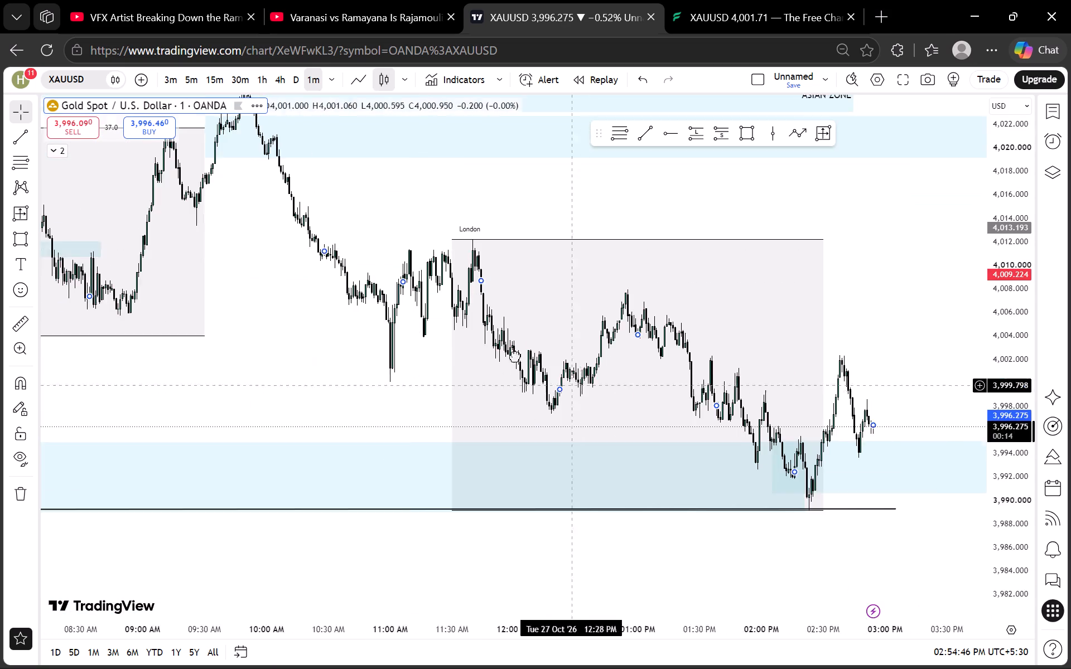
pyautogui.moveTo(515, 356); pyautogui.dragTo(425, 307)
pyautogui.scroll(5, 596, 284)
pyautogui.moveTo(700, 283); pyautogui.dragTo(776, 355)
pyautogui.scroll(14, 1012, 360)
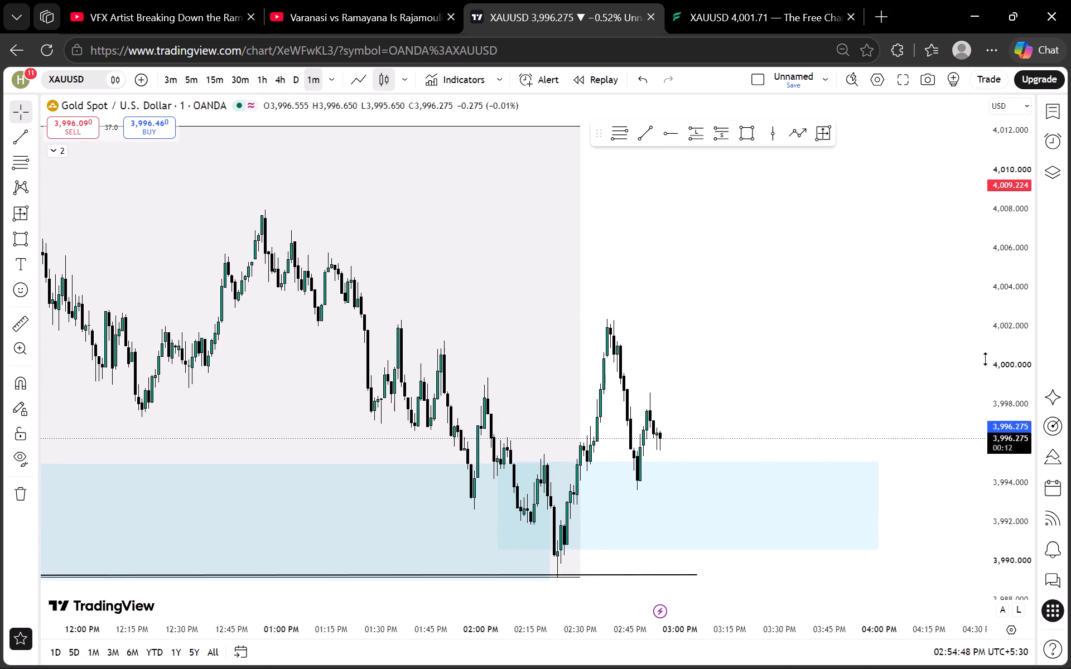
pyautogui.scroll(4, 986, 359)
pyautogui.moveTo(595, 356); pyautogui.dragTo(731, 282)
pyautogui.scroll(4, 696, 292)
pyautogui.moveTo(611, 311); pyautogui.dragTo(693, 309)
pyautogui.scroll(13, 983, 363)
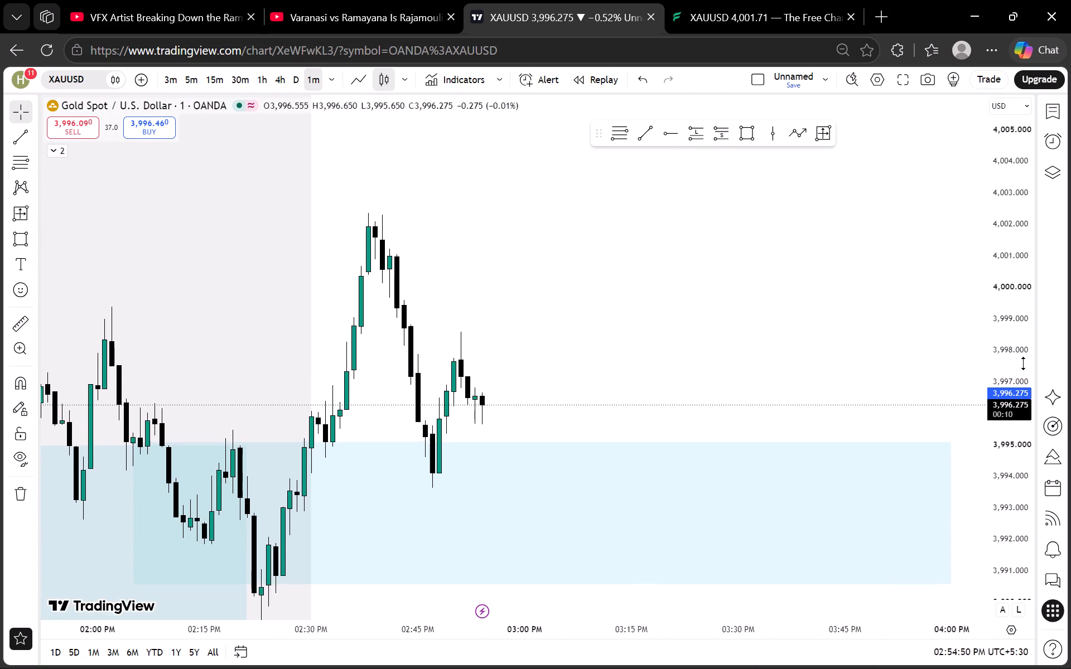
pyautogui.scroll(16, 1024, 363)
pyautogui.moveTo(539, 380); pyautogui.dragTo(591, 350)
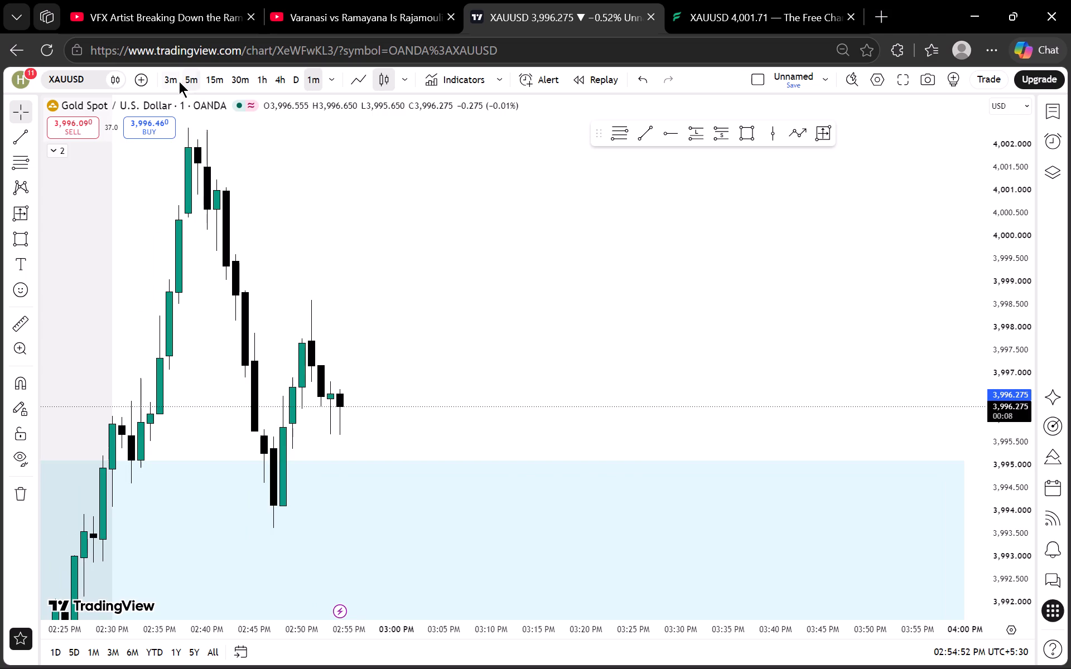
# Review the lower blue zone and the London session low on the 3-, 5- and 15-minute timeframes.
pyautogui.click(174, 77)
pyautogui.moveTo(353, 284); pyautogui.dragTo(428, 248)
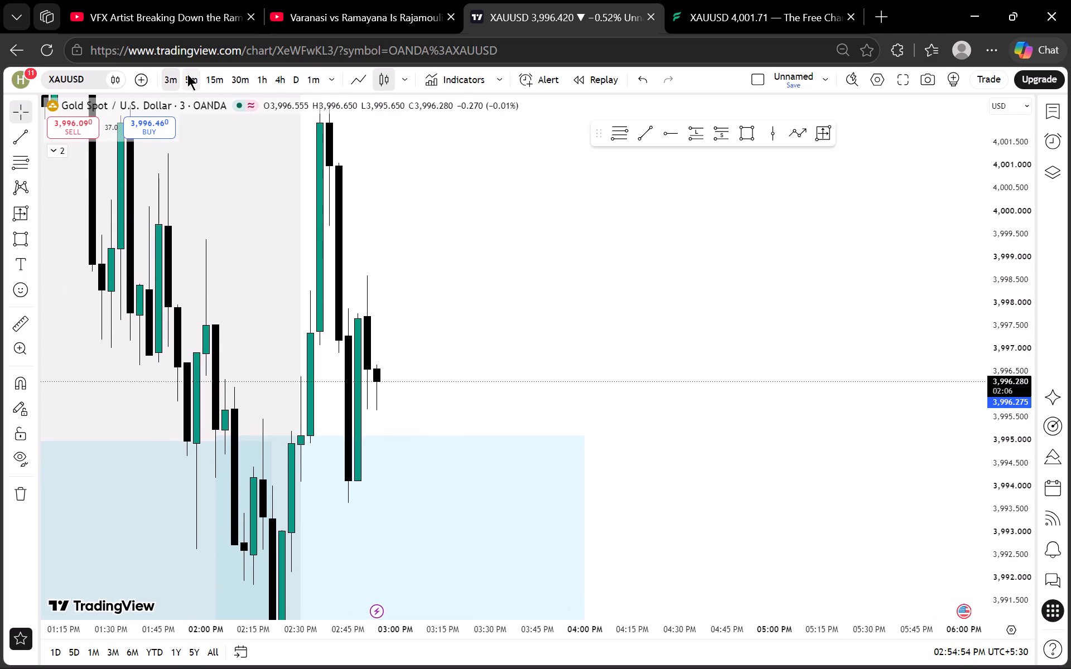
pyautogui.click(187, 74)
pyautogui.scroll(-7, 1004, 343)
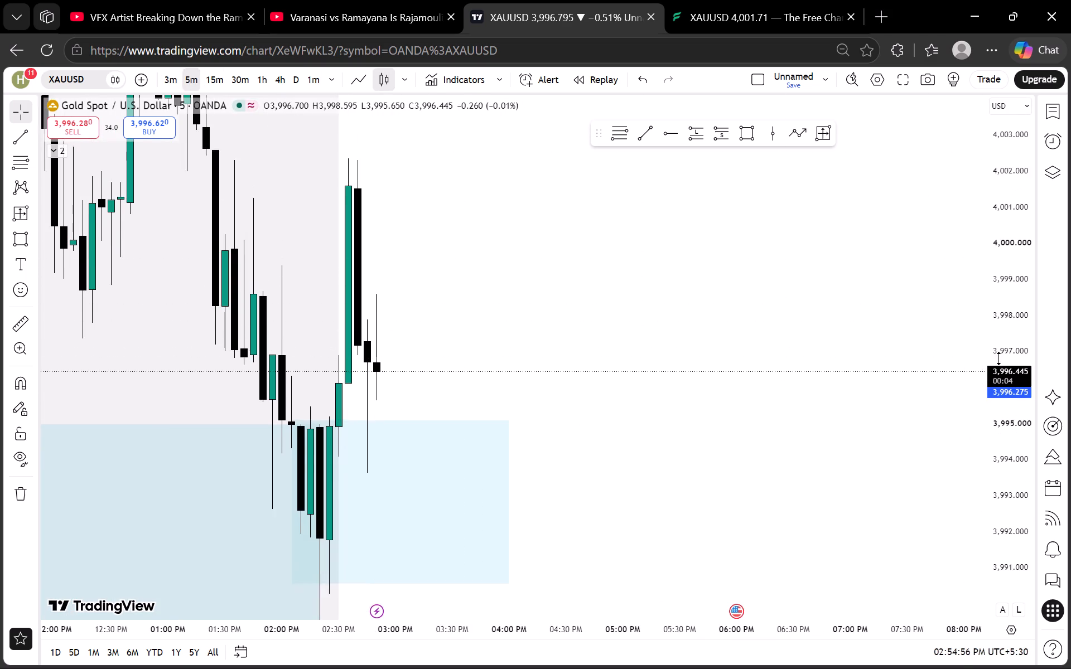
pyautogui.scroll(-13, 999, 358)
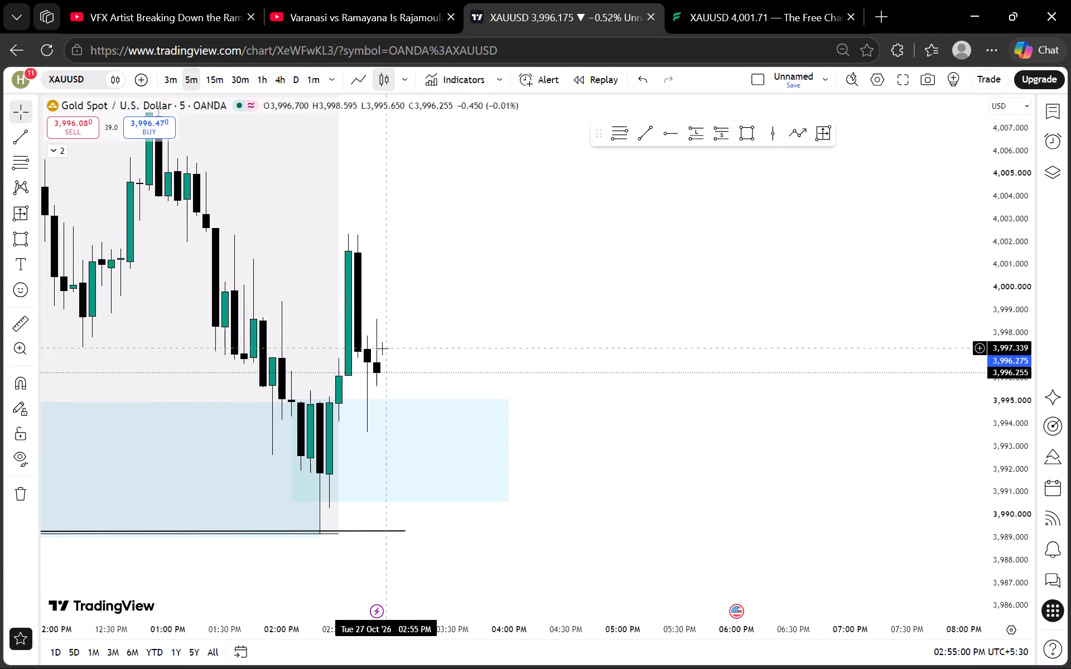
pyautogui.click(206, 76)
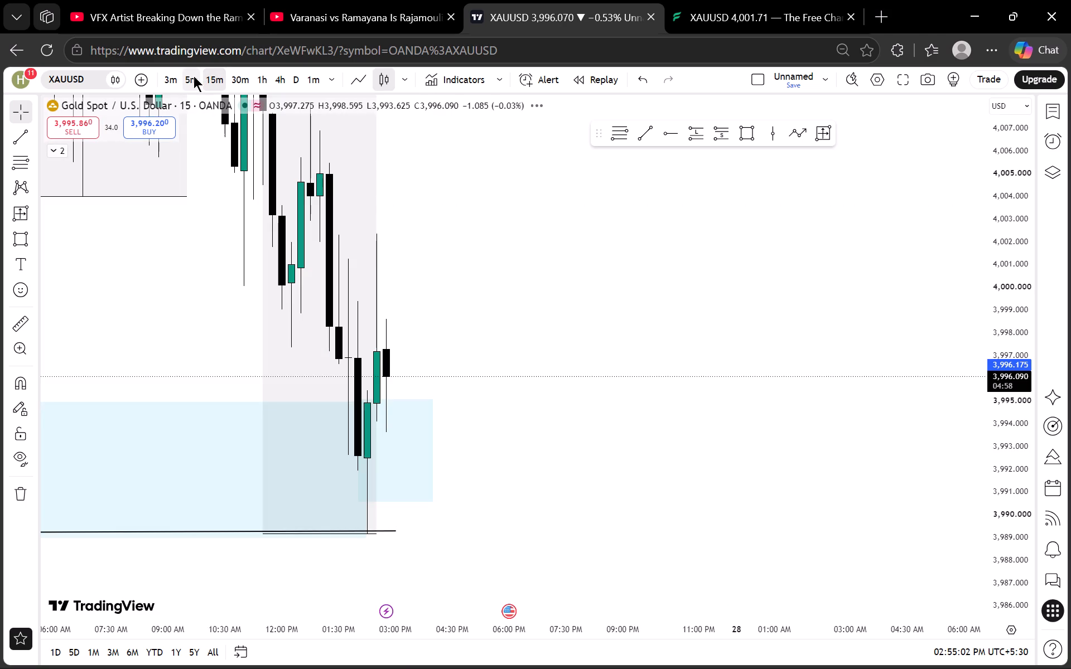
pyautogui.scroll(-5, 1002, 270)
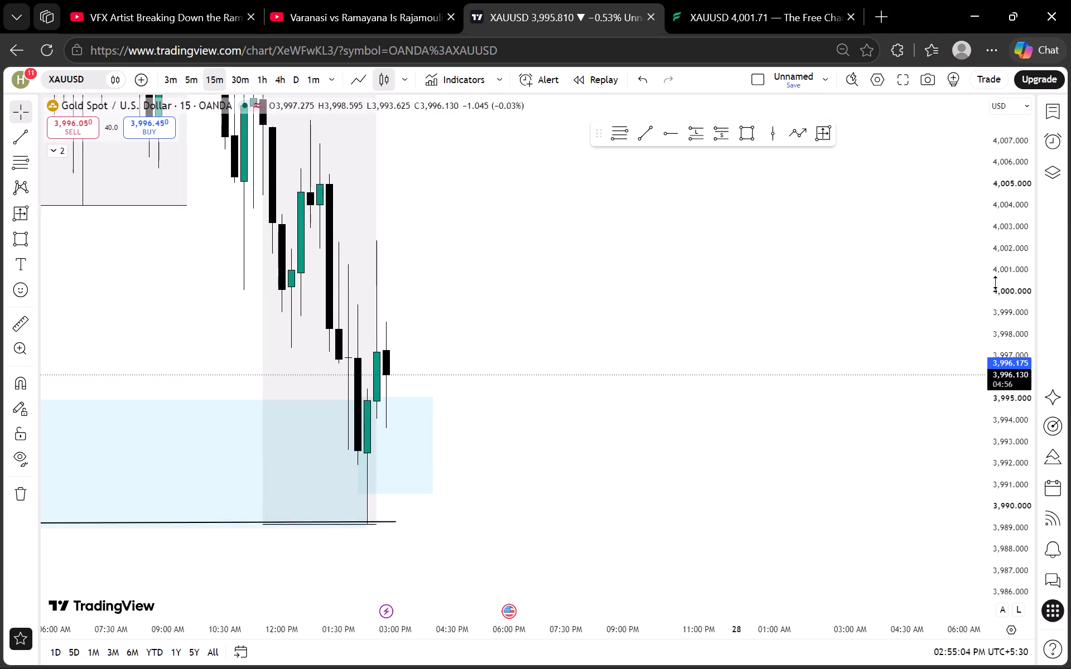
pyautogui.scroll(-1, 995, 283)
pyautogui.scroll(5, 991, 289)
pyautogui.scroll(-14, 988, 290)
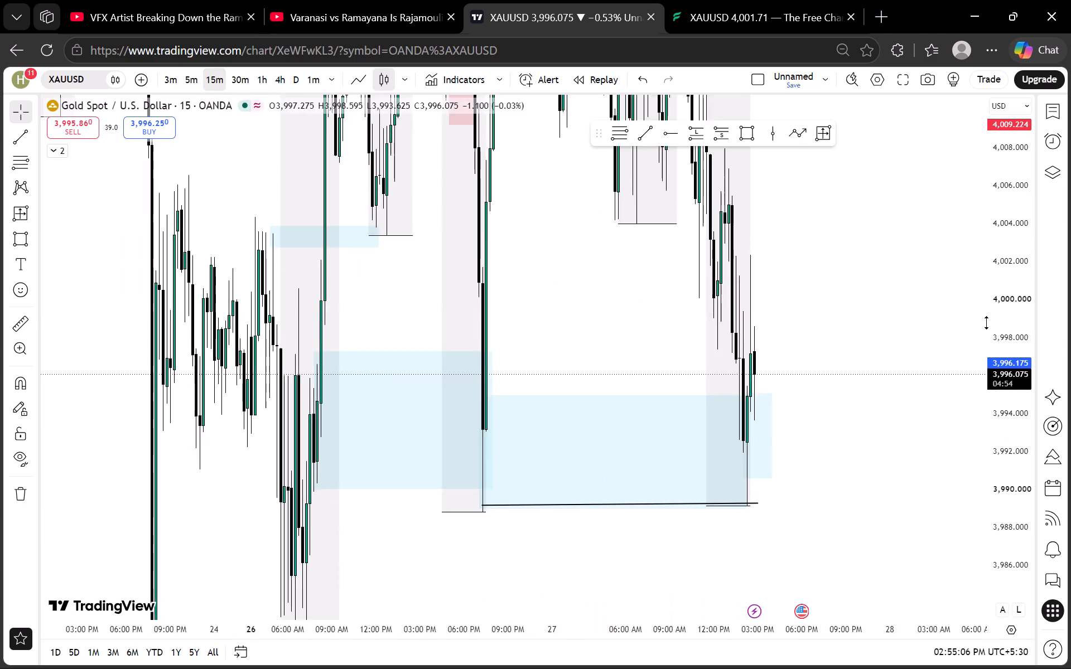
pyautogui.scroll(4, 983, 326)
pyautogui.scroll(-17, 1012, 322)
pyautogui.scroll(3, 992, 346)
pyautogui.scroll(-1, 937, 345)
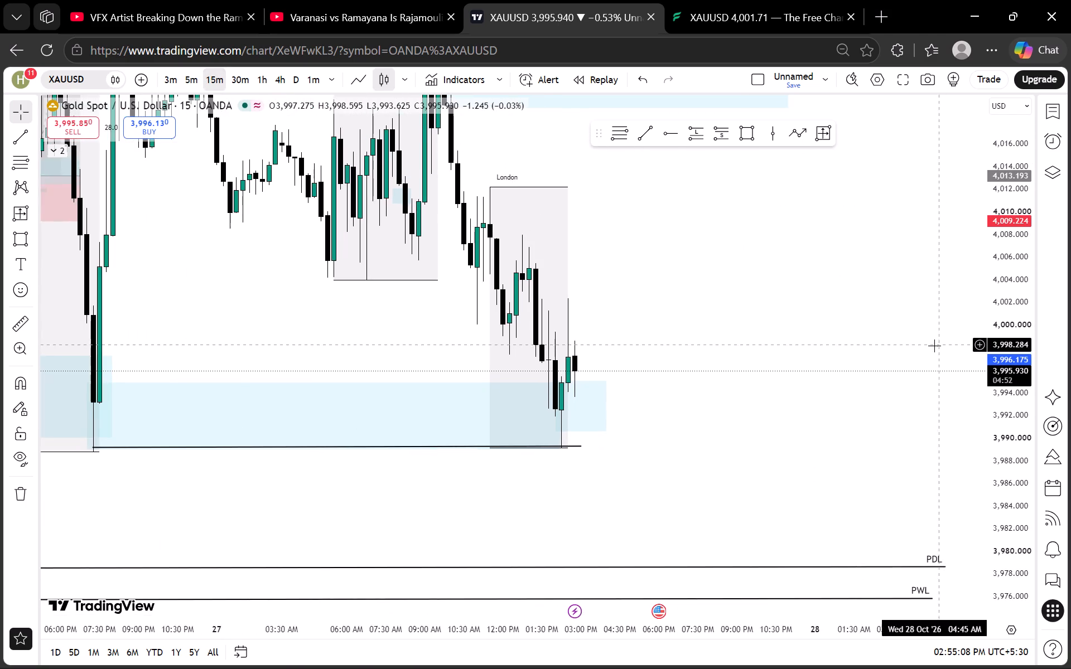
pyautogui.scroll(-1, 934, 346)
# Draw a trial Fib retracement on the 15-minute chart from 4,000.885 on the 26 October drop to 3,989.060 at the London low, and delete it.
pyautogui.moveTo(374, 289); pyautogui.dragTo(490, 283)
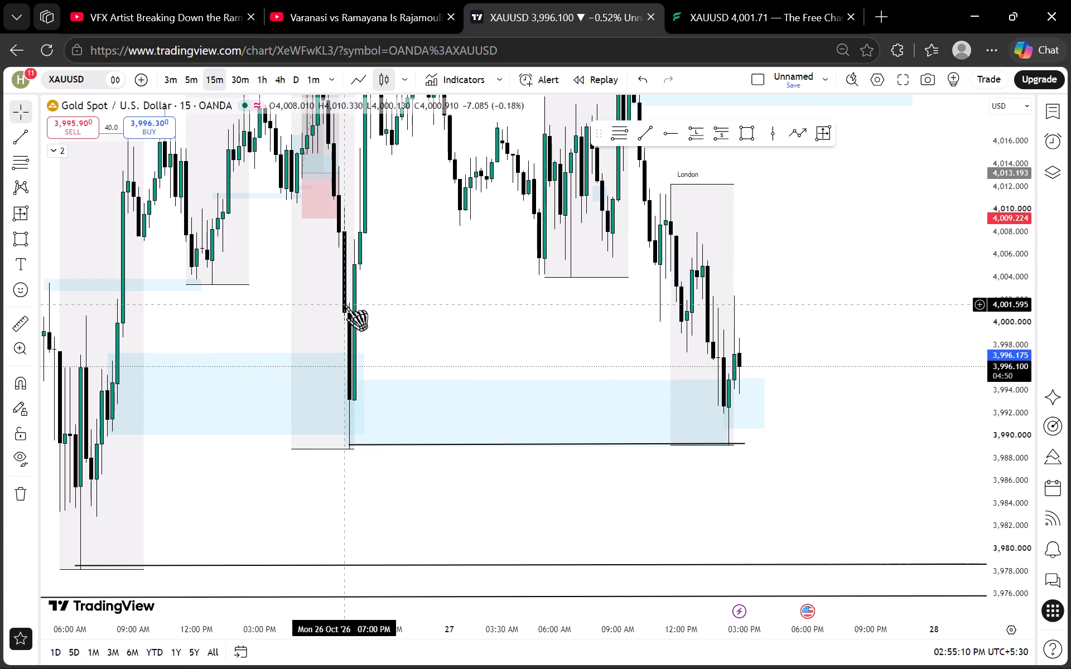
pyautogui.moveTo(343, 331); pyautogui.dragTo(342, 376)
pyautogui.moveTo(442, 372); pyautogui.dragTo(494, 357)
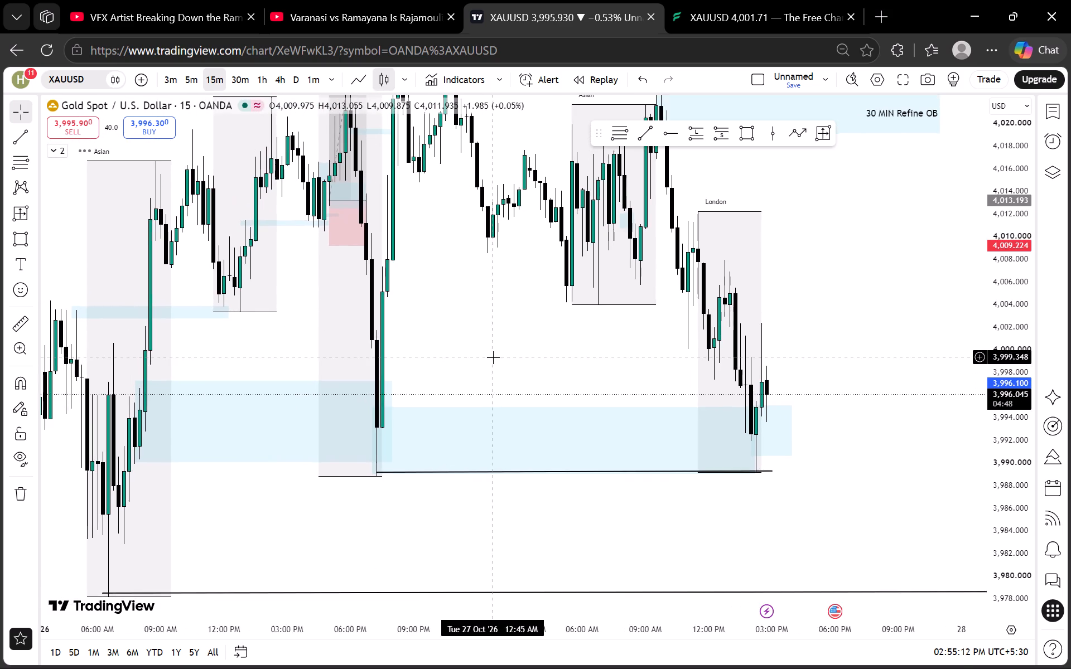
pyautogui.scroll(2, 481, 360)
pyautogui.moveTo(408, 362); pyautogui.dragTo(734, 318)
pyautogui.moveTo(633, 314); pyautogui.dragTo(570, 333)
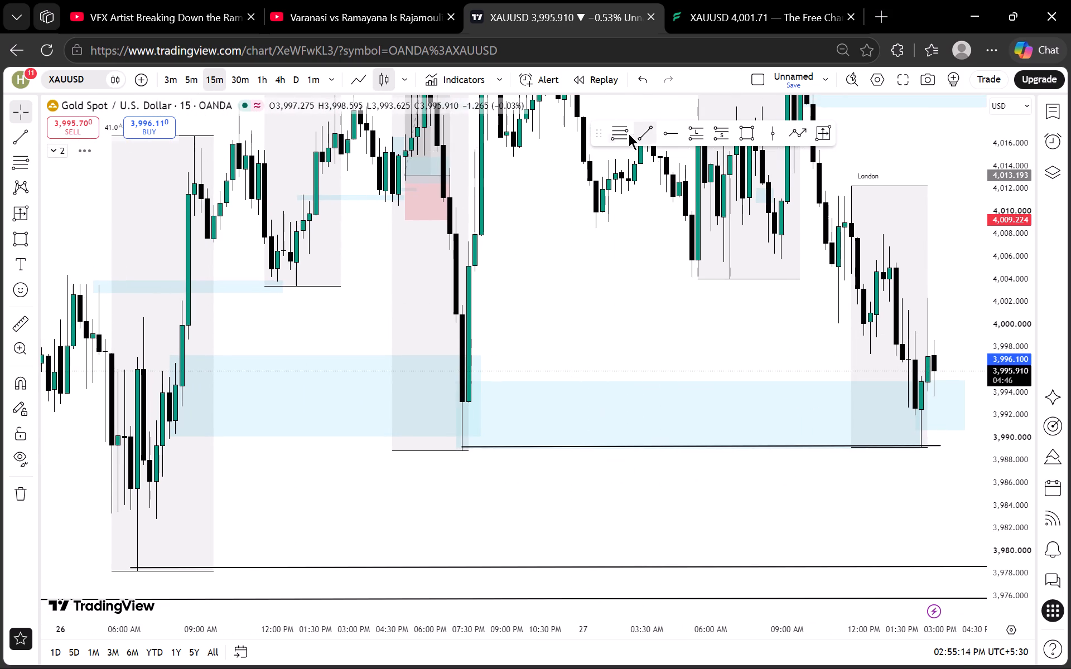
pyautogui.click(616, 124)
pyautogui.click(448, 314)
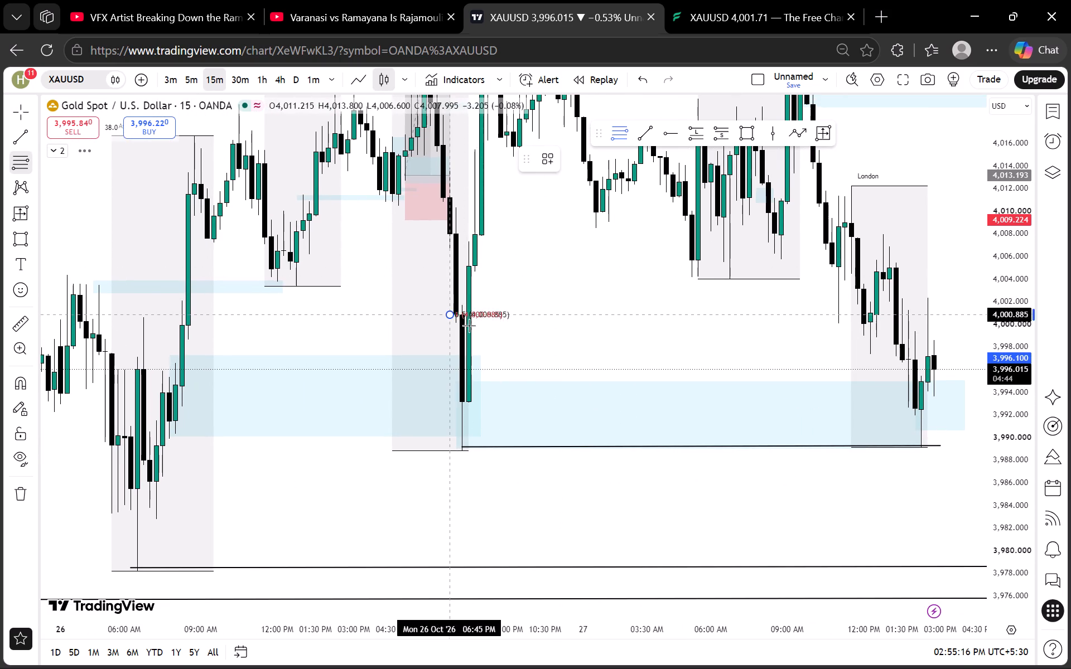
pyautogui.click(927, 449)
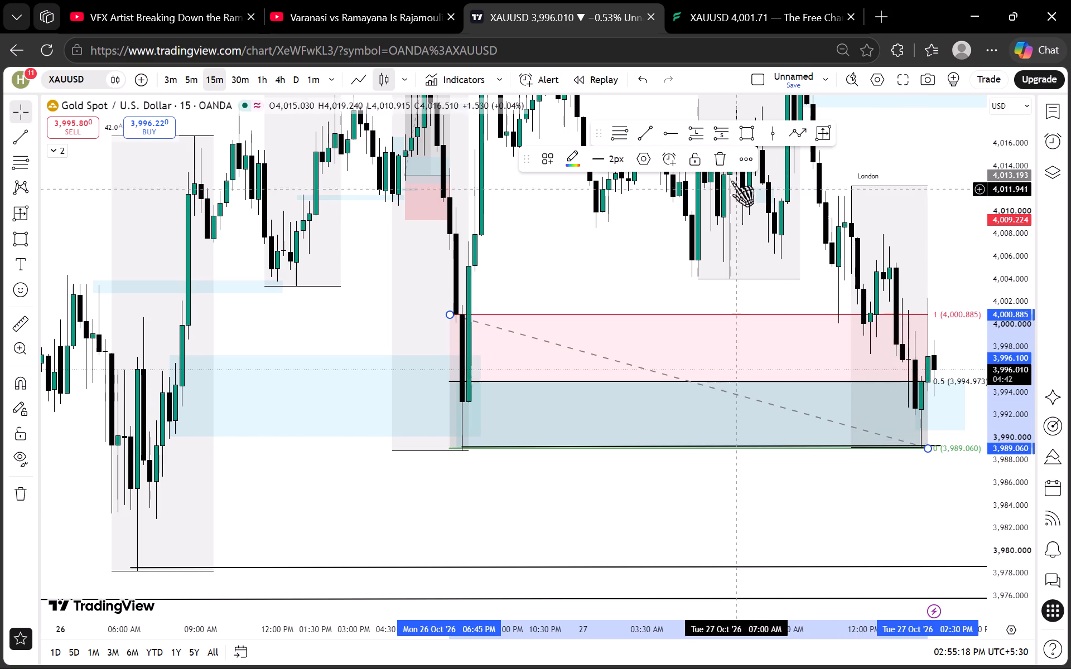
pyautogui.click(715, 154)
# Examine the lower blue zone from the 26 October low through the London session on the 15-, 5- and 3-minute timeframes.
pyautogui.moveTo(605, 308); pyautogui.dragTo(456, 335)
pyautogui.scroll(3, 454, 332)
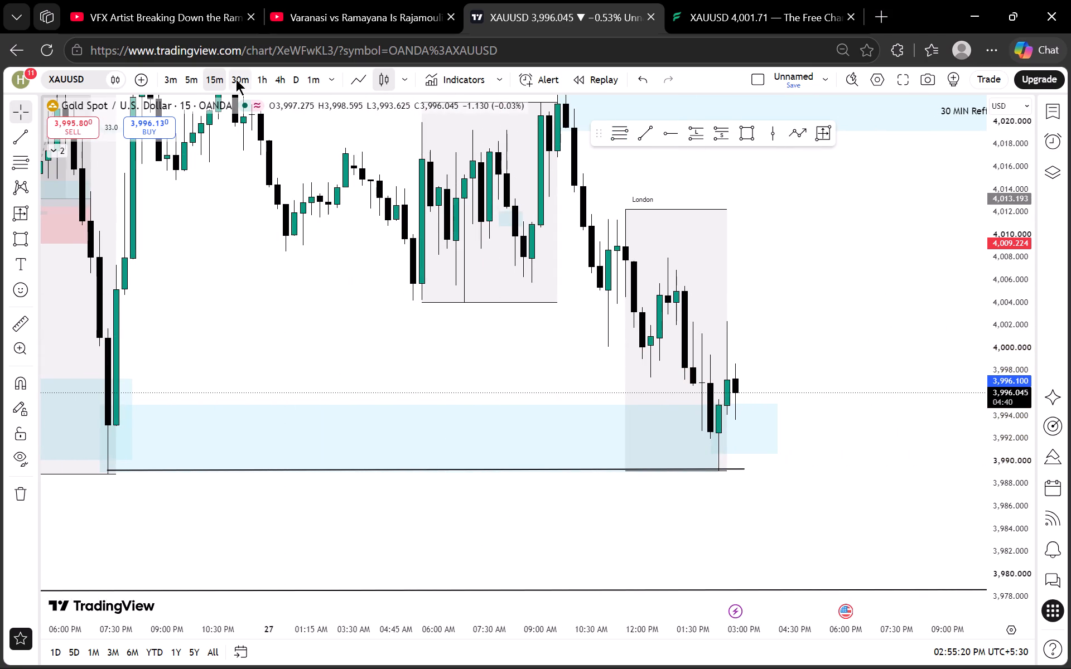
pyautogui.click(195, 82)
pyautogui.scroll(-5, 473, 323)
pyautogui.scroll(-4, 389, 364)
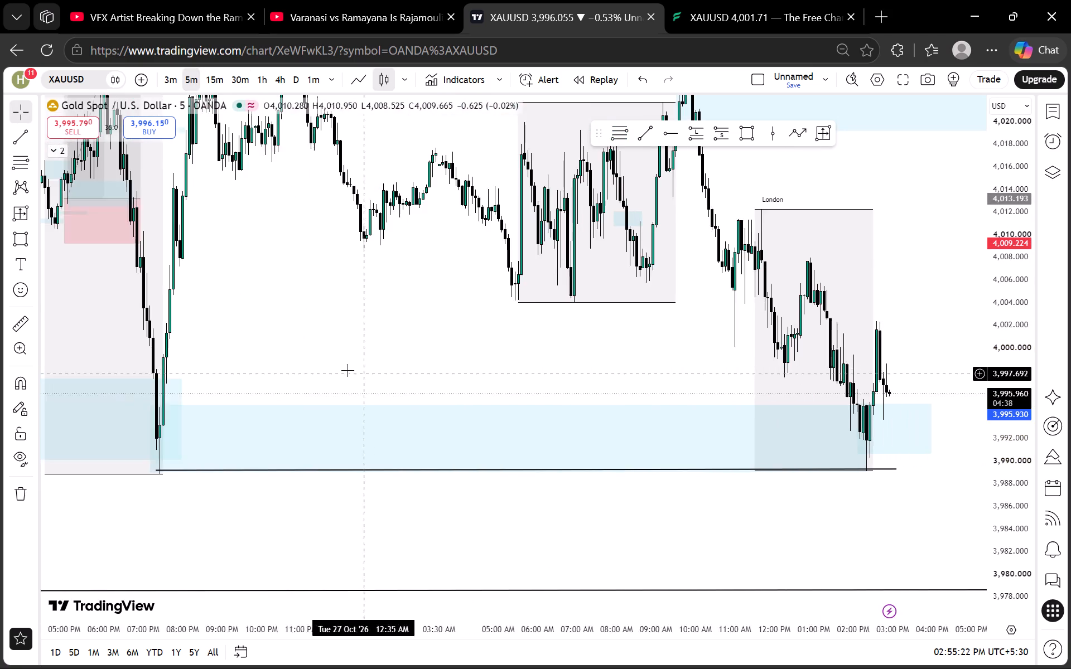
pyautogui.moveTo(331, 362); pyautogui.dragTo(632, 336)
pyautogui.scroll(2, 597, 342)
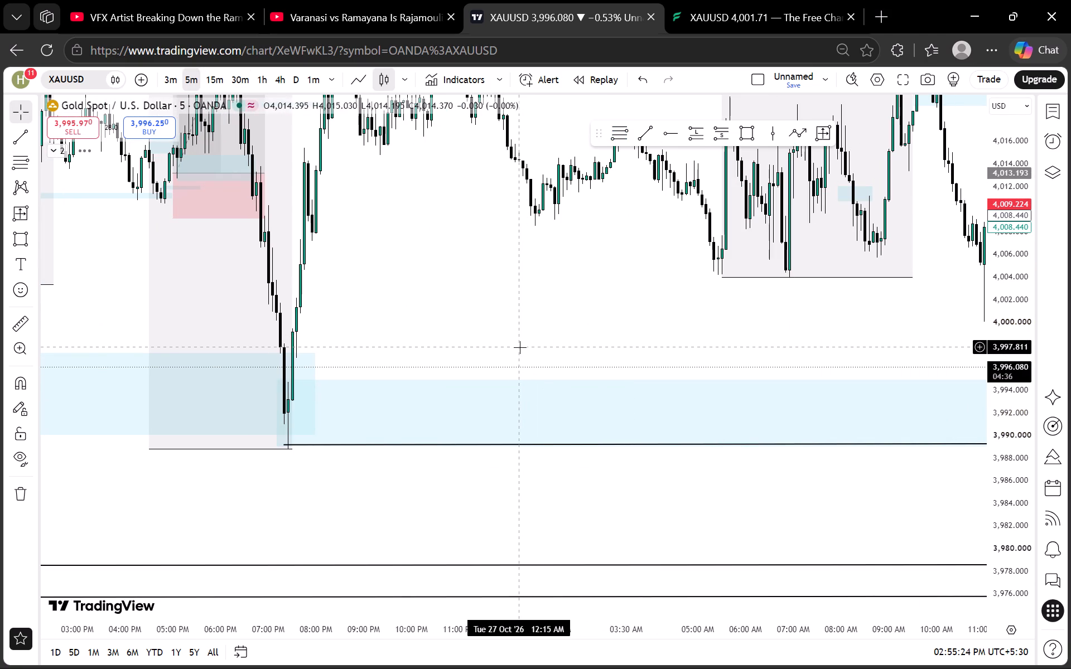
pyautogui.moveTo(575, 327); pyautogui.dragTo(424, 327)
pyautogui.moveTo(583, 324); pyautogui.dragTo(374, 327)
pyautogui.moveTo(546, 322); pyautogui.dragTo(373, 322)
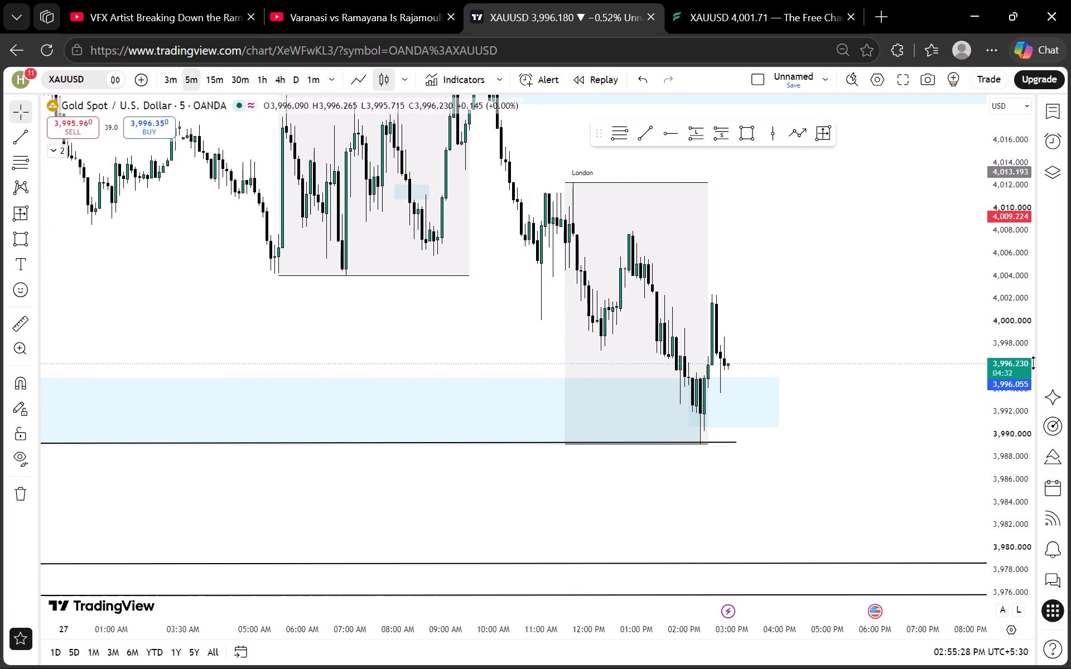
pyautogui.scroll(15, 1043, 365)
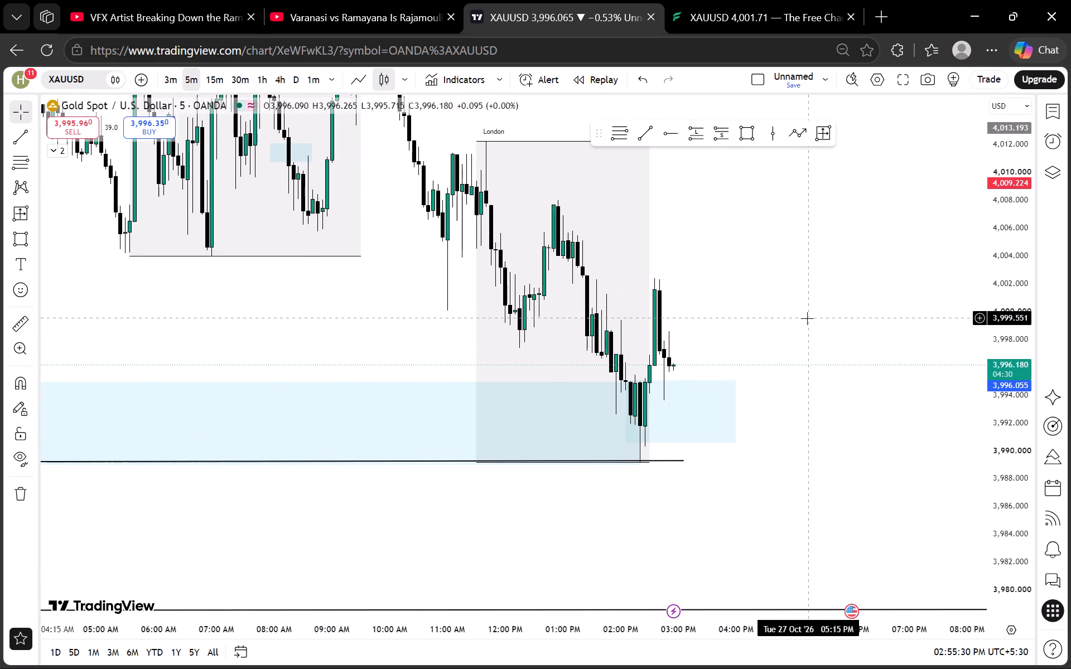
pyautogui.scroll(1, 807, 318)
pyautogui.click(171, 72)
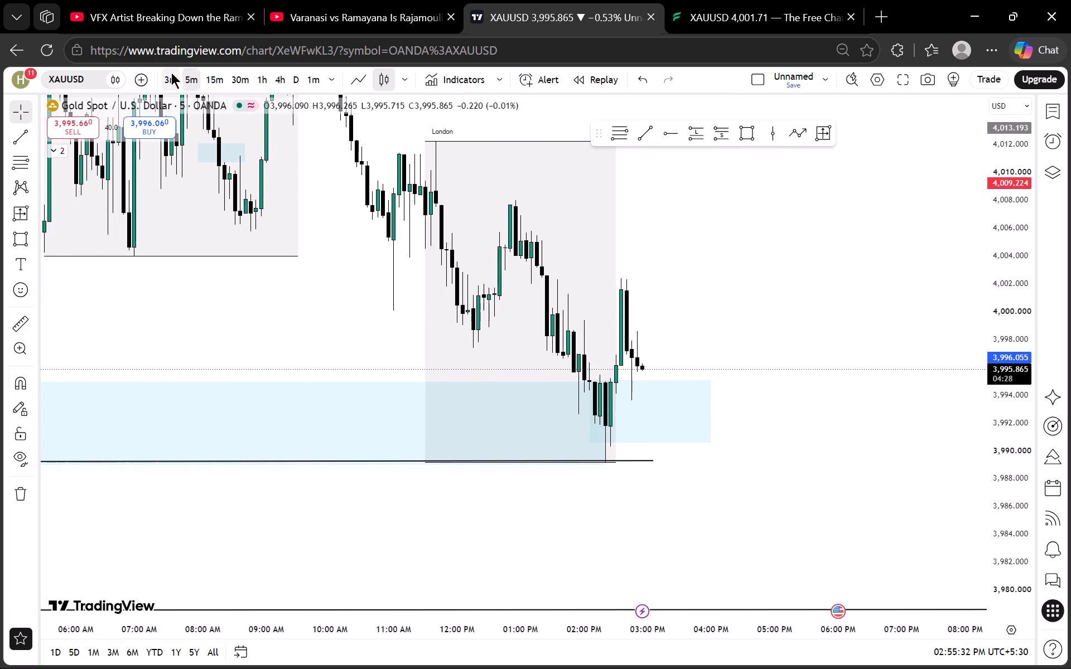
pyautogui.click(181, 67)
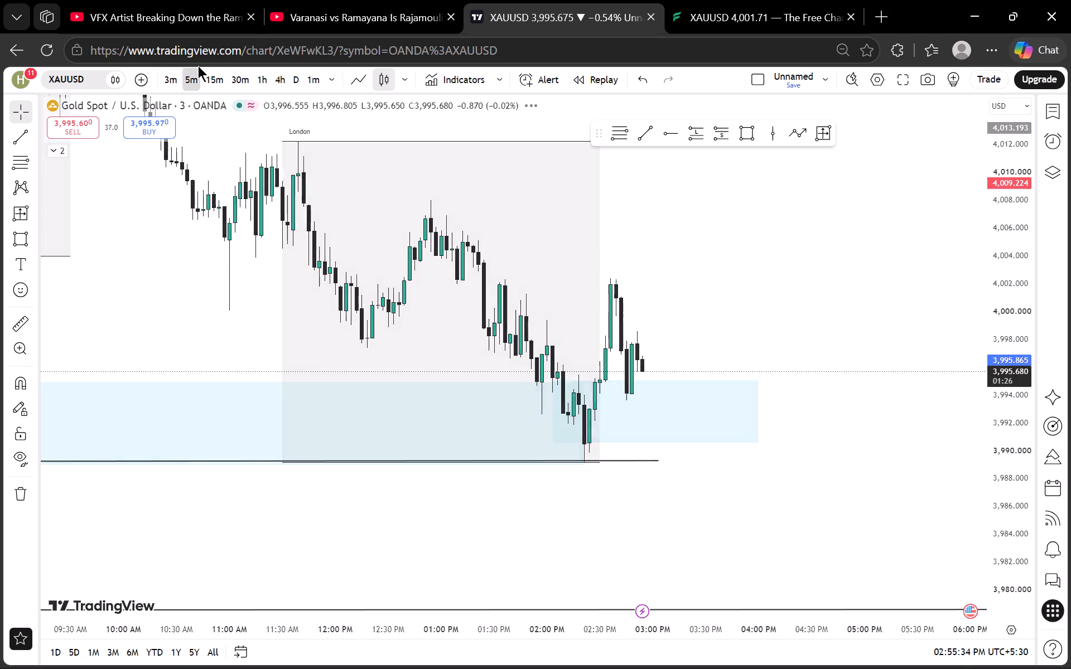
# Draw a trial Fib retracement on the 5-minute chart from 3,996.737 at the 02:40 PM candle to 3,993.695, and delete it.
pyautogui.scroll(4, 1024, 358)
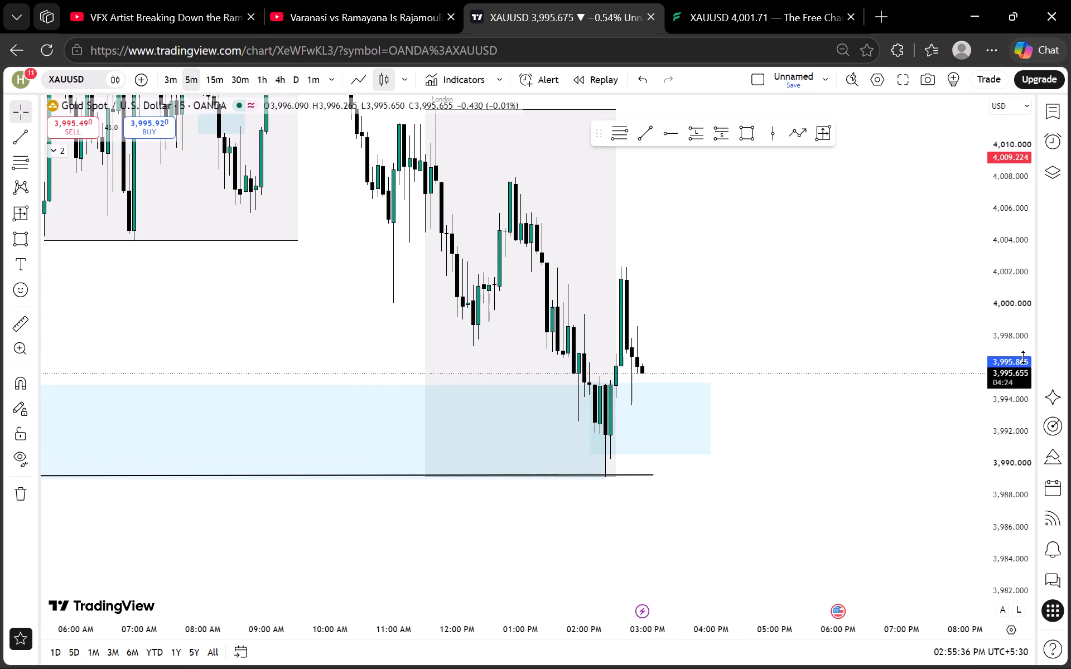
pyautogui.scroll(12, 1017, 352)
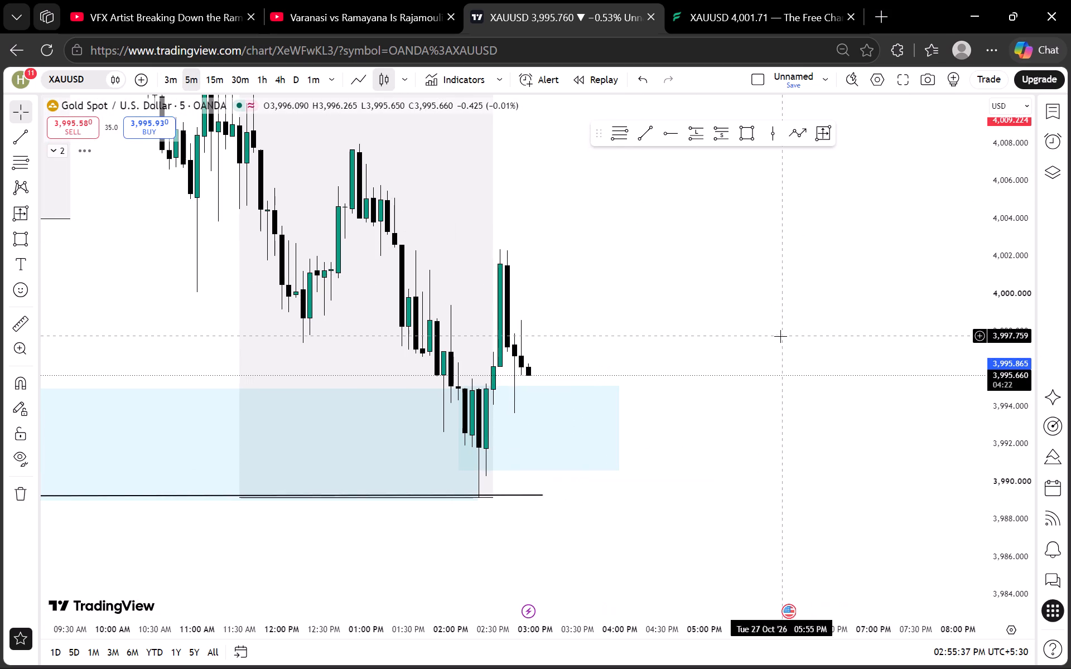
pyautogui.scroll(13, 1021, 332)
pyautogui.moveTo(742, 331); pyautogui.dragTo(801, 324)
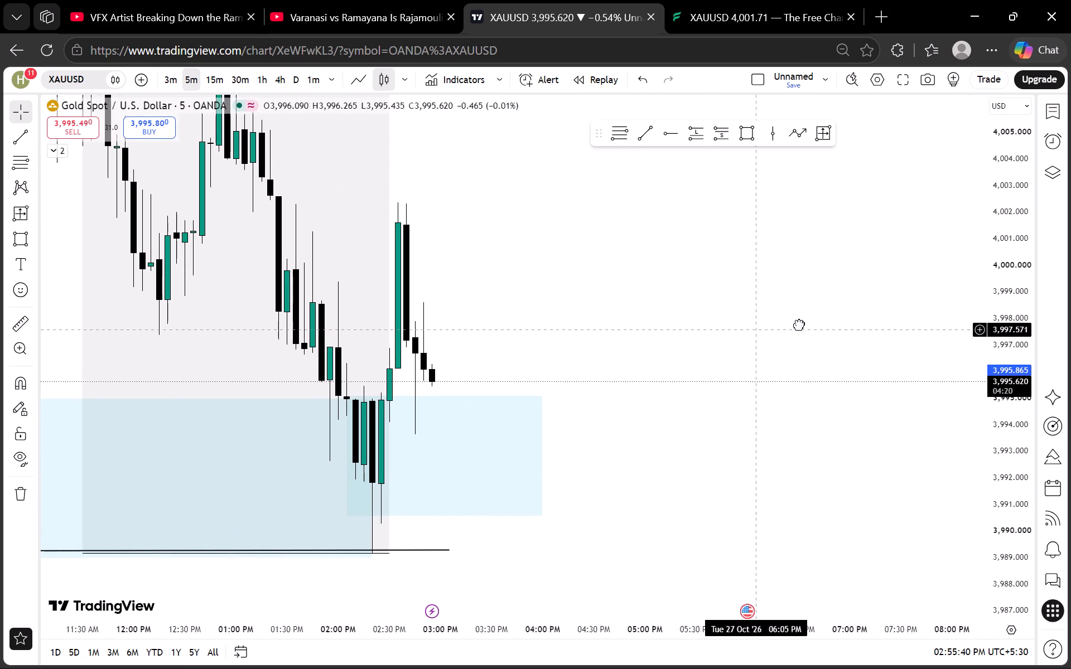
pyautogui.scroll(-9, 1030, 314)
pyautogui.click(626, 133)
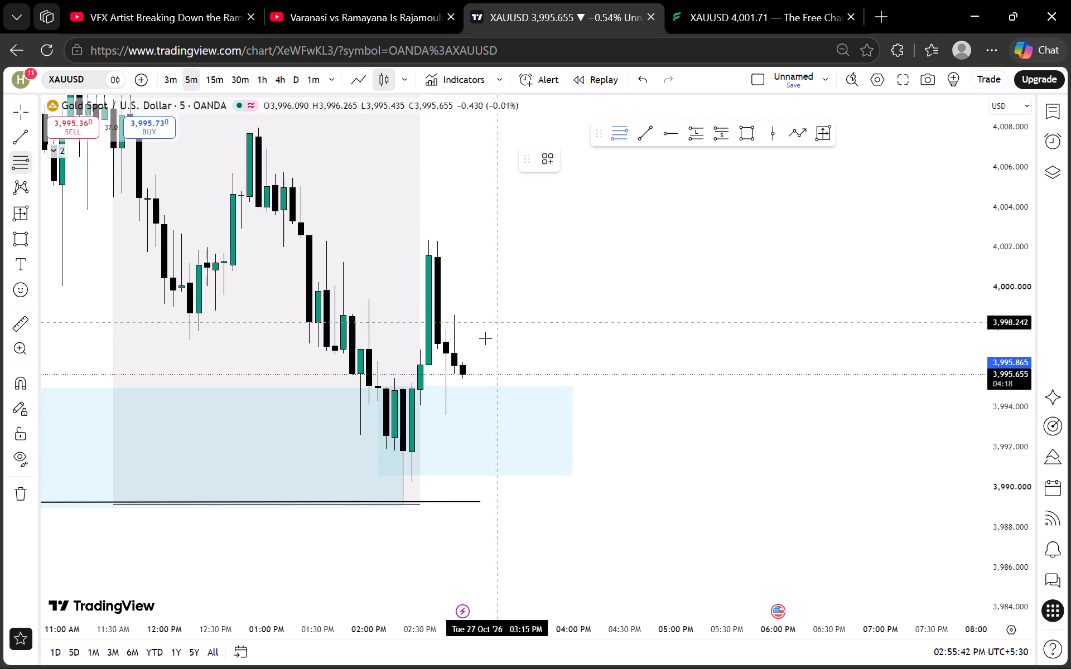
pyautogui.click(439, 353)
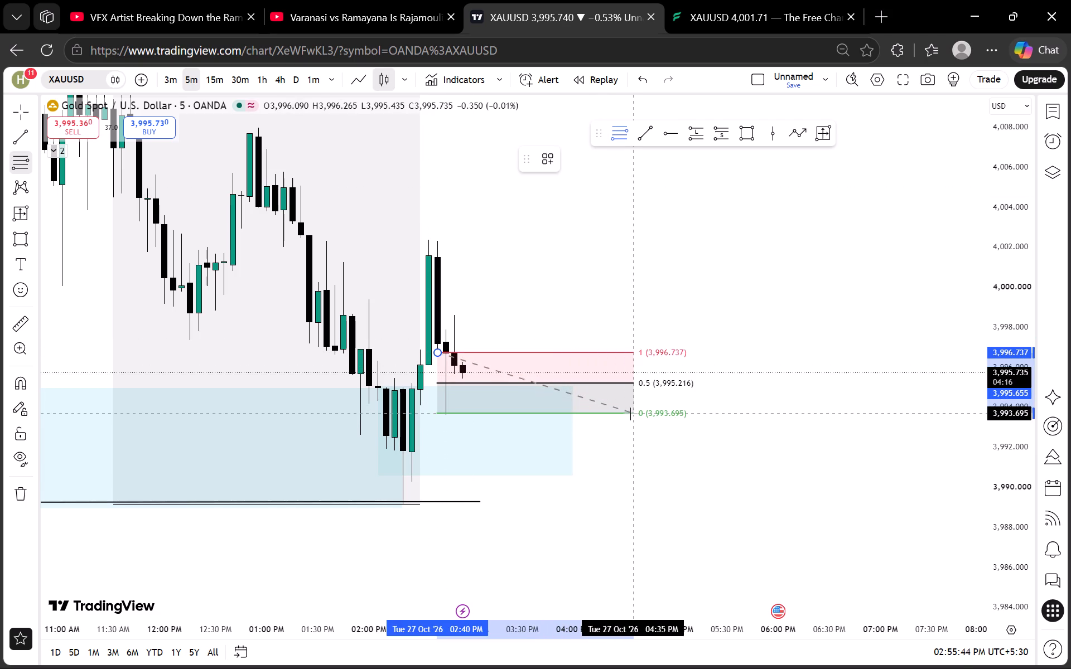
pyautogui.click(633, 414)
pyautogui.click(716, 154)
# Examine the pullback into the small lower blue zone after the London session on the 5- and 3-minute timeframes.
pyautogui.scroll(-2, 630, 308)
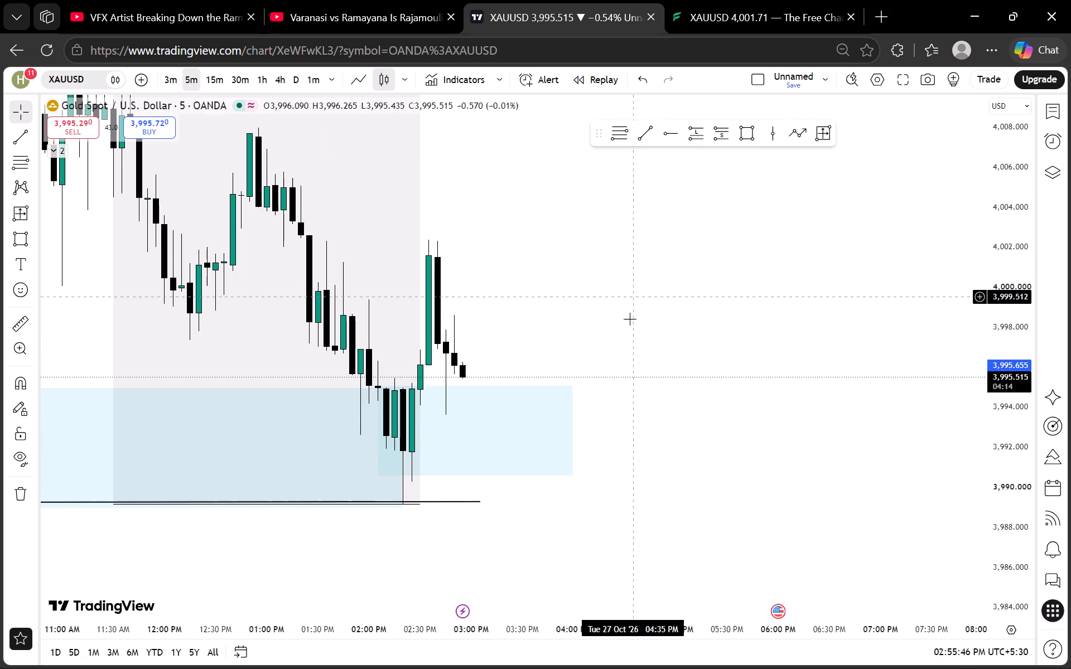
pyautogui.scroll(-1, 629, 320)
pyautogui.scroll(16, 1060, 355)
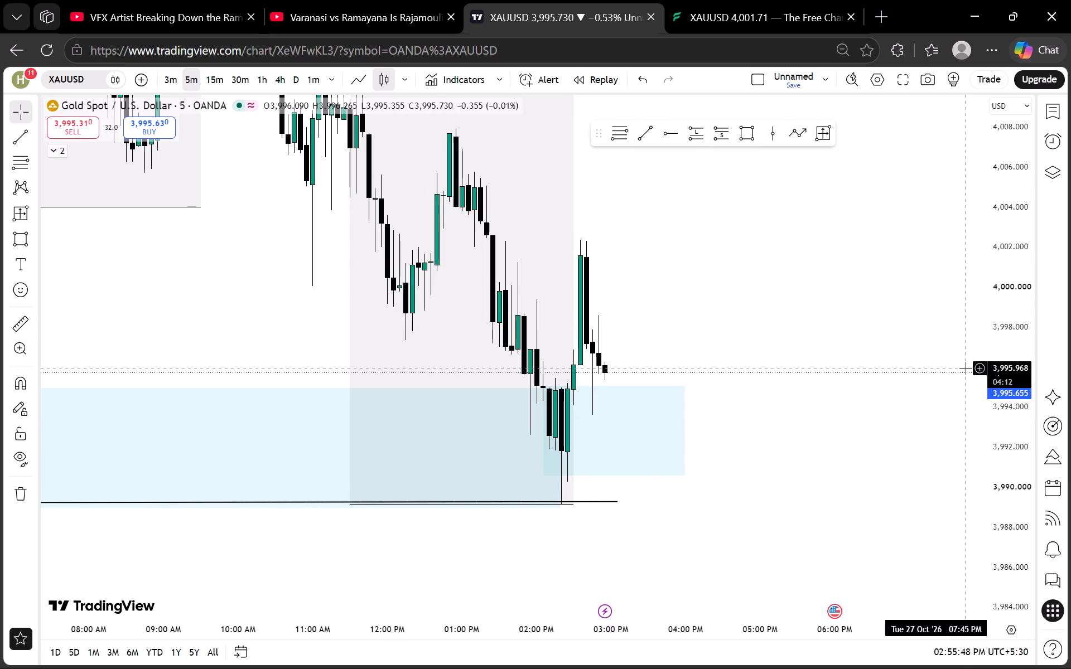
pyautogui.scroll(11, 1009, 365)
pyautogui.click(176, 81)
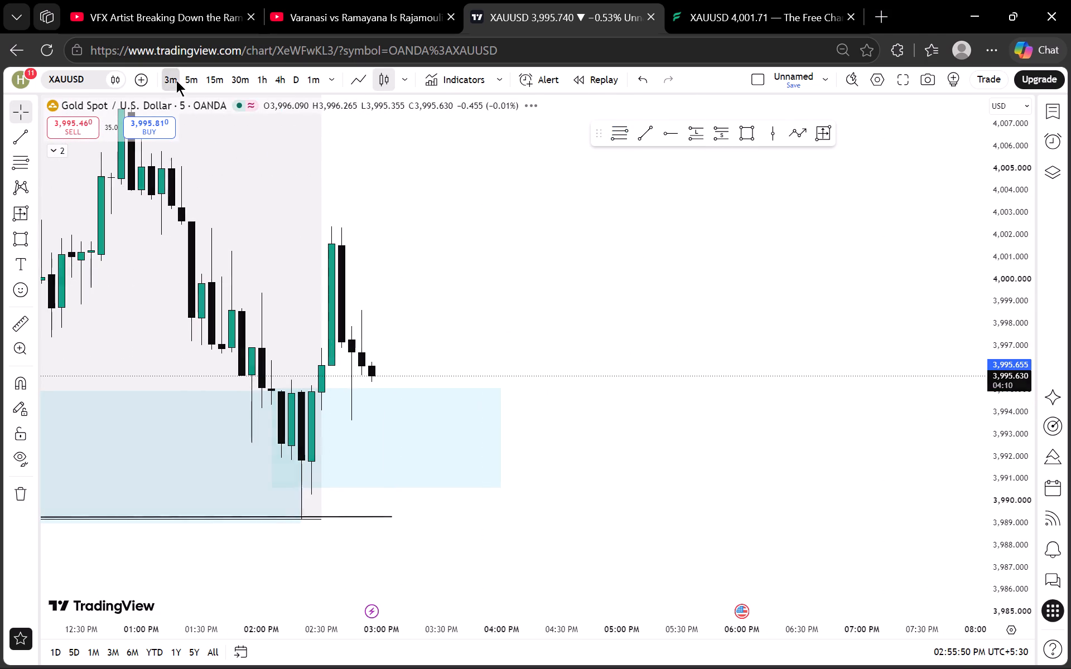
pyautogui.scroll(-8, 999, 316)
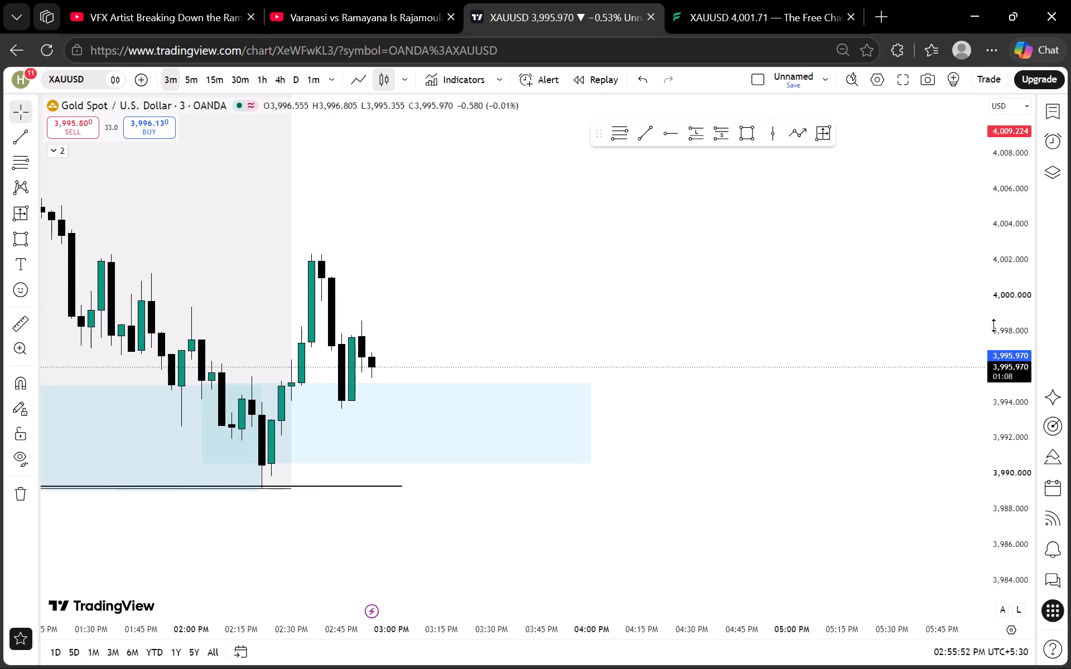
pyautogui.scroll(-9, 994, 327)
pyautogui.moveTo(658, 270); pyautogui.dragTo(657, 314)
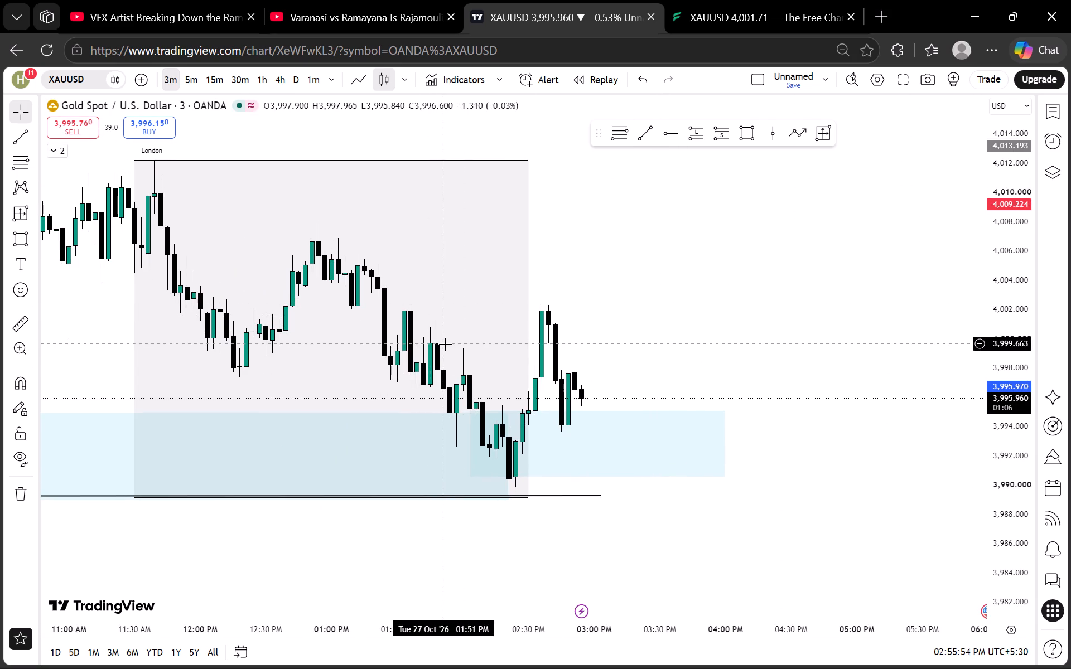
# Review the 5-minute structure from the Asian session and supply zones down to the London low and lower blue zone.
pyautogui.click(194, 81)
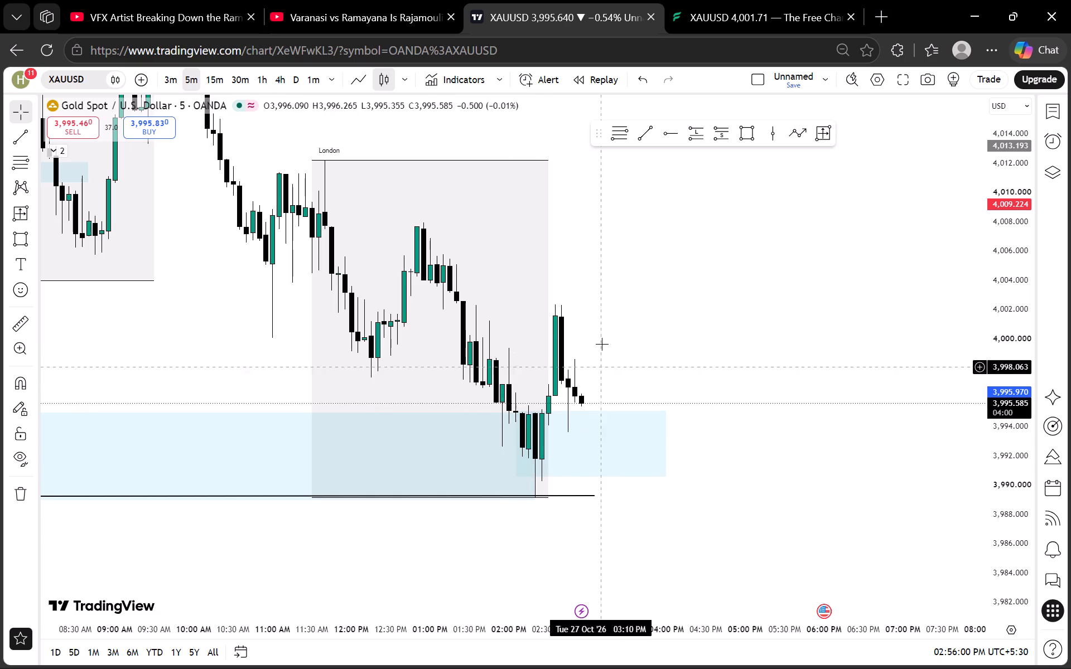
pyautogui.scroll(-19, 1019, 330)
pyautogui.moveTo(879, 292); pyautogui.dragTo(765, 374)
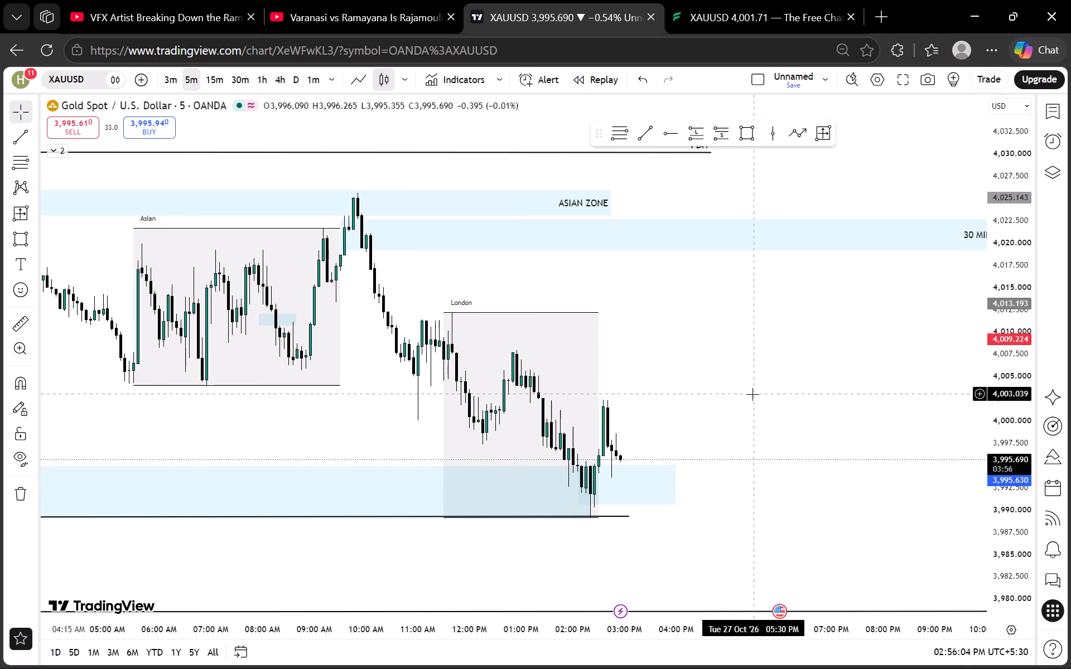
pyautogui.scroll(15, 1029, 444)
pyautogui.moveTo(678, 469); pyautogui.dragTo(795, 360)
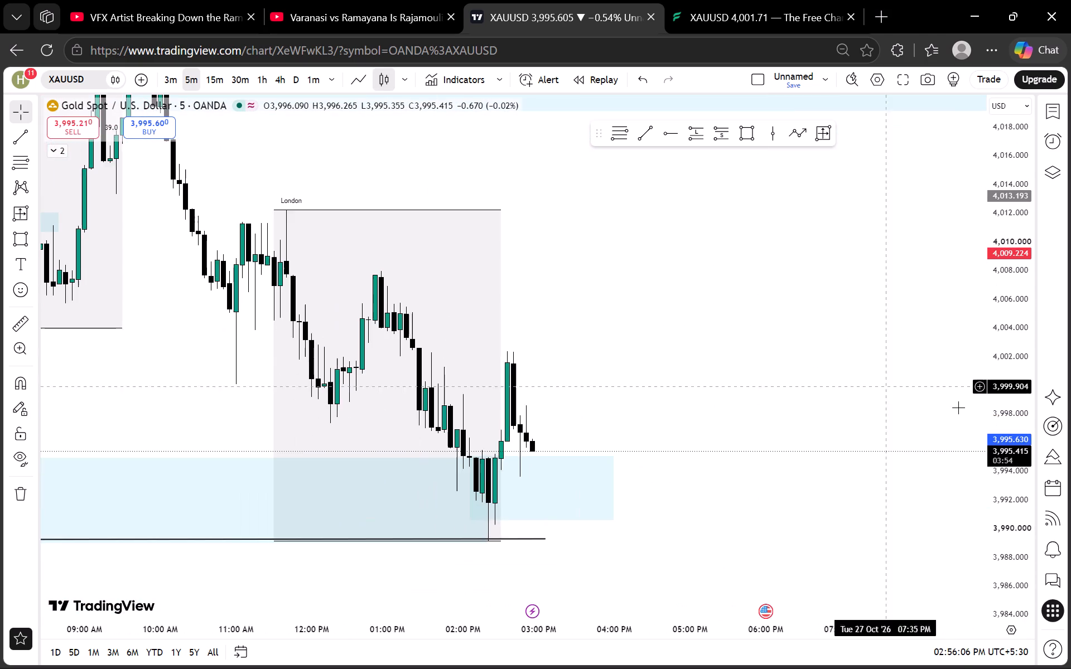
pyautogui.scroll(10, 1004, 408)
pyautogui.moveTo(742, 416); pyautogui.dragTo(827, 358)
pyautogui.scroll(-11, 1024, 374)
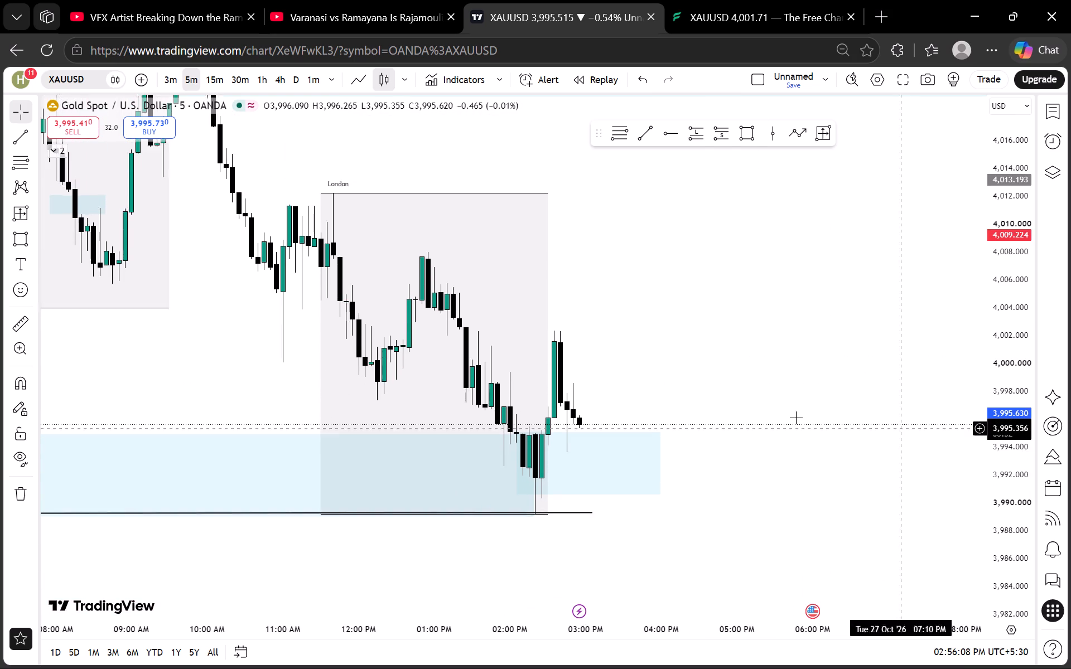
pyautogui.scroll(3, 744, 404)
pyautogui.moveTo(693, 369); pyautogui.dragTo(724, 360)
pyautogui.click(174, 77)
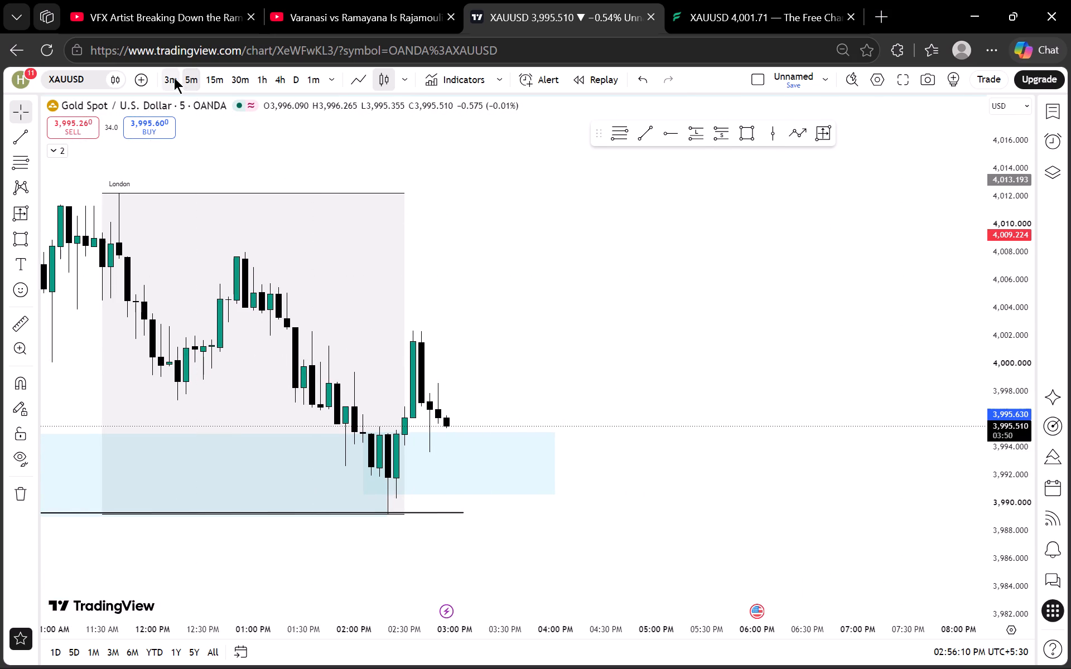
pyautogui.click(181, 72)
pyautogui.scroll(-3, 561, 361)
pyautogui.moveTo(689, 362); pyautogui.dragTo(691, 360)
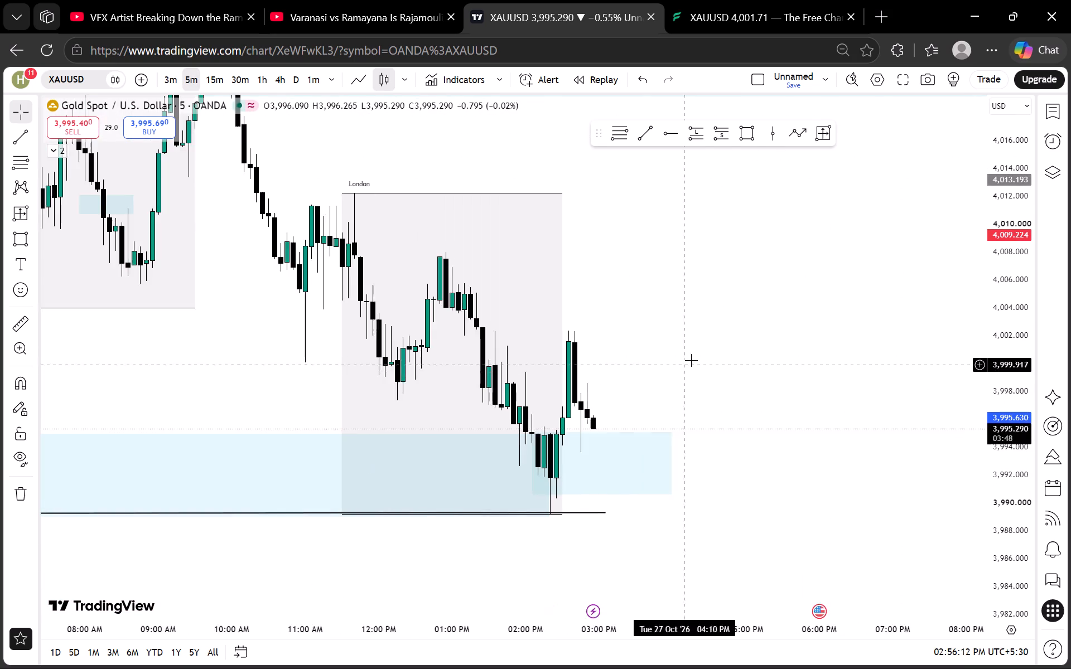
pyautogui.moveTo(691, 360); pyautogui.dragTo(781, 321)
pyautogui.scroll(13, 1001, 353)
pyautogui.scroll(-8, 990, 348)
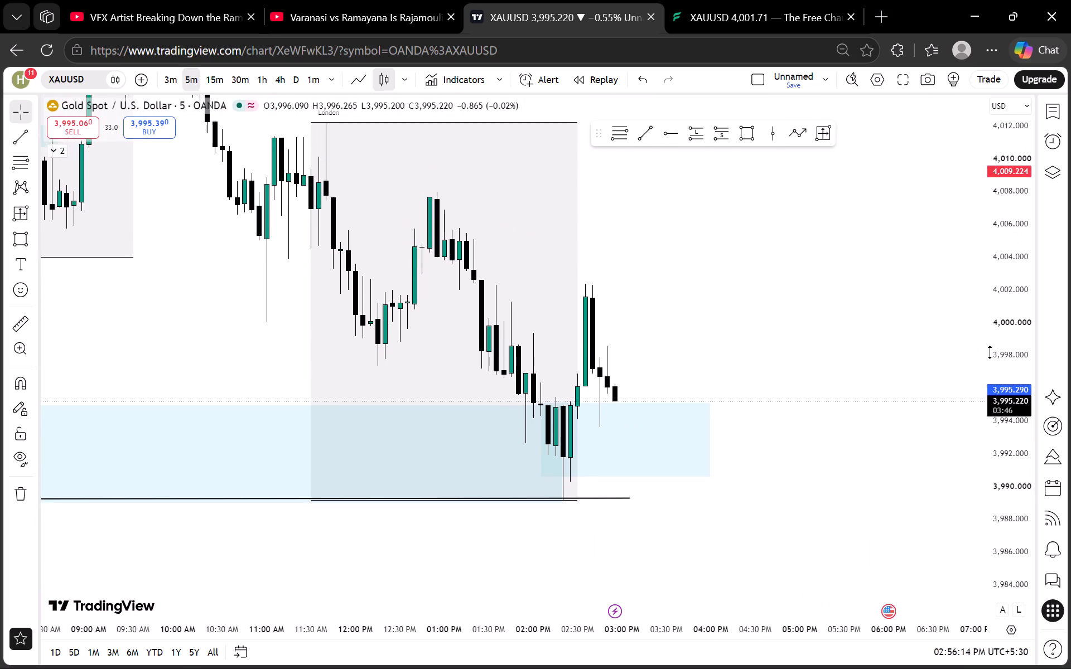
pyautogui.scroll(-2, 990, 352)
# Step up through the 15-minute, 30-minute and 1-hour timeframes, and examine the 4-hour candles between PDH, PDL and PWL.
pyautogui.click(213, 76)
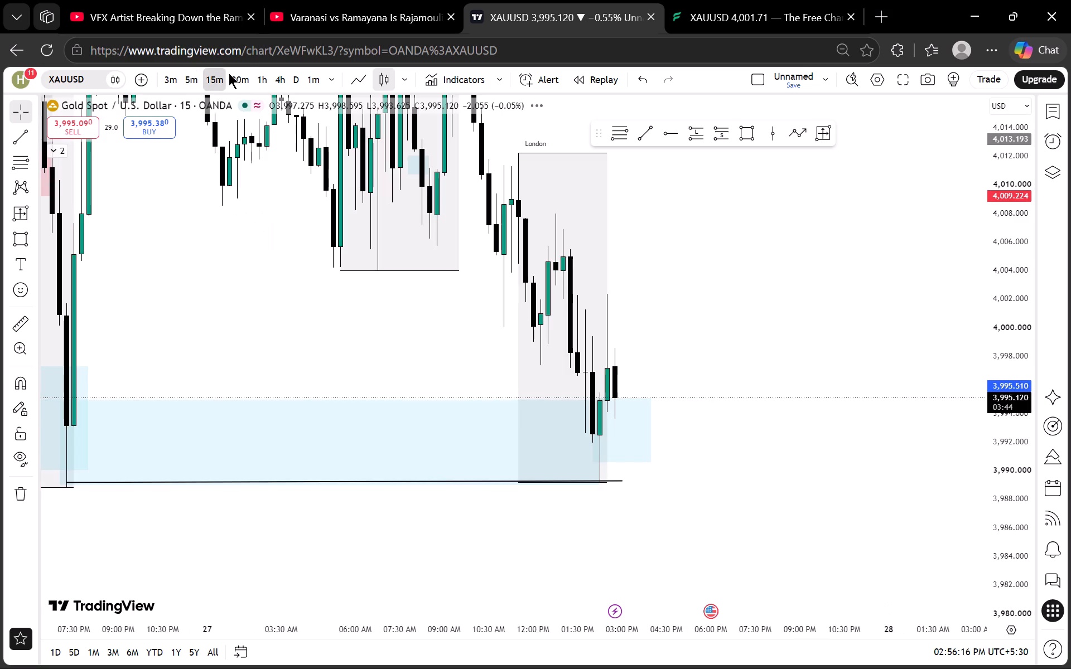
pyautogui.click(235, 73)
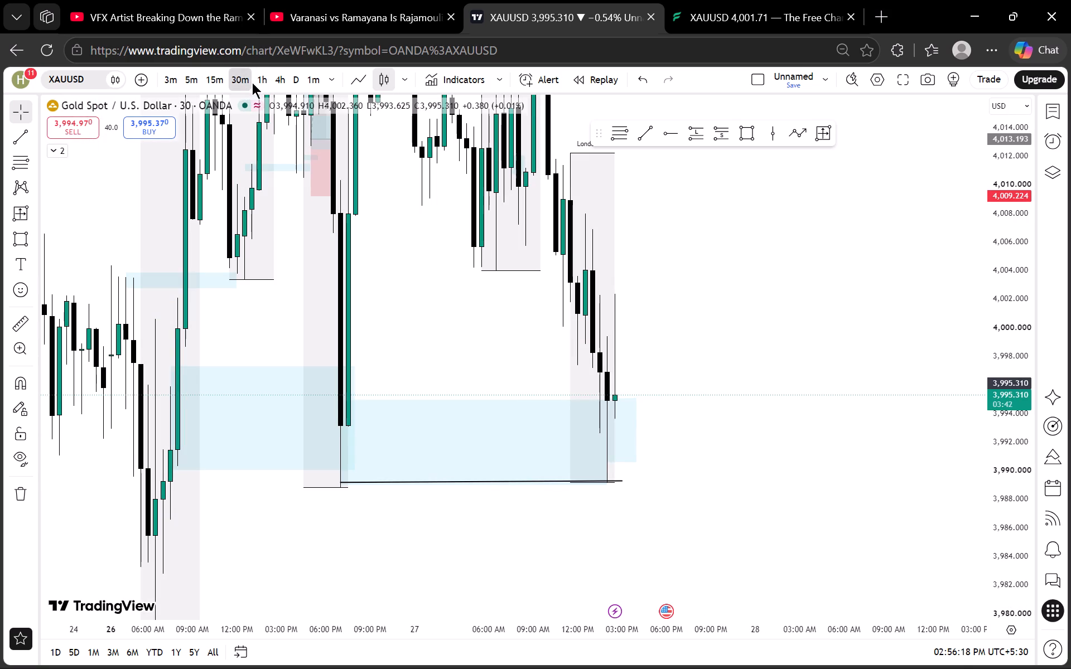
pyautogui.click(259, 79)
pyautogui.click(283, 79)
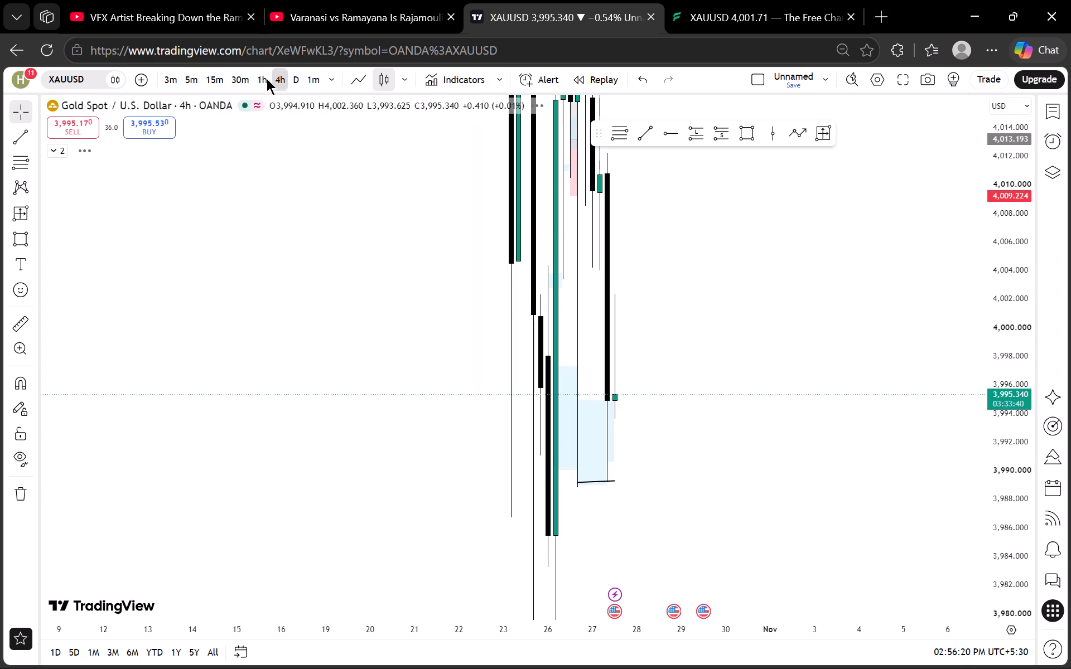
pyautogui.scroll(-6, 1001, 313)
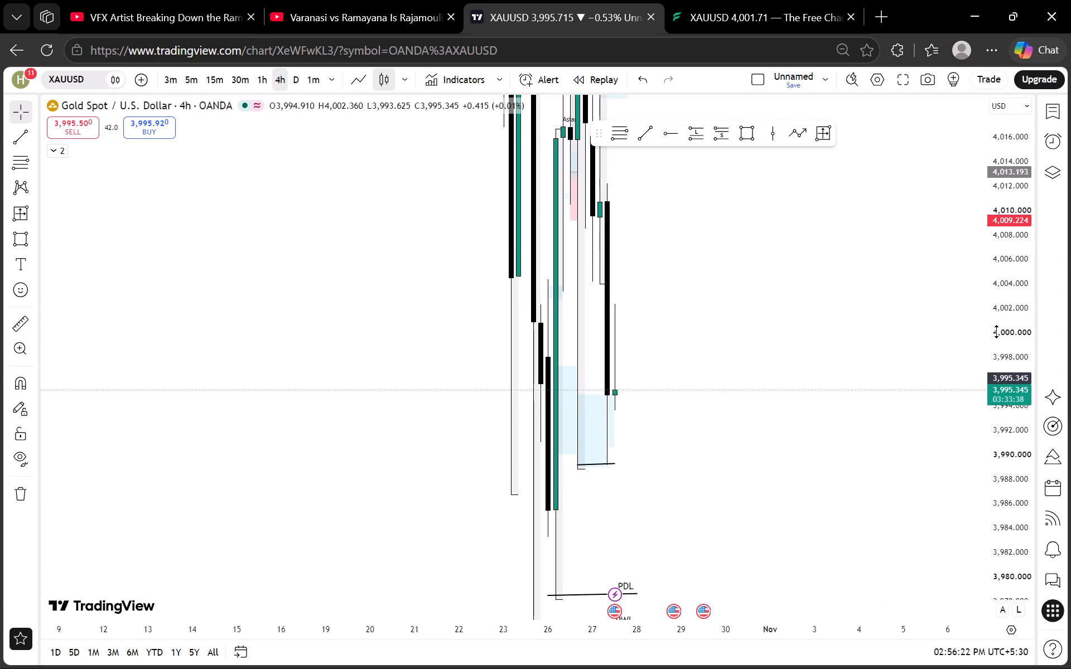
pyautogui.scroll(-20, 997, 332)
pyautogui.scroll(-2, 997, 332)
pyautogui.scroll(6, 962, 355)
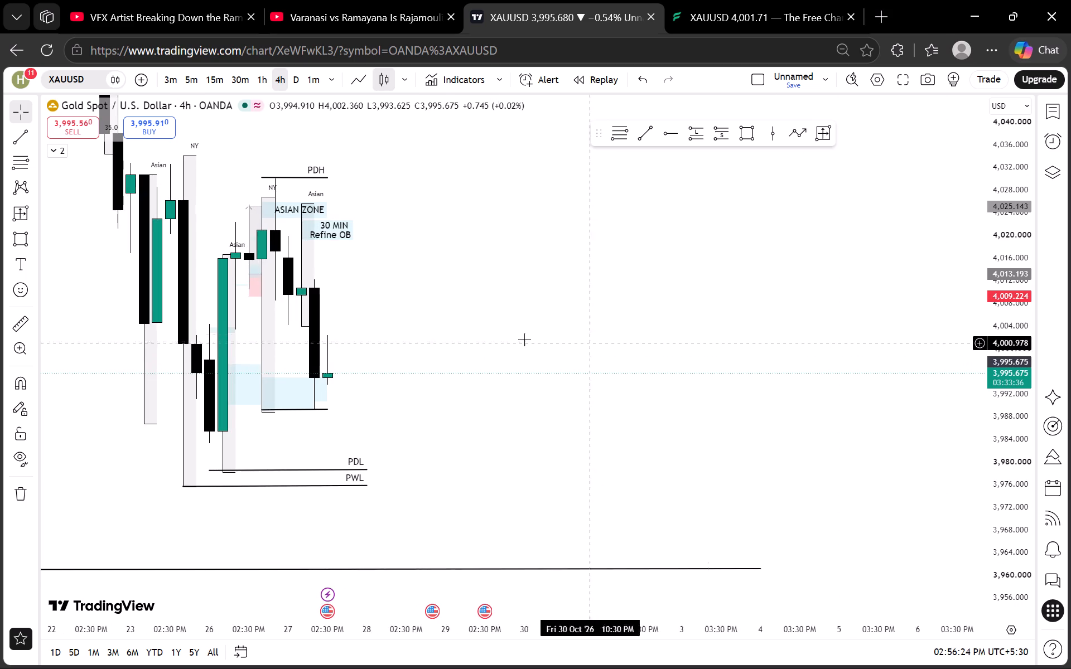
pyautogui.moveTo(454, 323); pyautogui.dragTo(561, 322)
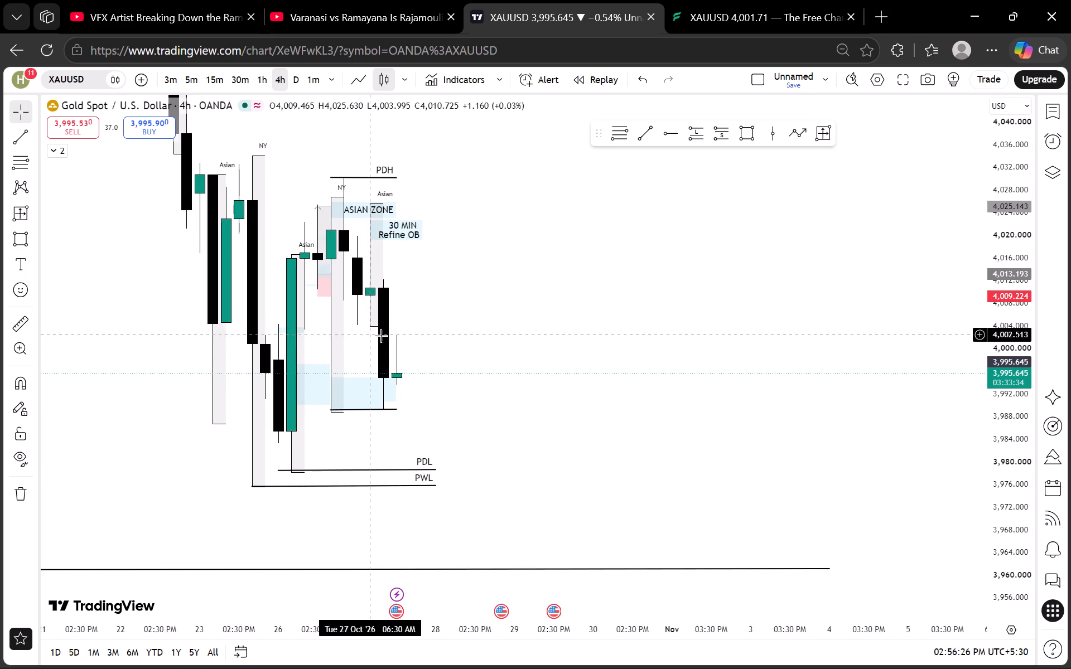
pyautogui.moveTo(746, 364); pyautogui.dragTo(823, 374)
pyautogui.scroll(17, 1017, 383)
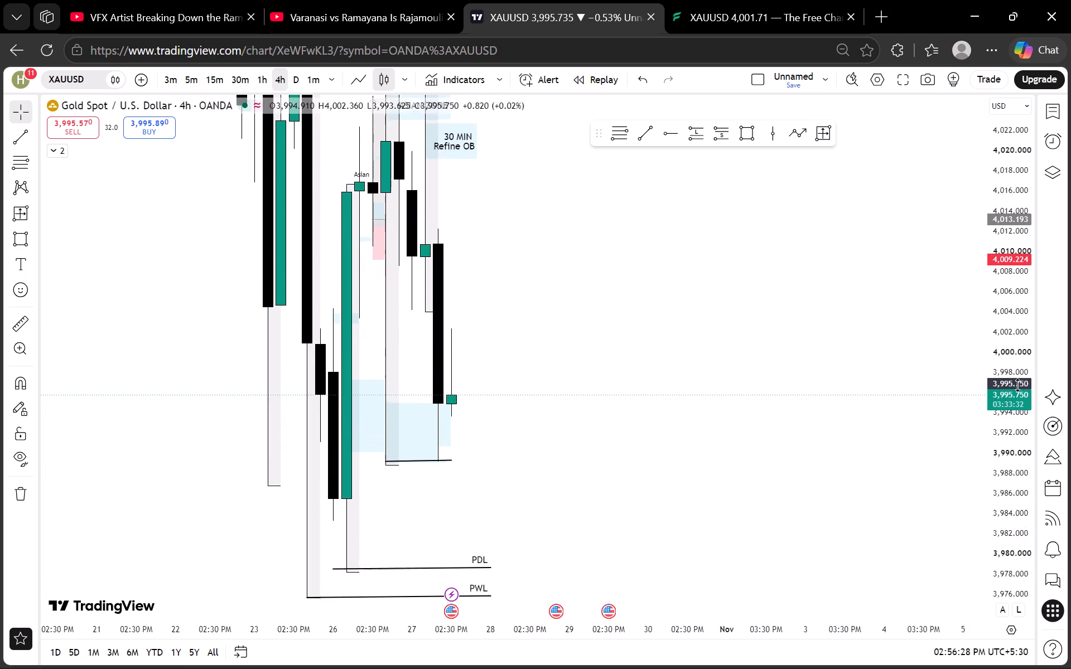
pyautogui.scroll(5, 1018, 385)
pyautogui.scroll(-11, 1018, 385)
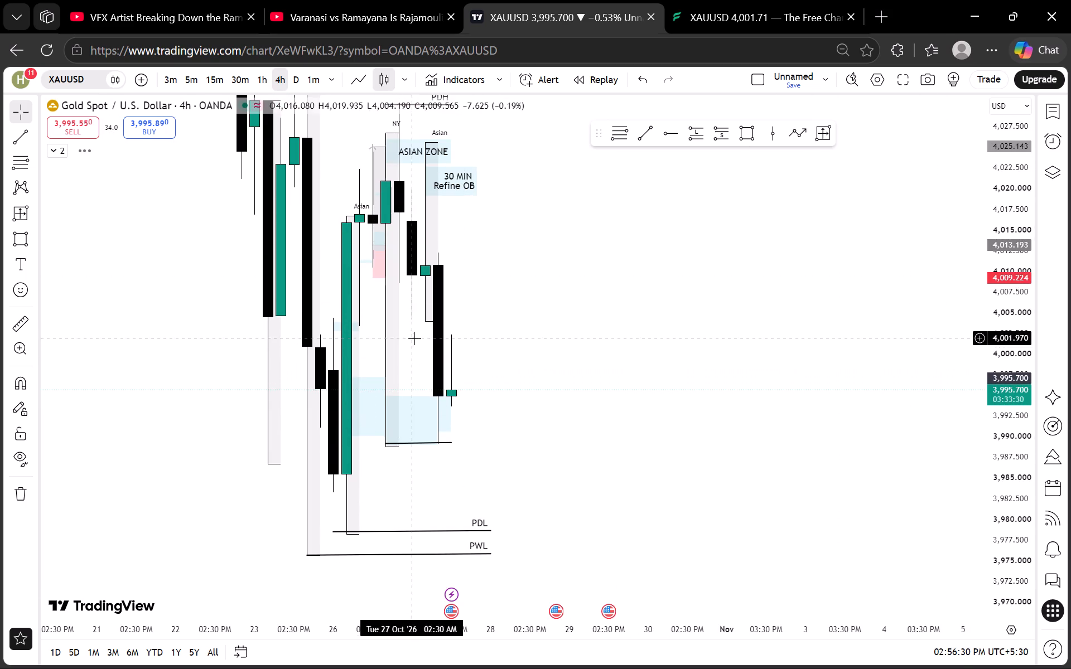
# Examine the daily candles against the PDH, PDL and PWL levels and the lower blue zone.
pyautogui.click(299, 76)
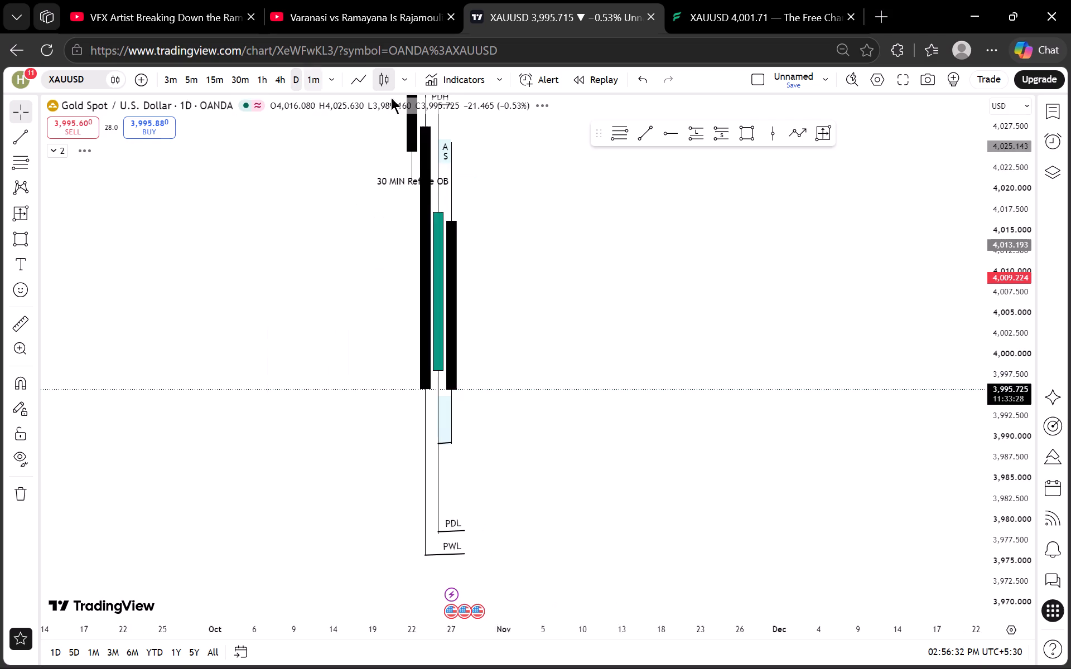
pyautogui.scroll(-13, 998, 360)
pyautogui.scroll(7, 994, 383)
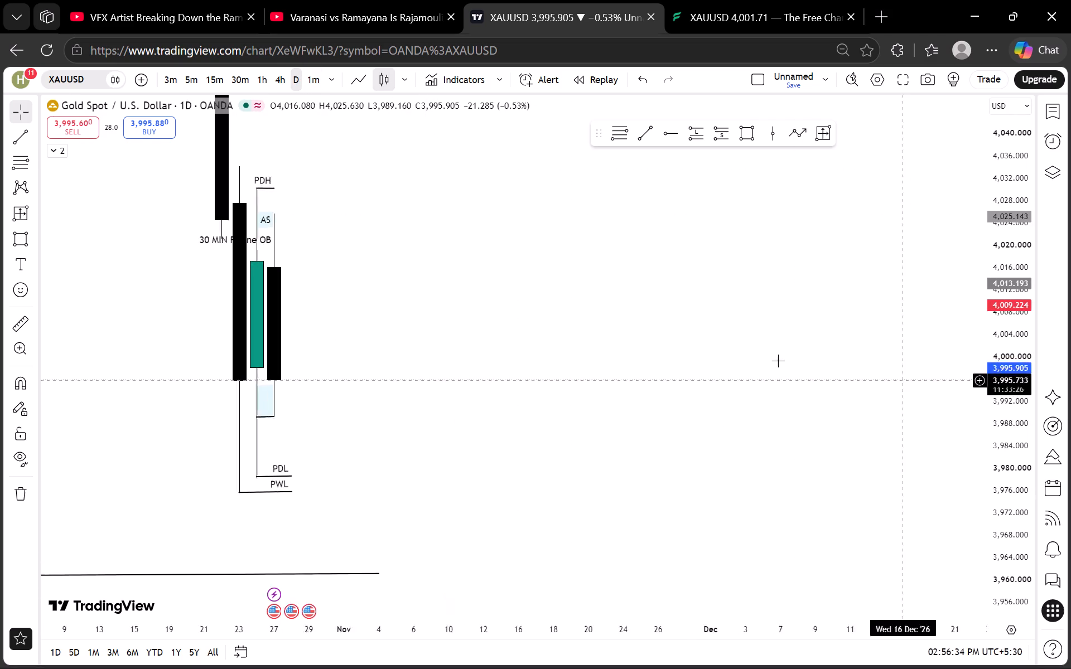
pyautogui.moveTo(474, 314); pyautogui.dragTo(787, 334)
pyautogui.scroll(-7, 996, 307)
pyautogui.scroll(6, 717, 341)
pyautogui.moveTo(462, 338); pyautogui.dragTo(672, 336)
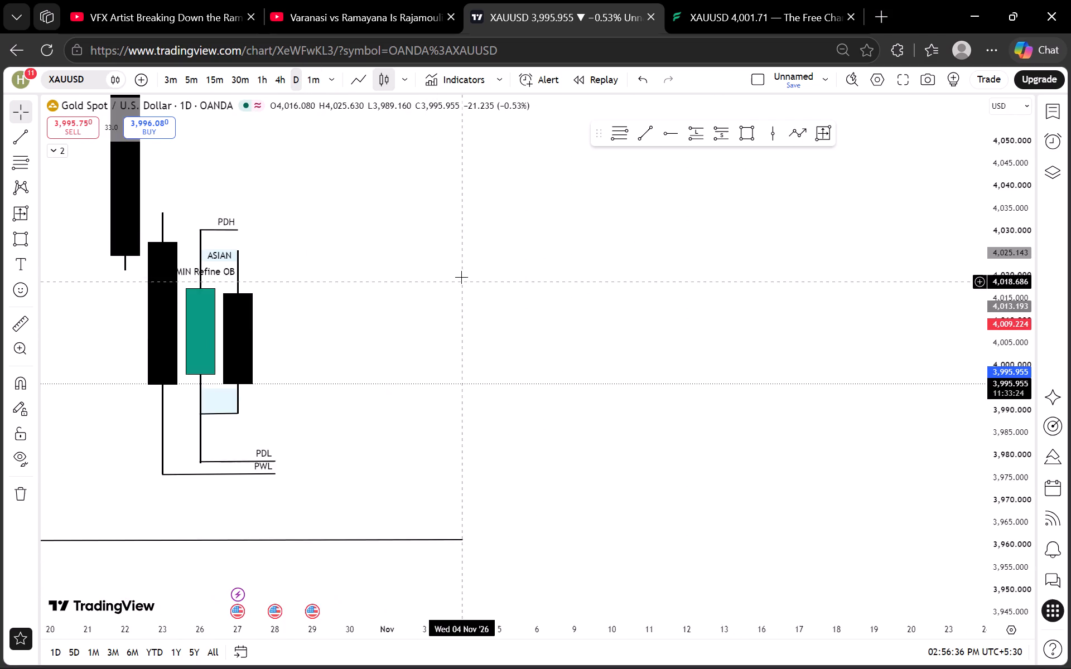
pyautogui.scroll(-3, 461, 277)
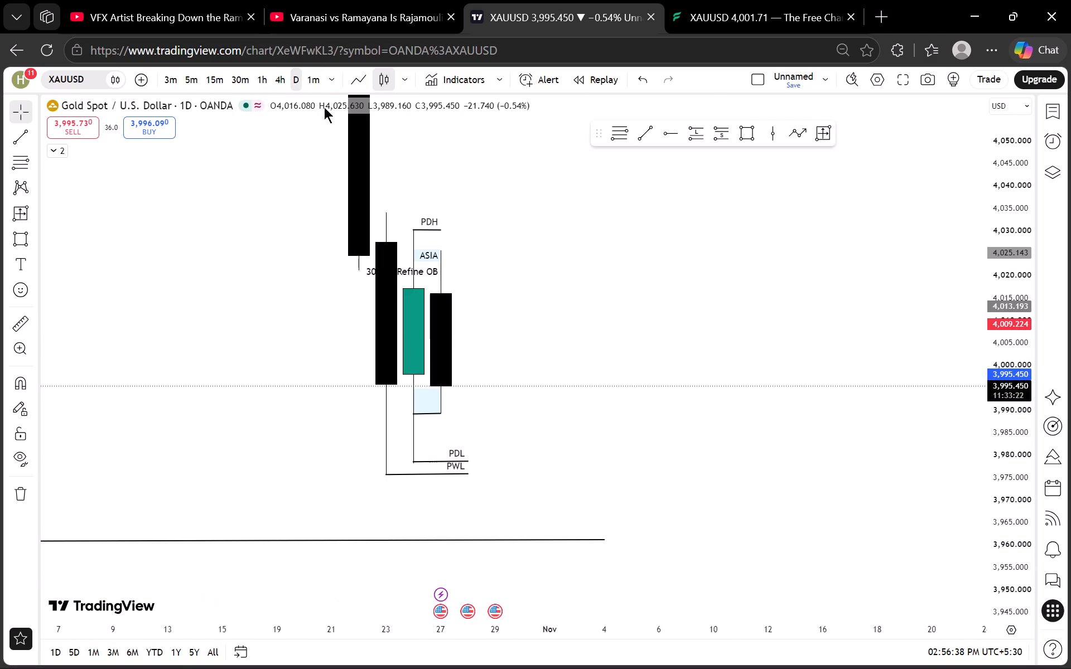
# Review the drop from the Asian zone and 30 MIN Refine OB to the lower blue zone on the 4-hour and 1-hour timeframes.
pyautogui.click(281, 75)
pyautogui.scroll(-4, 635, 316)
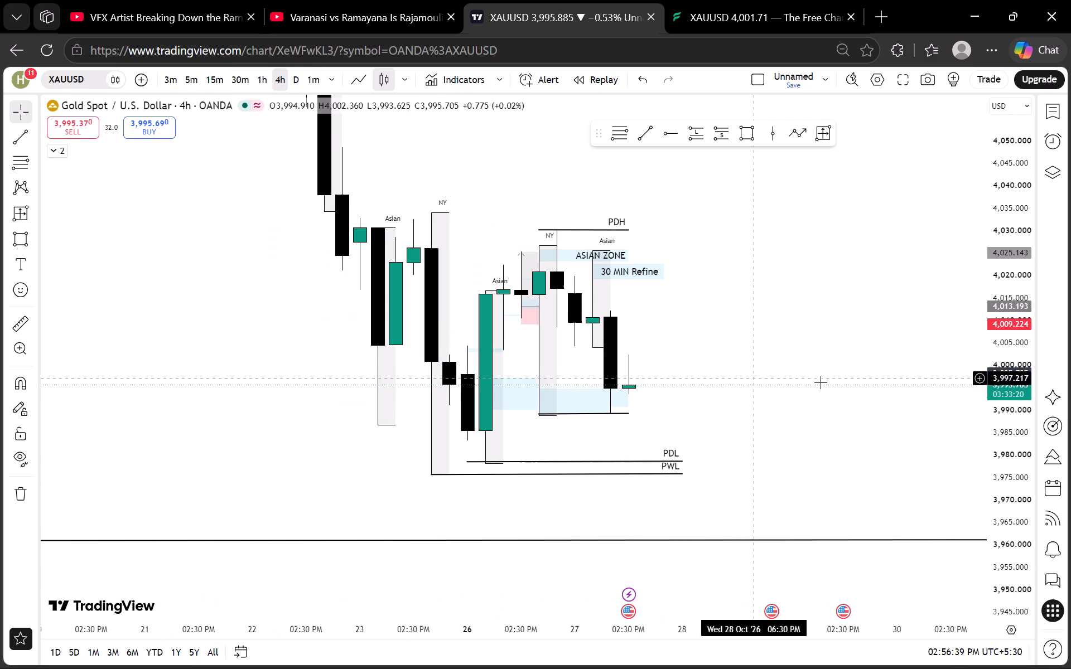
pyautogui.scroll(12, 991, 370)
pyautogui.click(256, 73)
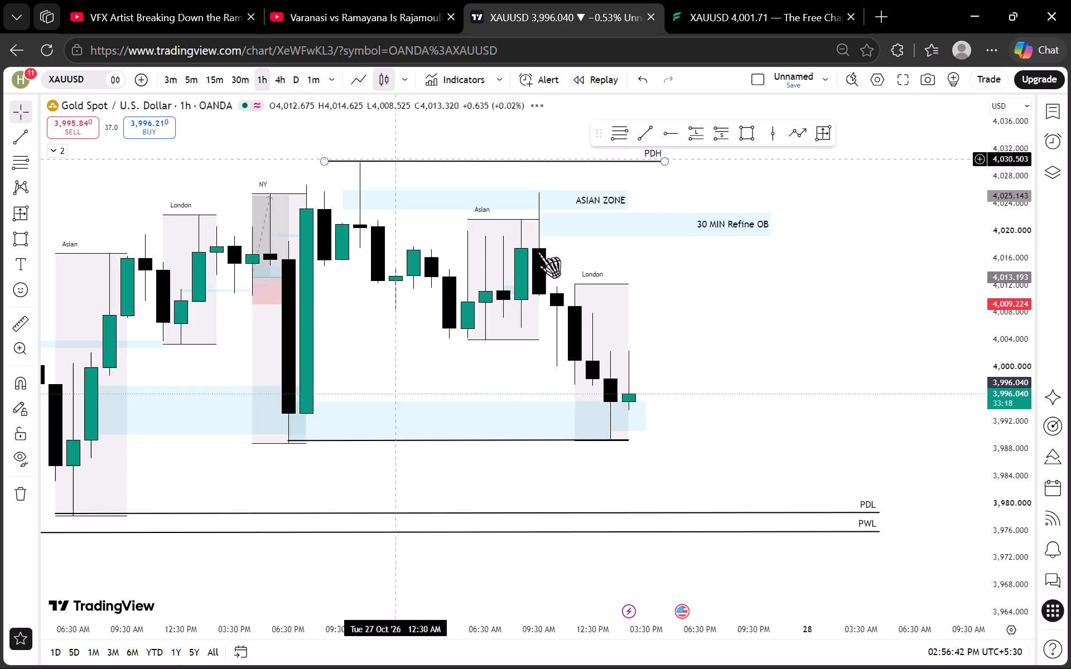
pyautogui.scroll(-3, 646, 312)
pyautogui.moveTo(871, 330); pyautogui.dragTo(683, 329)
pyautogui.scroll(8, 1029, 372)
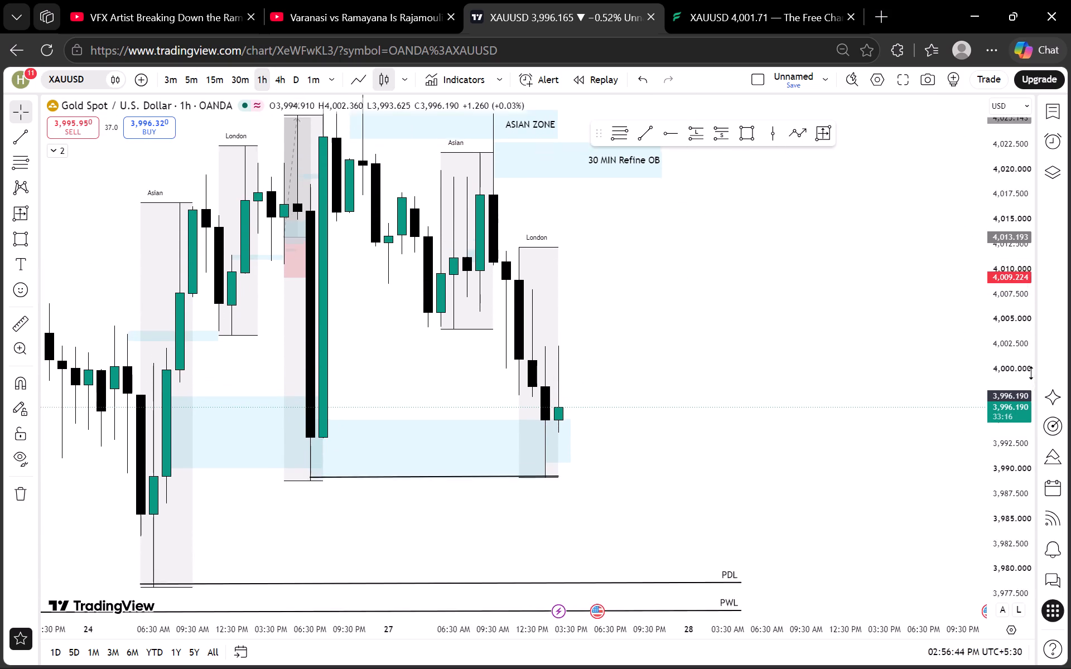
pyautogui.scroll(9, 1031, 373)
pyautogui.moveTo(833, 320); pyautogui.dragTo(775, 383)
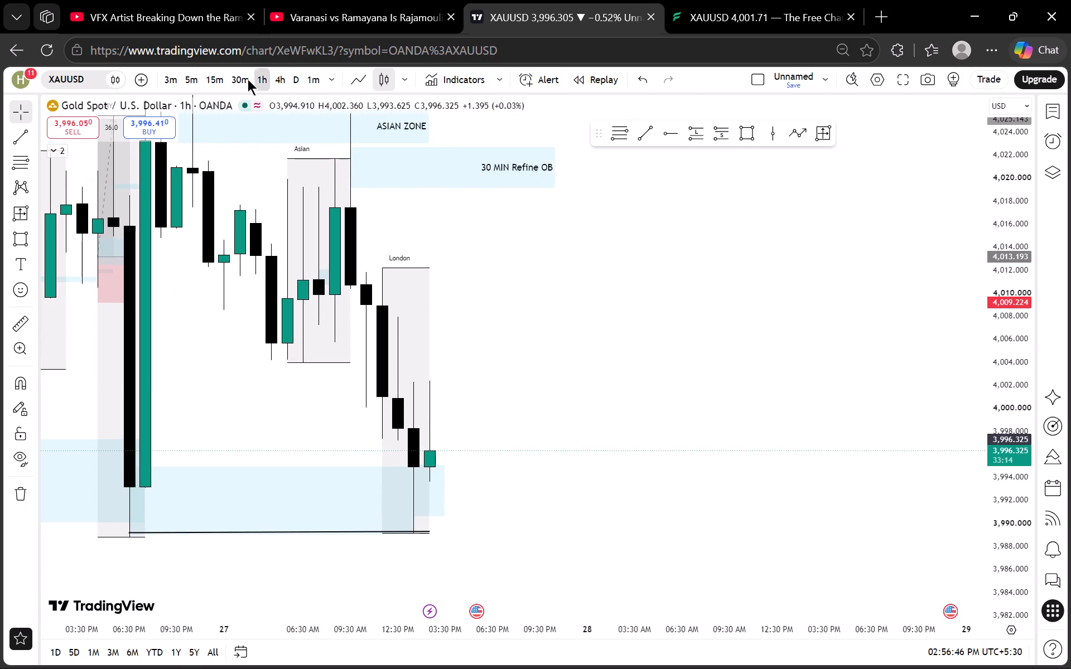
# Step down through the 30-minute timeframe and examine the 5-minute reaction at the lower blue zone after the London session.
pyautogui.click(245, 78)
pyautogui.scroll(-3, 558, 272)
pyautogui.click(195, 71)
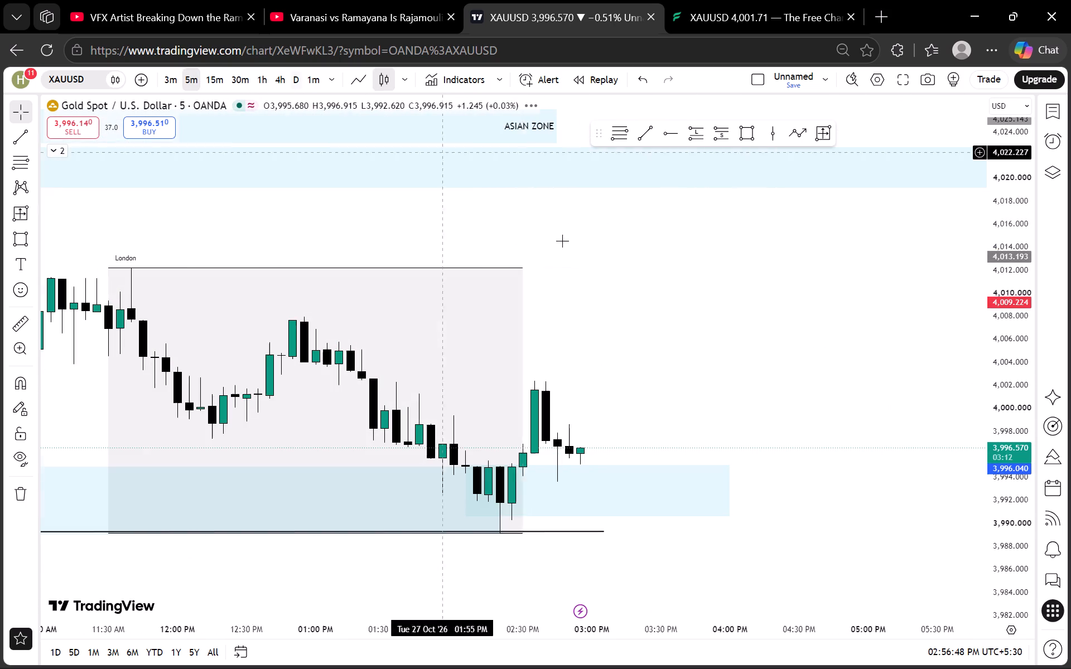
pyautogui.scroll(12, 1014, 409)
pyautogui.scroll(-4, 783, 314)
pyautogui.moveTo(766, 423); pyautogui.dragTo(692, 321)
pyautogui.scroll(2, 727, 343)
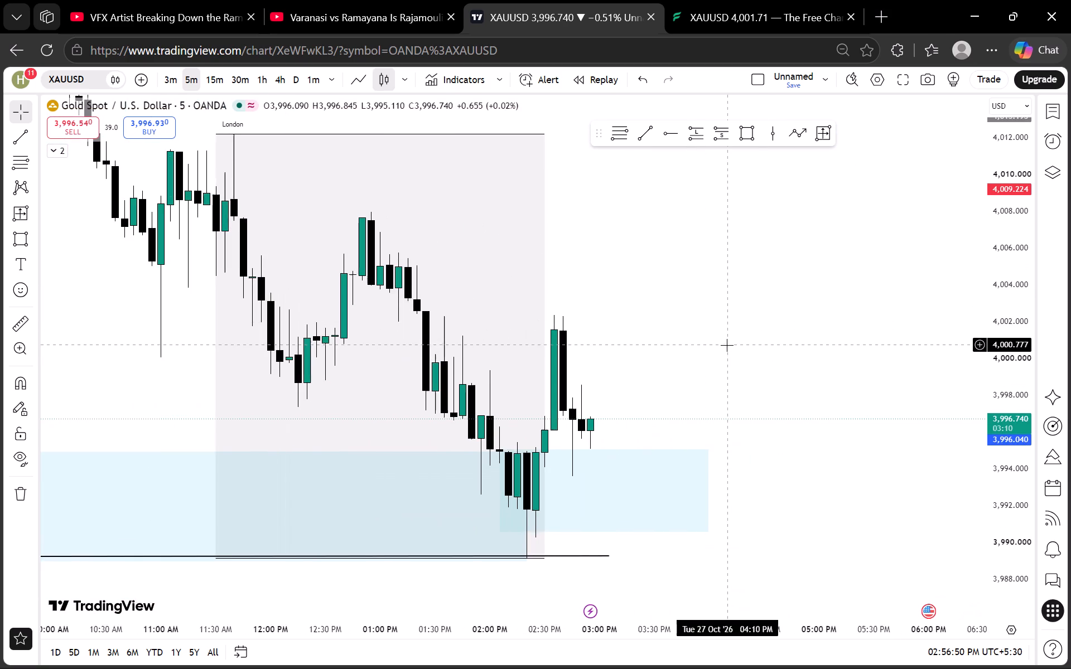
# Shorten the 30 MIN Refine OB zone to end at about 04:00 PM, in line with the lower blue zone's end.
pyautogui.moveTo(724, 341); pyautogui.dragTo(685, 372)
pyautogui.scroll(-19, 998, 347)
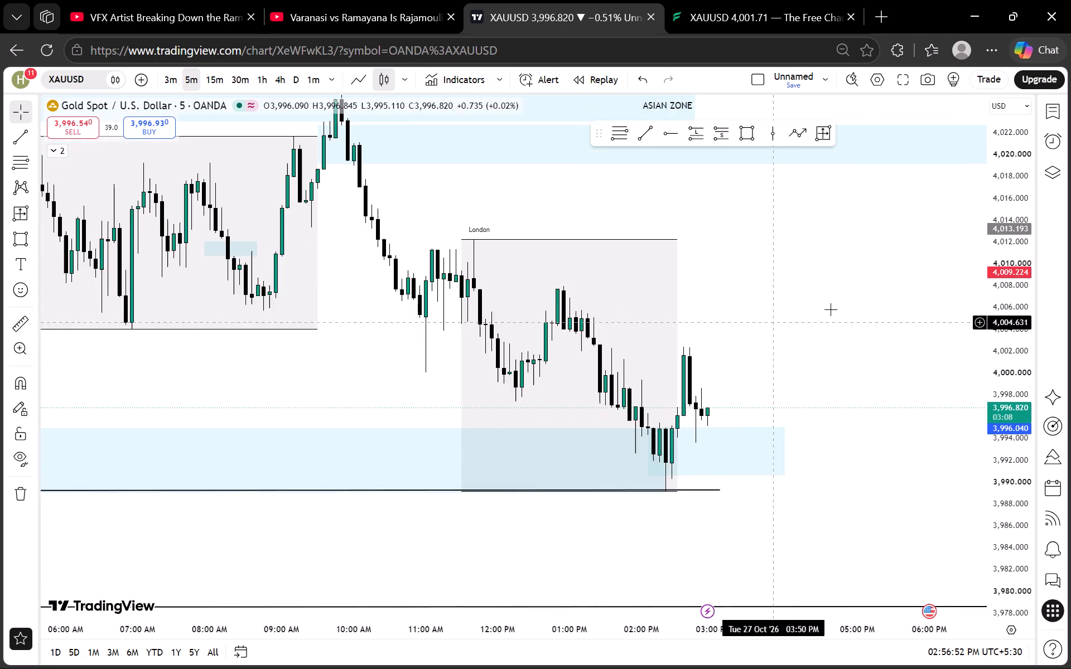
pyautogui.moveTo(871, 282); pyautogui.dragTo(664, 361)
pyautogui.scroll(-2, 657, 352)
pyautogui.scroll(-5, 1004, 341)
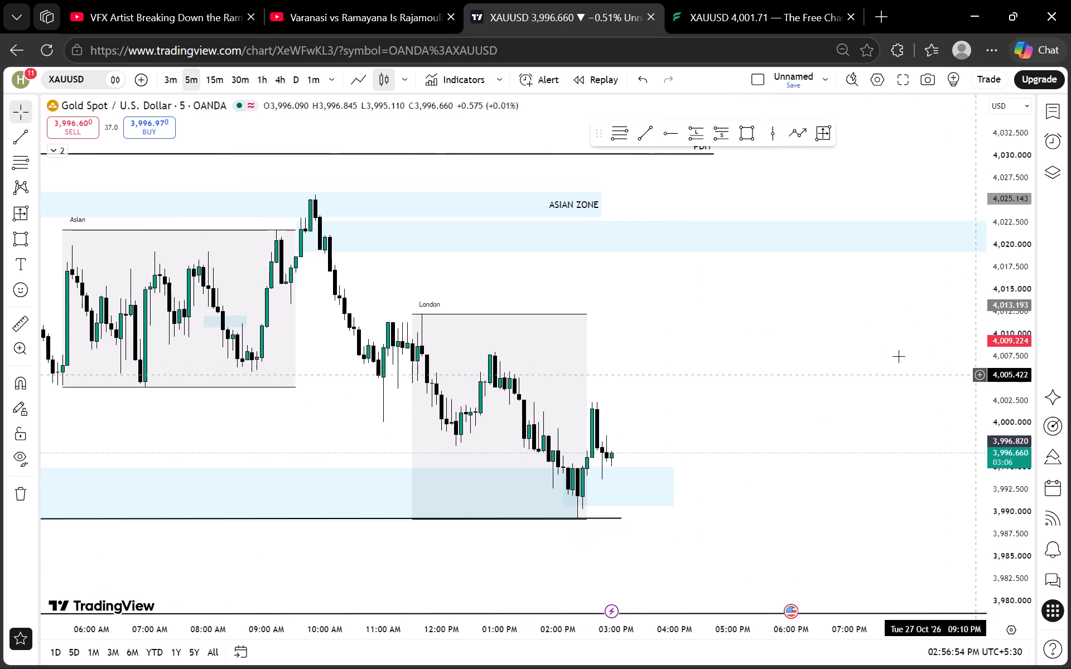
pyautogui.scroll(-3, 892, 355)
pyautogui.moveTo(869, 348); pyautogui.dragTo(628, 320)
pyautogui.moveTo(859, 214); pyautogui.dragTo(680, 217)
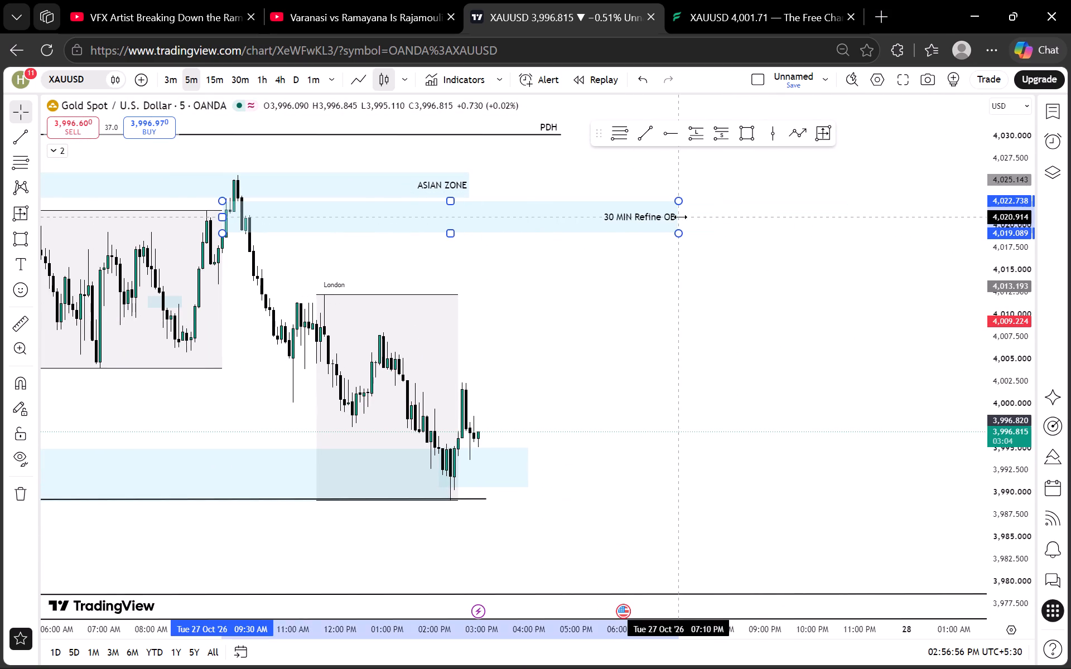
pyautogui.moveTo(680, 217); pyautogui.dragTo(517, 221)
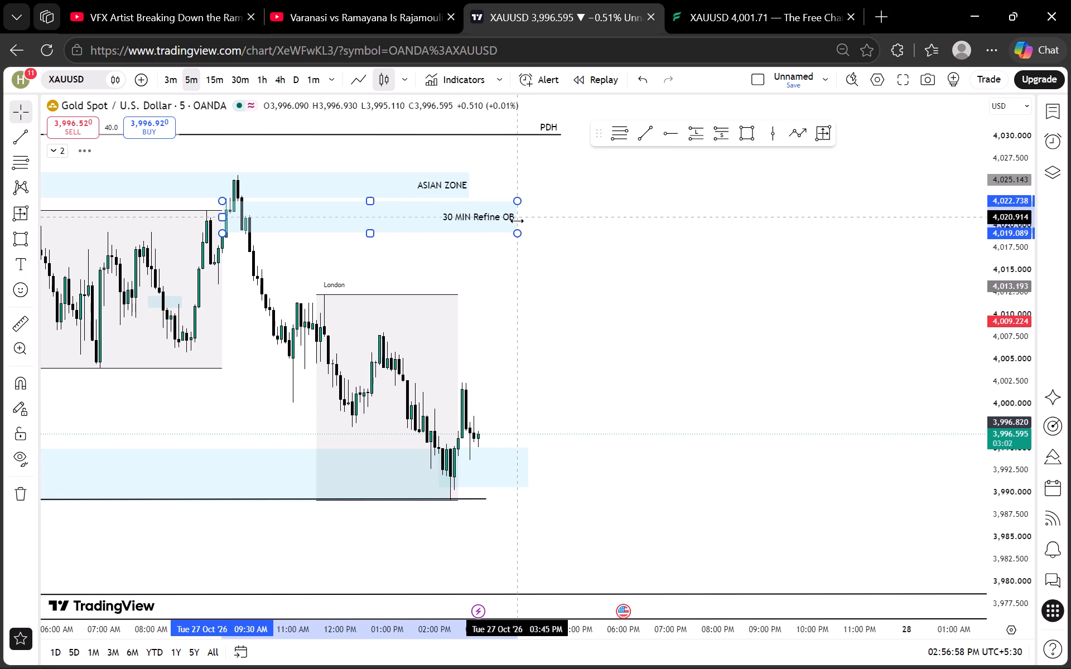
pyautogui.moveTo(517, 221); pyautogui.dragTo(531, 221)
pyautogui.click(528, 261)
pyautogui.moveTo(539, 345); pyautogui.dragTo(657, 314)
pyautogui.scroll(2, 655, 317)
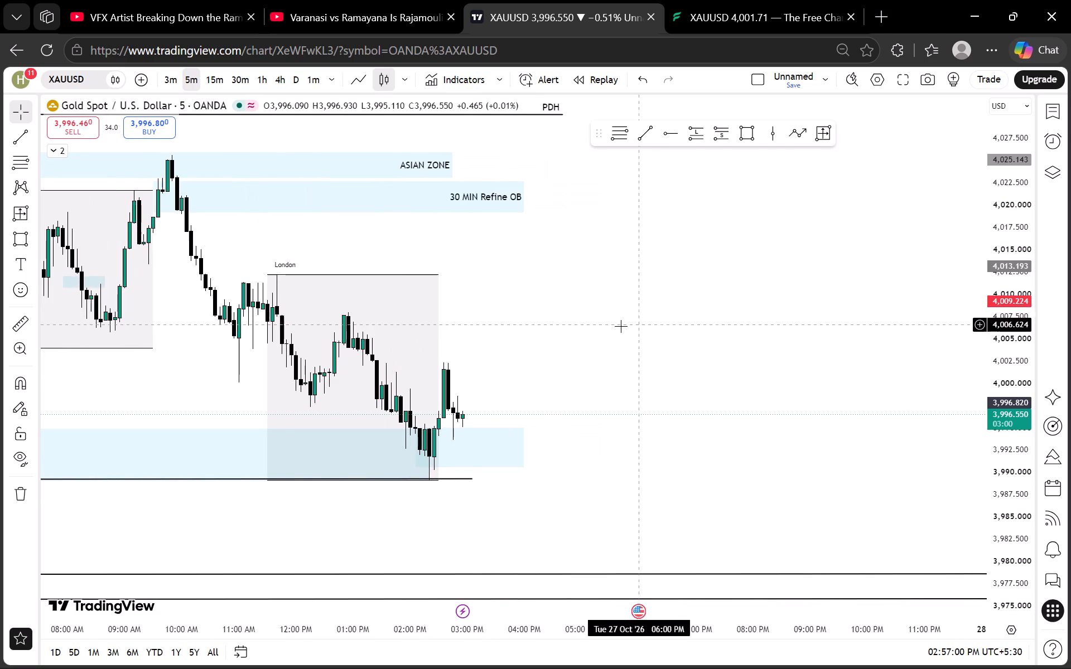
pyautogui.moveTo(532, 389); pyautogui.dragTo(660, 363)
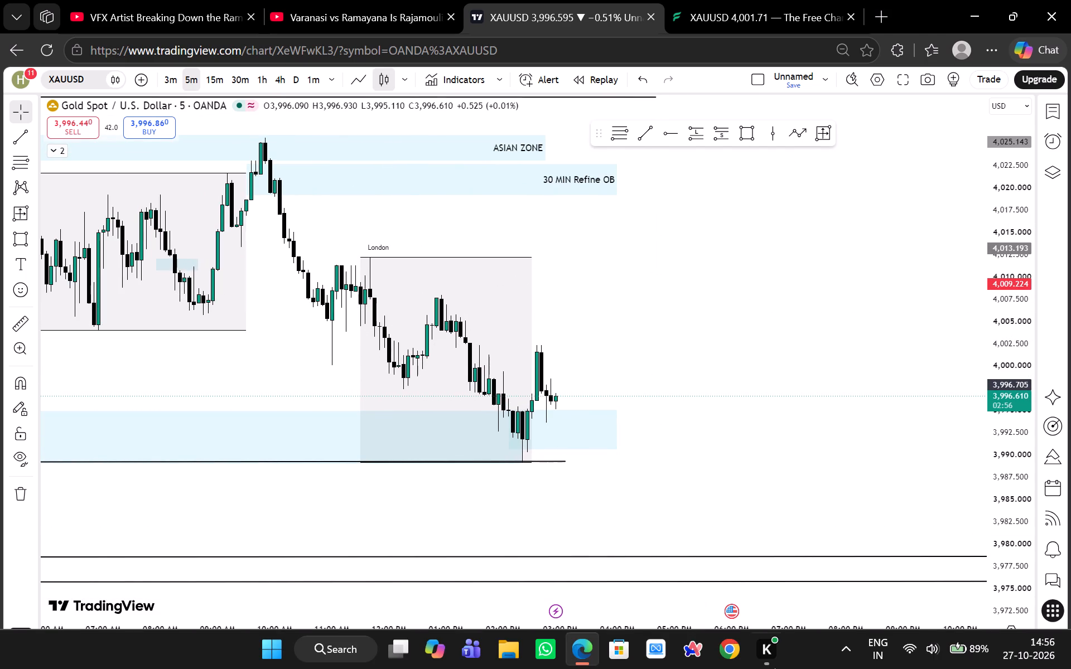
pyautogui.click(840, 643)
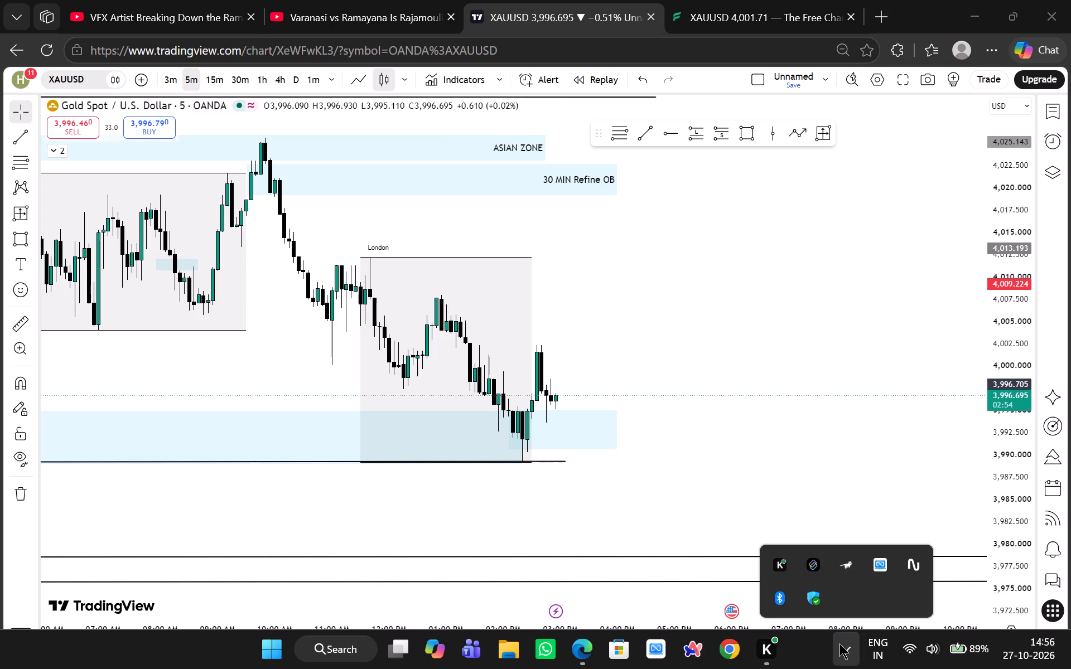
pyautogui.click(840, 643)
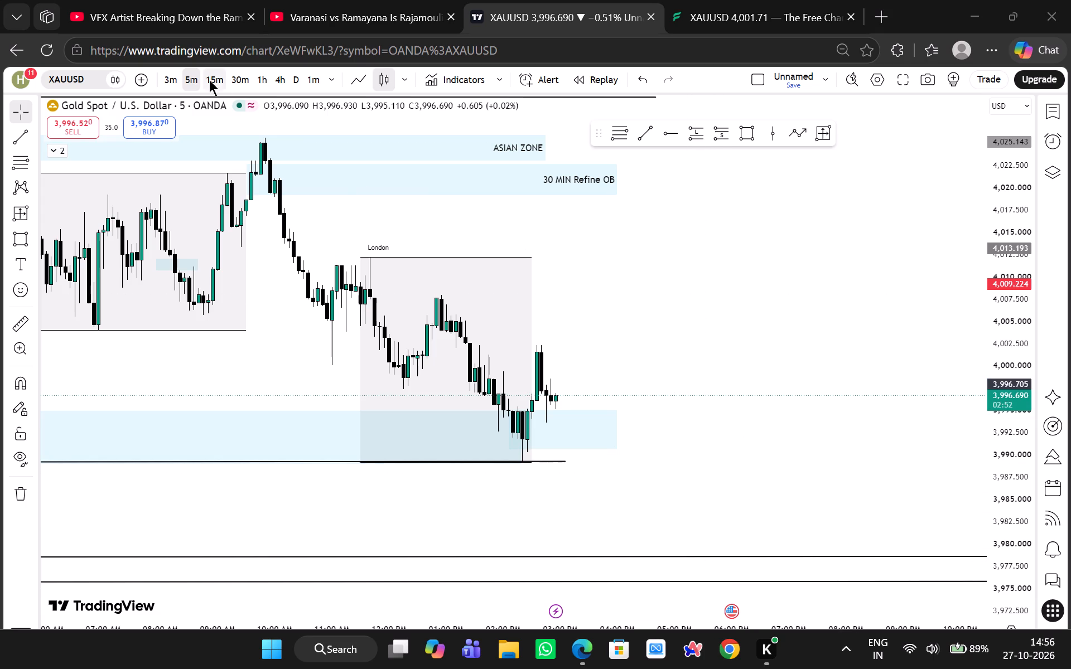
# Switch to the 3-minute timeframe and examine the candles reacting at the lower blue zone.
pyautogui.click(183, 82)
pyautogui.click(170, 75)
pyautogui.scroll(3, 992, 362)
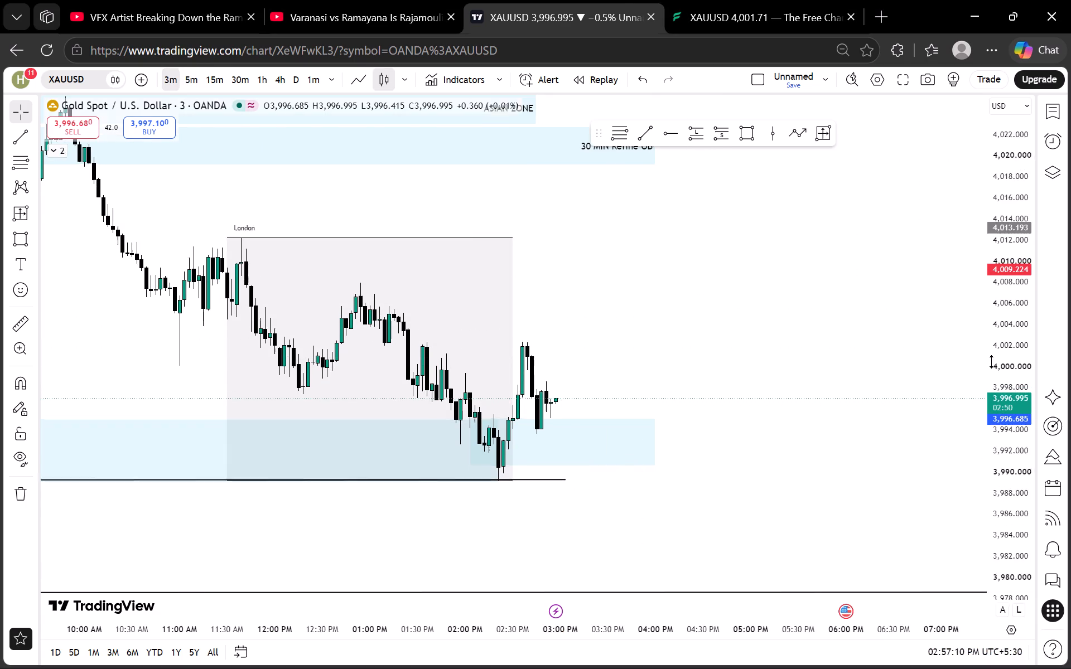
pyautogui.scroll(11, 992, 362)
pyautogui.scroll(-1, 680, 328)
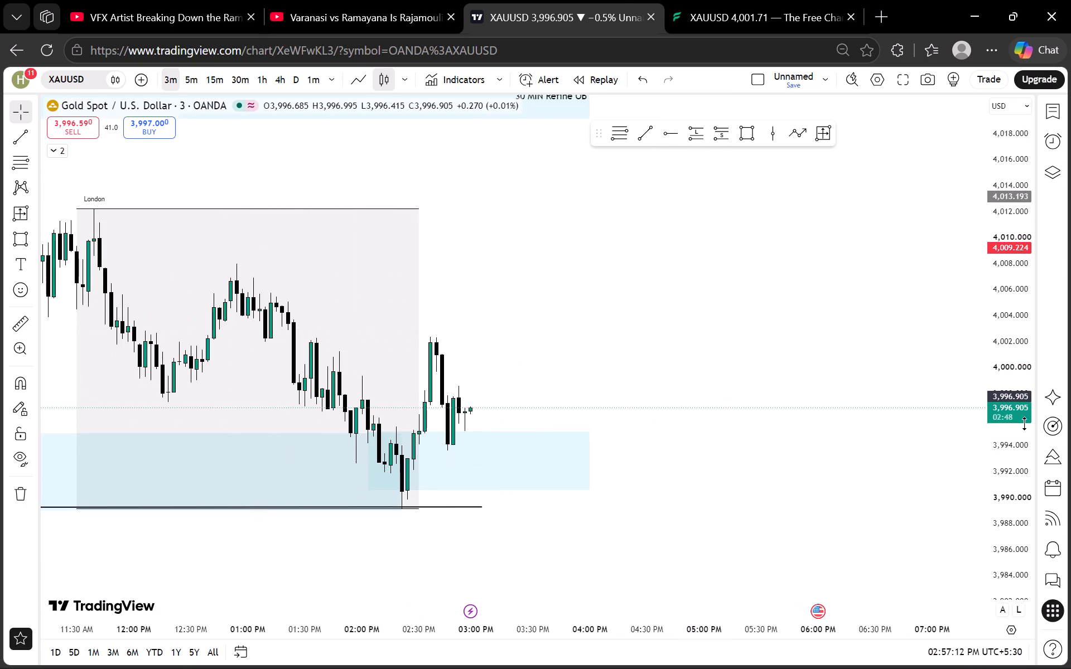
pyautogui.scroll(13, 1033, 419)
pyautogui.moveTo(663, 375); pyautogui.dragTo(753, 354)
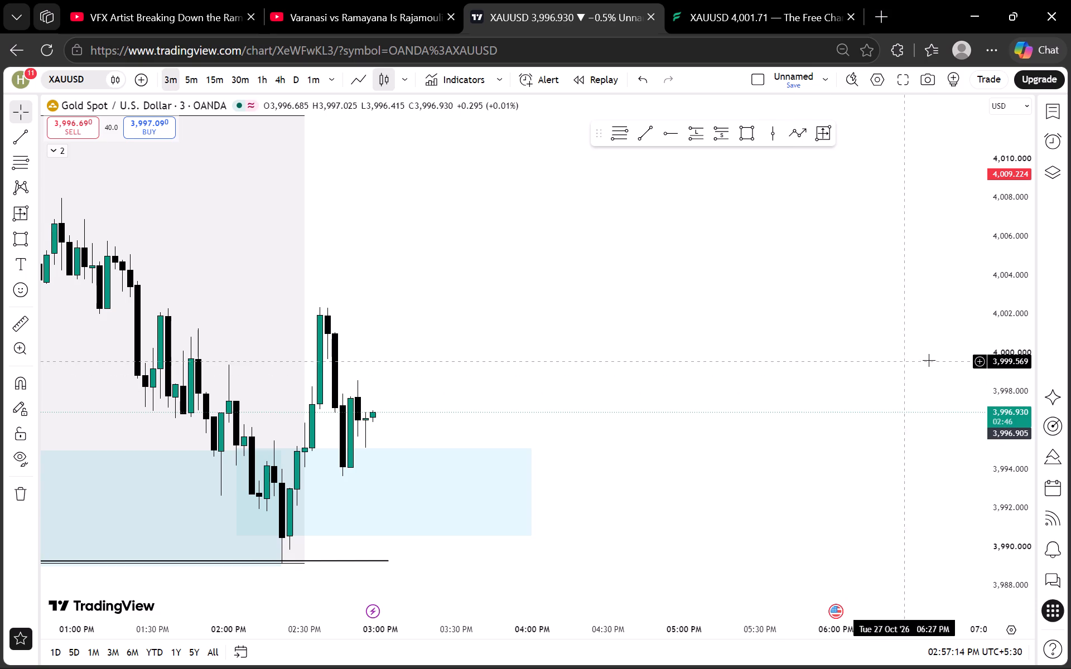
pyautogui.scroll(-6, 1007, 332)
pyautogui.moveTo(587, 350); pyautogui.dragTo(788, 350)
pyautogui.scroll(6, 998, 376)
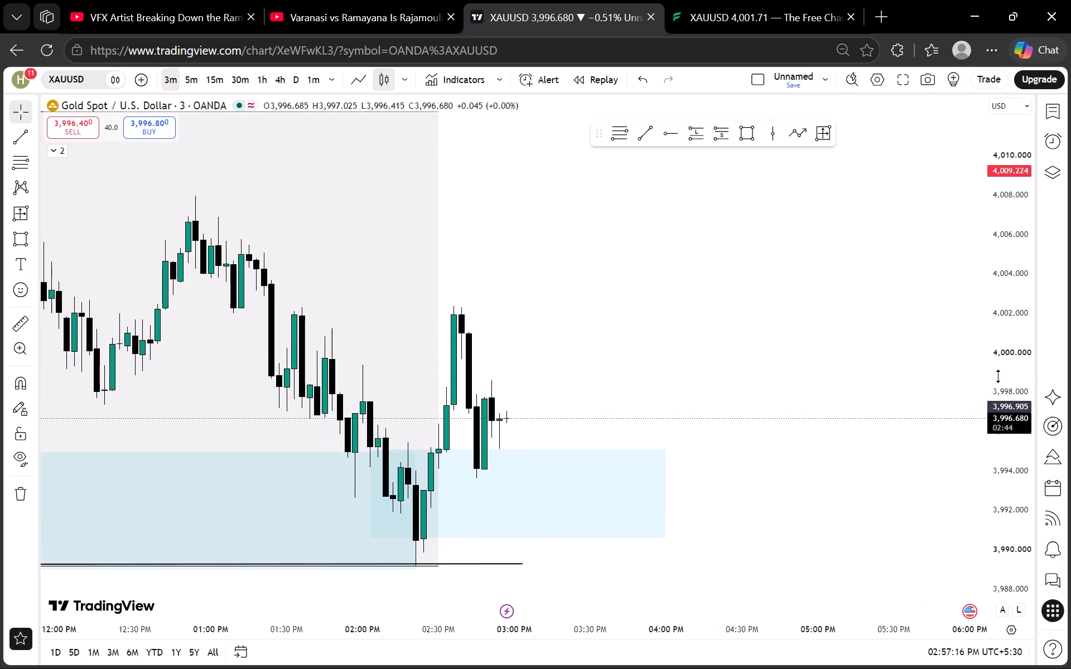
pyautogui.scroll(6, 998, 376)
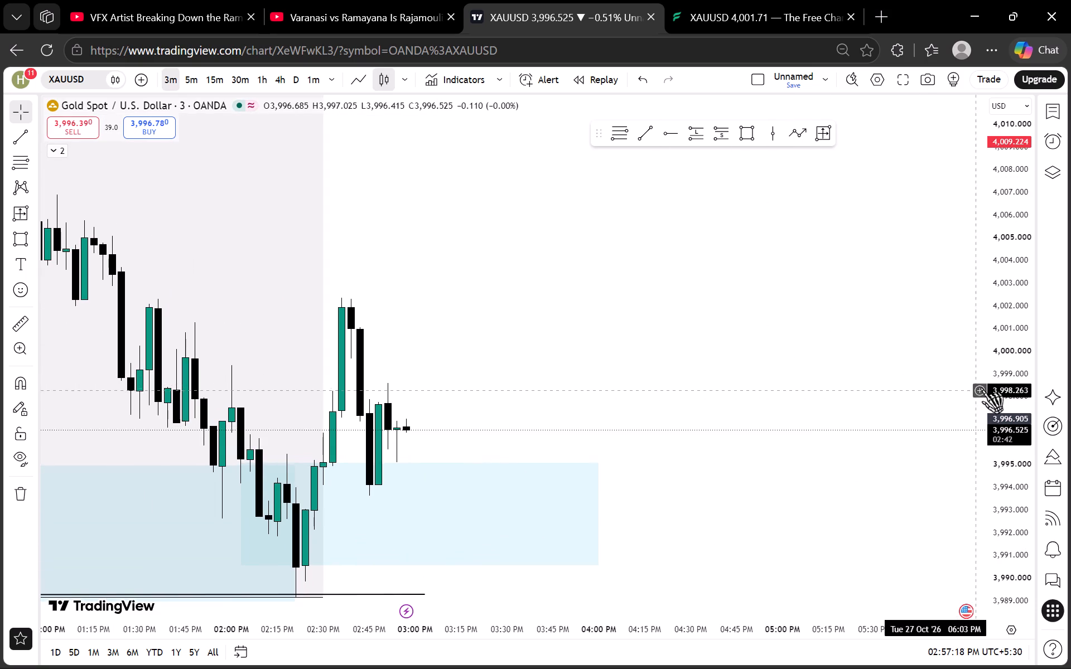
pyautogui.scroll(-5, 997, 382)
pyautogui.scroll(-3, 651, 375)
pyautogui.moveTo(713, 370); pyautogui.dragTo(757, 363)
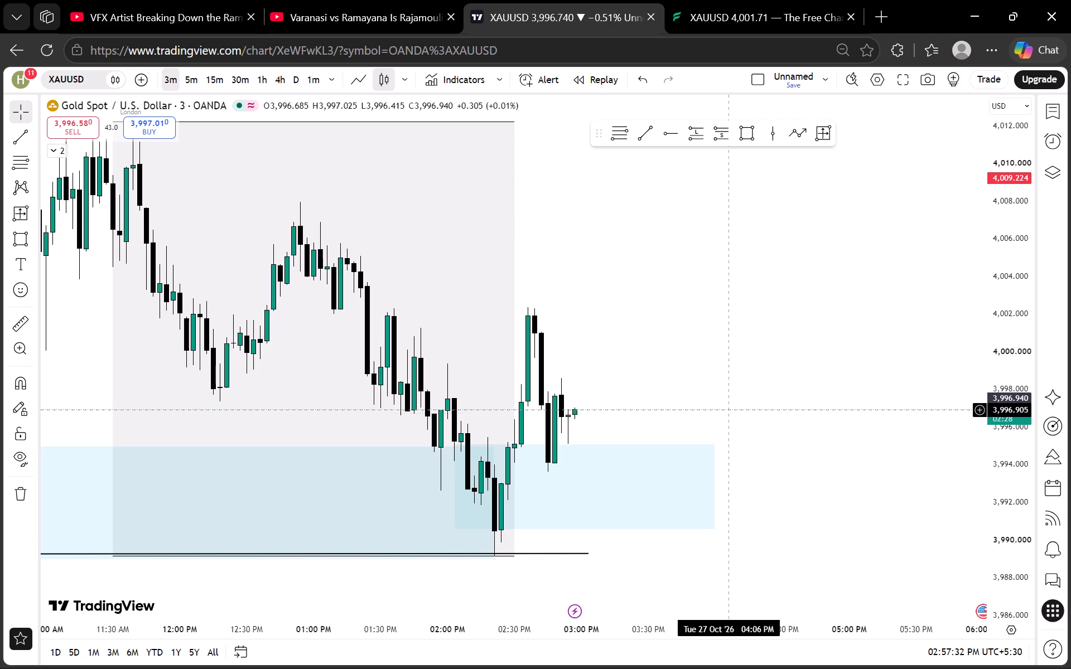
# Compare the 3-minute bounce and pullback at the lower blue zone with the swings of the London session.
pyautogui.scroll(7, 1038, 409)
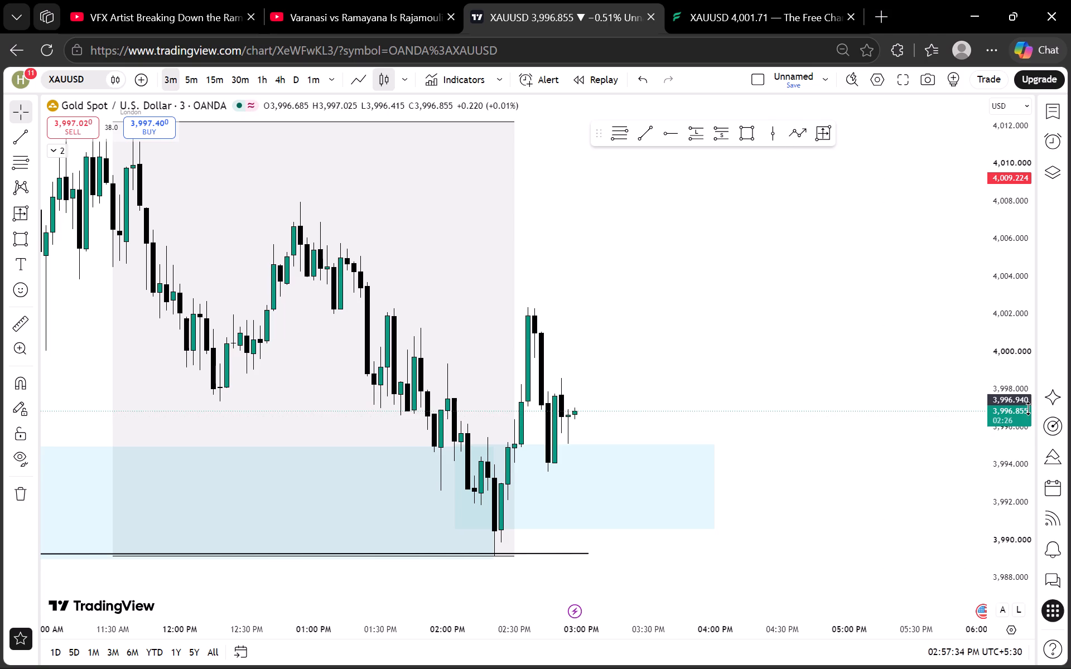
pyautogui.scroll(9, 1029, 409)
pyautogui.moveTo(668, 382); pyautogui.dragTo(729, 382)
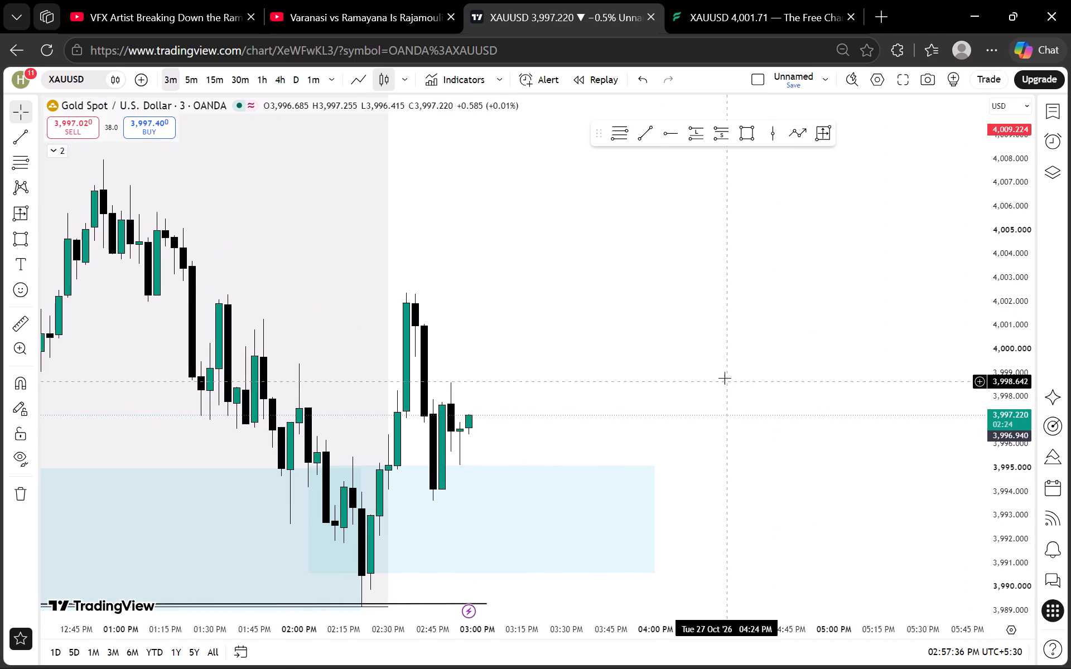
pyautogui.scroll(-2, 725, 378)
pyautogui.moveTo(761, 369); pyautogui.dragTo(771, 414)
pyautogui.scroll(-6, 1019, 348)
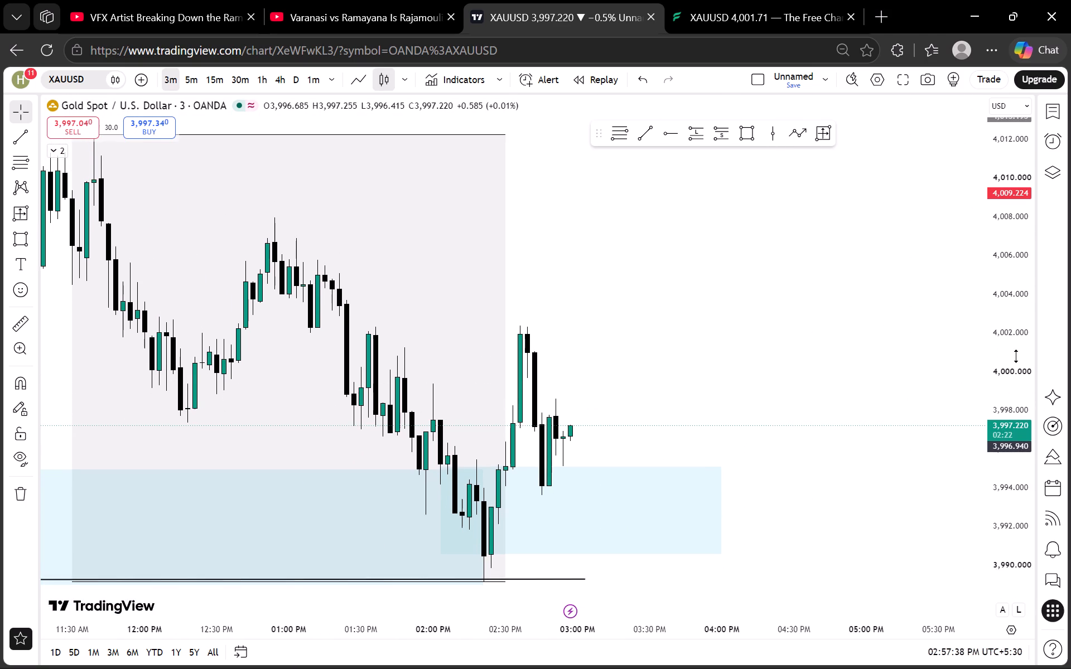
pyautogui.scroll(-2, 1016, 356)
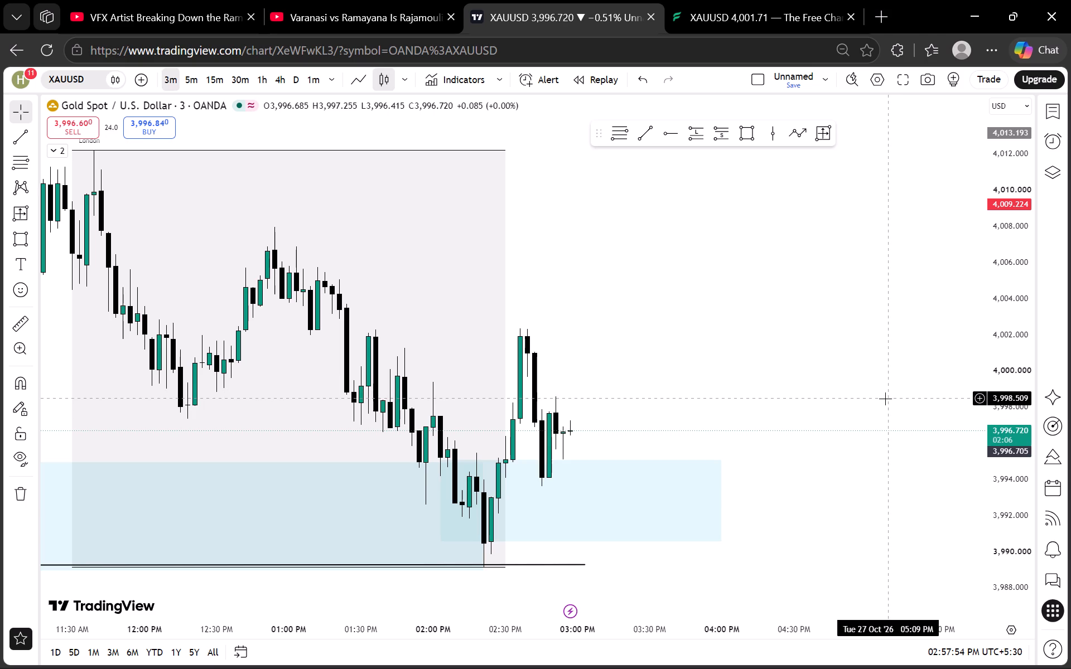
pyautogui.scroll(9, 1019, 407)
pyautogui.moveTo(708, 372); pyautogui.dragTo(816, 284)
pyautogui.scroll(-4, 816, 286)
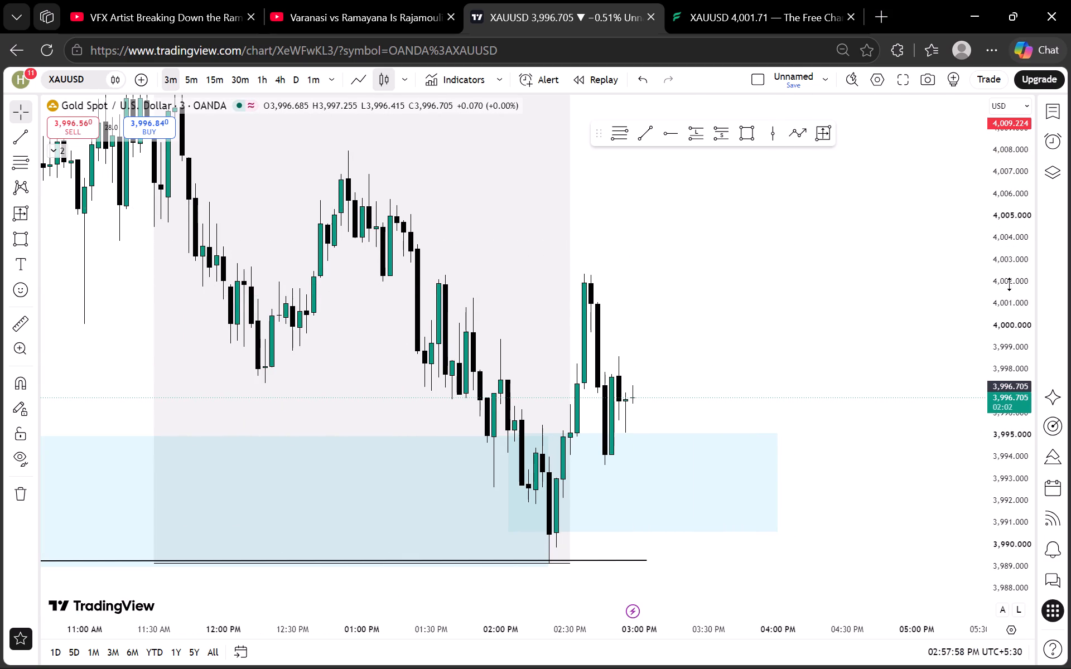
pyautogui.scroll(-4, 1010, 281)
pyautogui.scroll(9, 991, 294)
pyautogui.moveTo(680, 274); pyautogui.dragTo(766, 254)
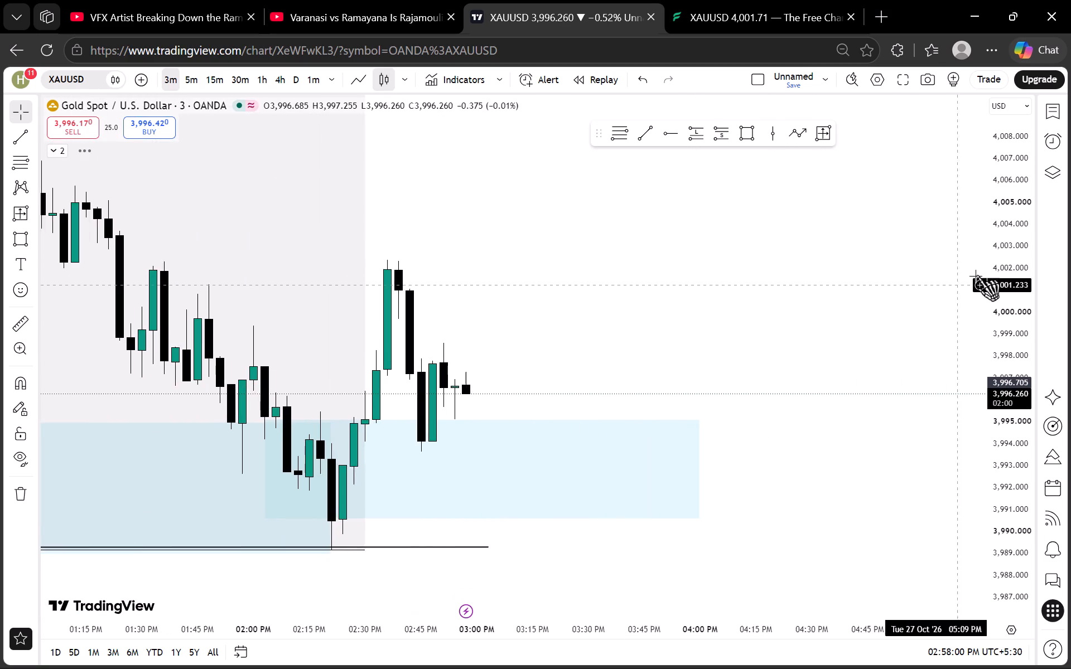
pyautogui.scroll(-8, 981, 274)
pyautogui.moveTo(861, 270); pyautogui.dragTo(659, 270)
pyautogui.scroll(2, 659, 270)
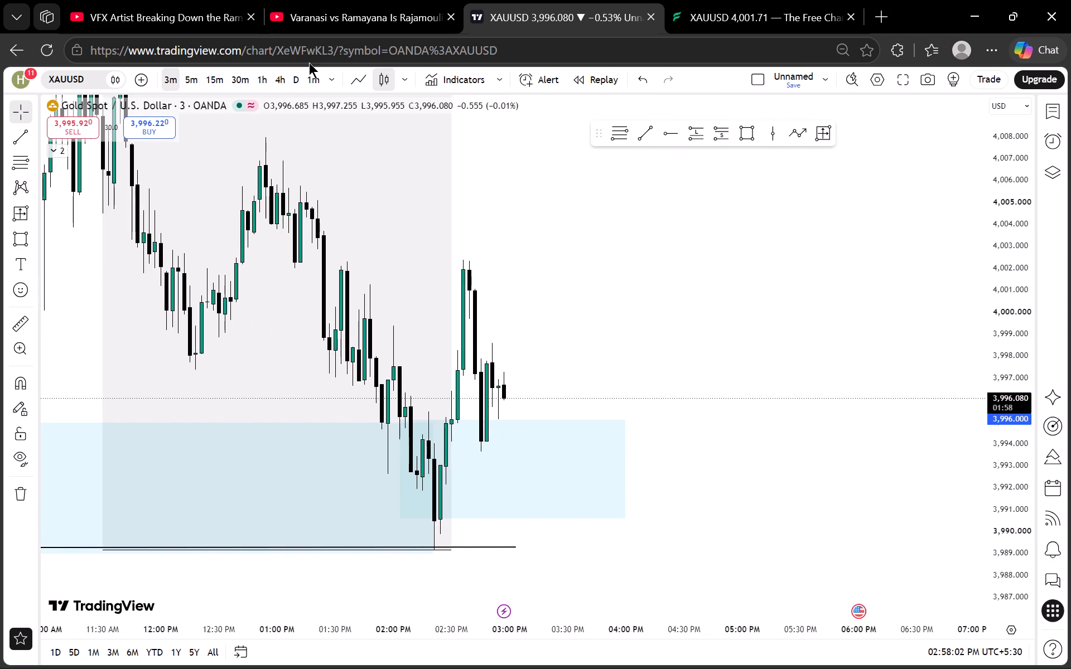
# Check the reaction at the lower blue zone on the 1-minute timeframe, and return to the 3-minute candles.
pyautogui.click(303, 76)
pyautogui.scroll(10, 1019, 357)
pyautogui.click(173, 73)
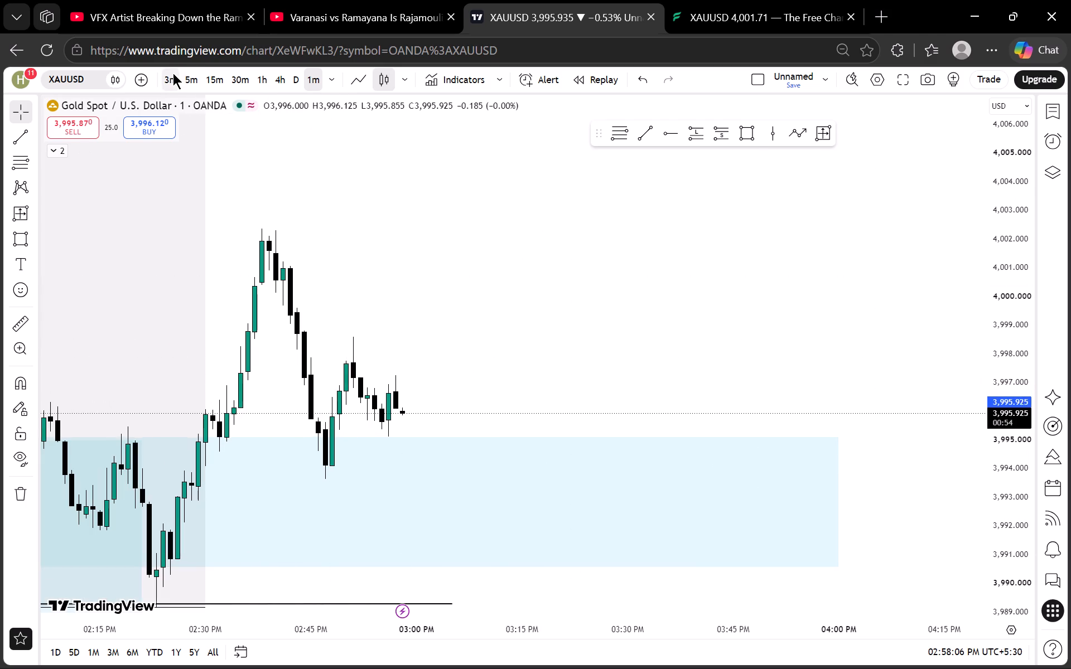
pyautogui.scroll(2, 538, 308)
pyautogui.moveTo(538, 308); pyautogui.dragTo(613, 298)
pyautogui.scroll(-3, 1011, 315)
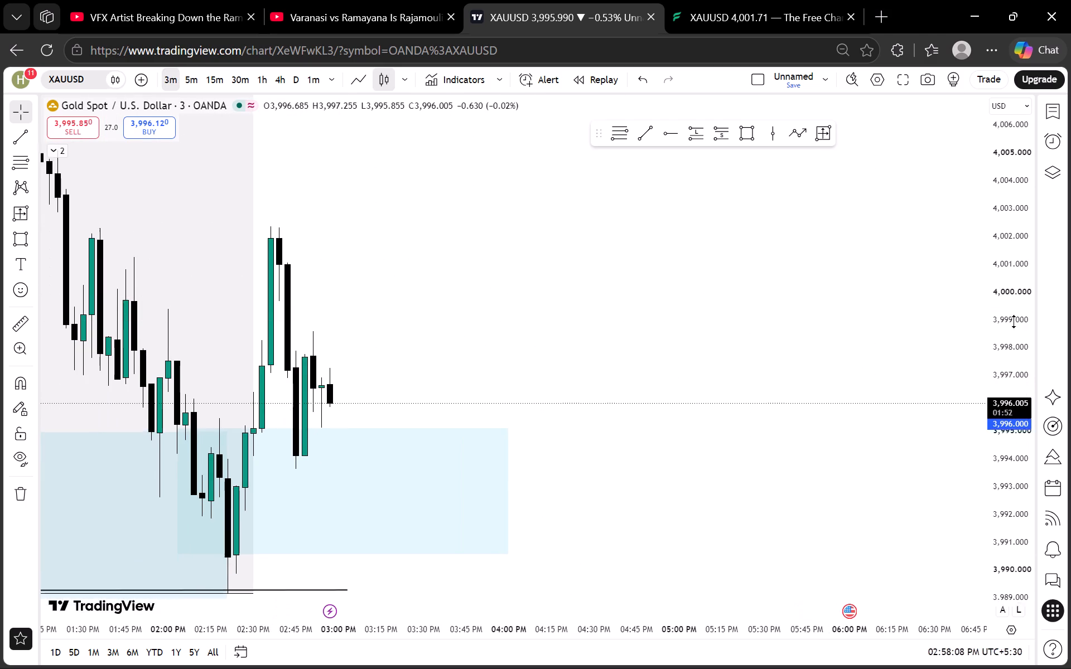
pyautogui.scroll(-8, 1014, 322)
pyautogui.scroll(2, 655, 337)
pyautogui.moveTo(523, 341); pyautogui.dragTo(703, 292)
pyautogui.scroll(-2, 702, 293)
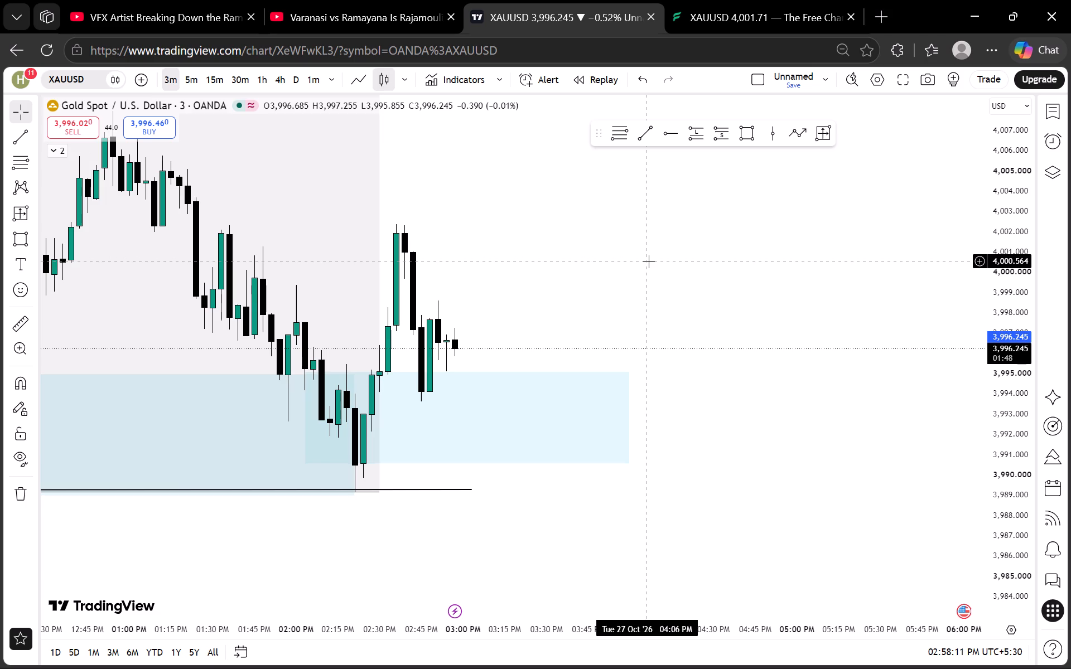
# Draw a nearly level trend line at about 3,993.5 under the latest 3-minute swing low, from 02:45 PM to about 03:27 PM.
pyautogui.scroll(1, 640, 246)
pyautogui.moveTo(579, 251); pyautogui.dragTo(659, 256)
pyautogui.click(636, 140)
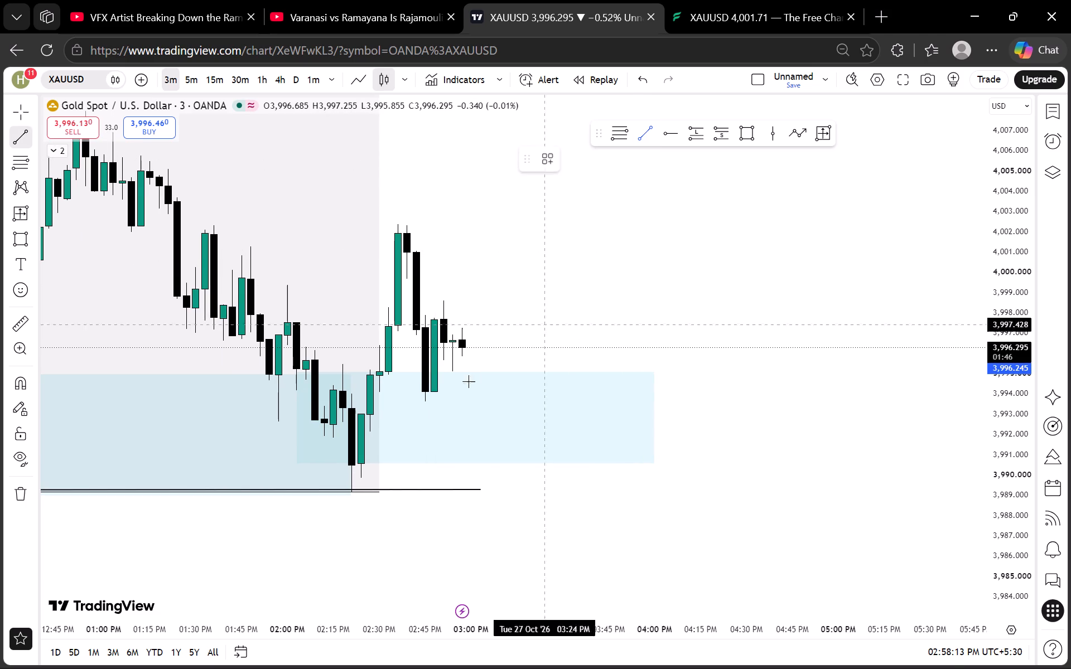
pyautogui.click(421, 405)
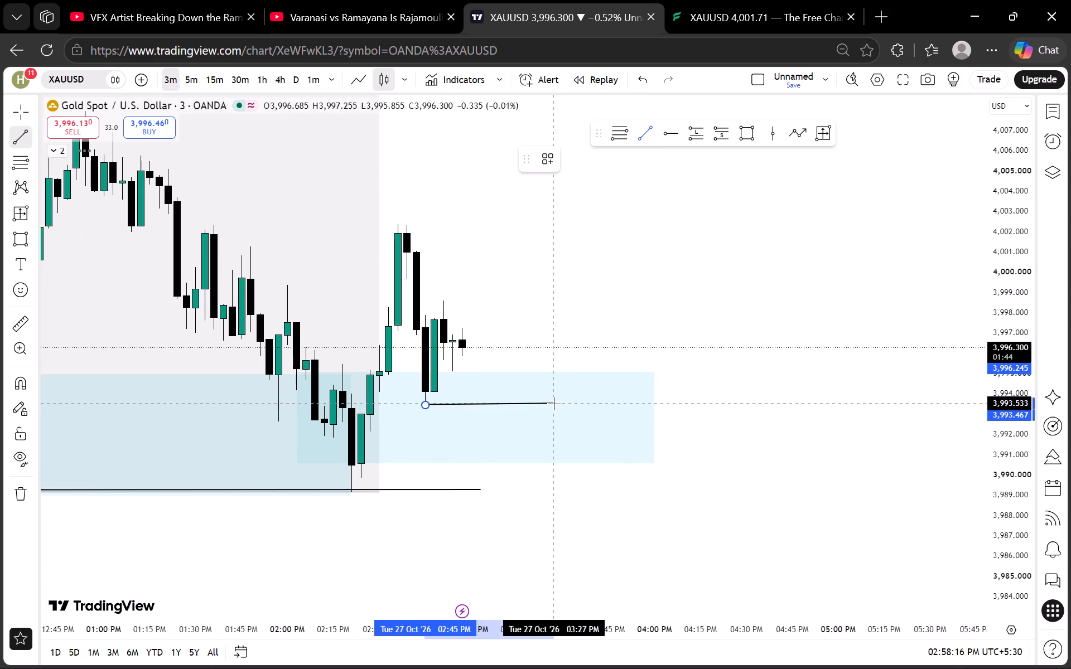
pyautogui.click(554, 404)
pyautogui.click(577, 324)
# Switch to the 5-minute timeframe and review the move from the Asian zone and 30 MIN Refine OB to the lower blue zone.
pyautogui.moveTo(580, 303); pyautogui.dragTo(582, 322)
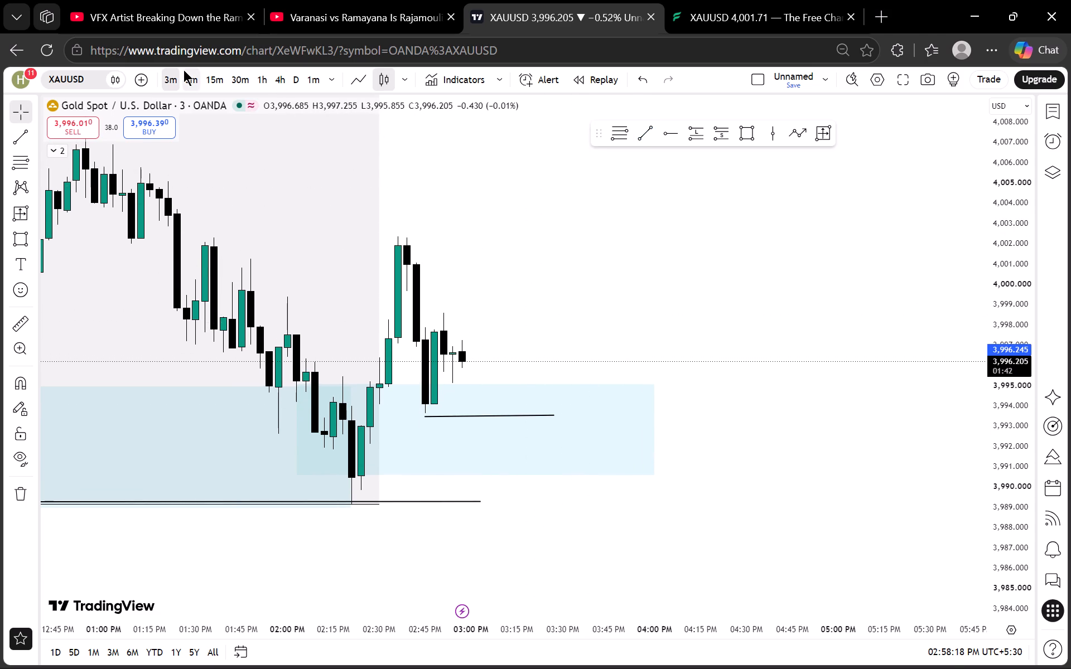
pyautogui.click(184, 70)
pyautogui.scroll(-11, 1014, 329)
pyautogui.scroll(-4, 699, 312)
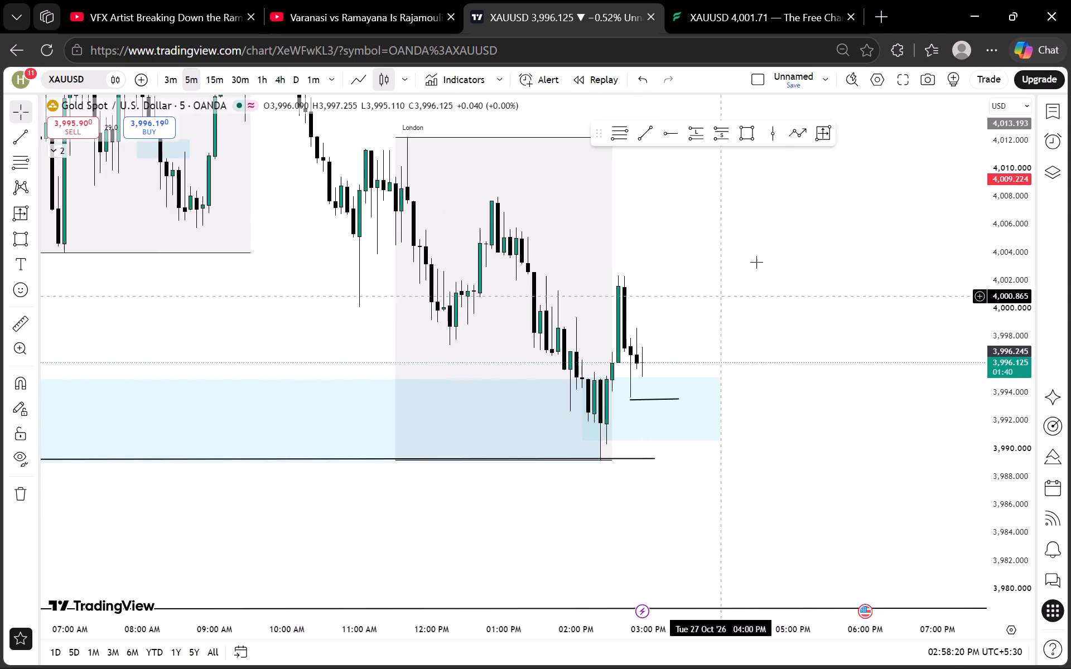
pyautogui.moveTo(756, 262); pyautogui.dragTo(717, 328)
pyautogui.scroll(-2, 725, 322)
pyautogui.moveTo(821, 311); pyautogui.dragTo(714, 386)
pyautogui.moveTo(718, 342); pyautogui.dragTo(718, 445)
pyautogui.scroll(1, 702, 419)
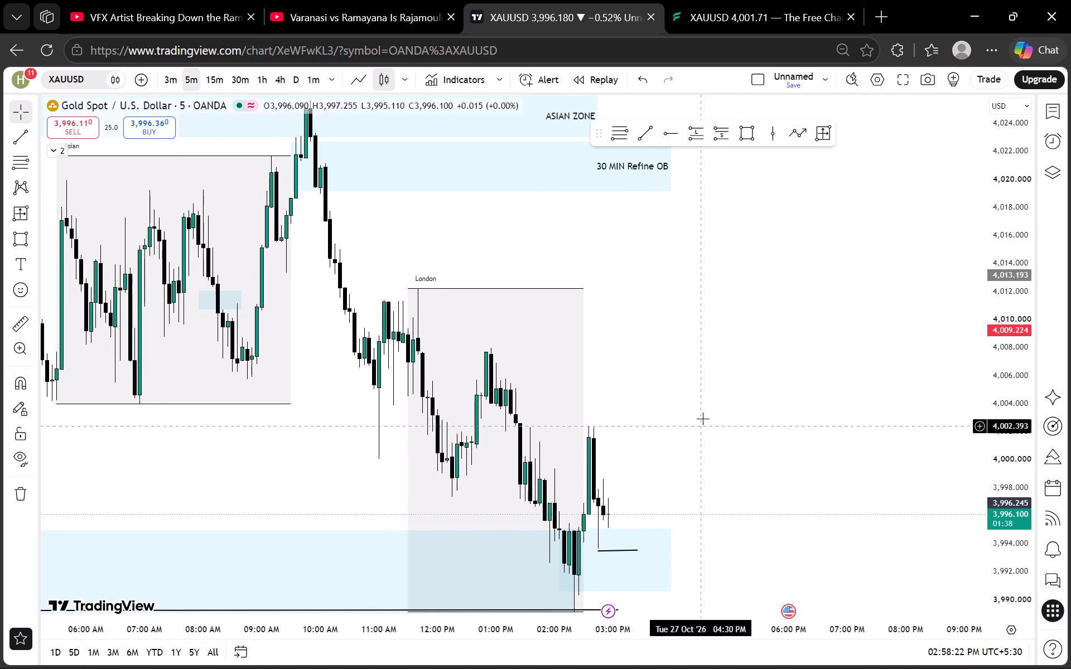
# Compare the London session drop and lower-zone reaction on the 15-minute, 1-hour and 30-minute timeframes, and return to 15 minutes.
pyautogui.click(224, 79)
pyautogui.scroll(4, 537, 278)
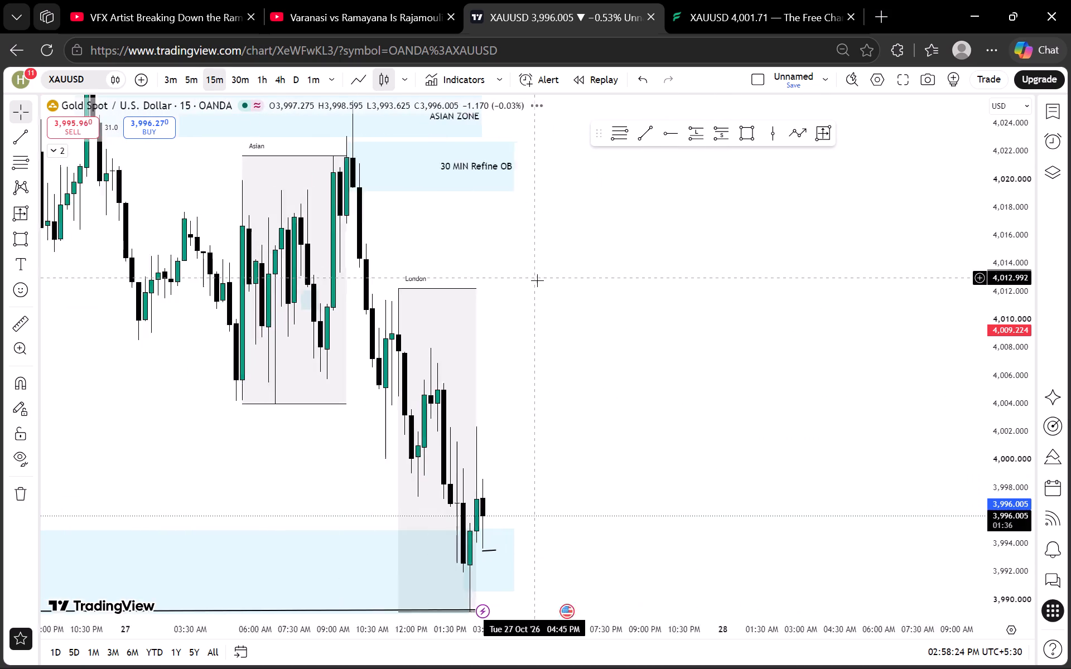
pyautogui.moveTo(504, 362); pyautogui.dragTo(604, 295)
pyautogui.scroll(2, 523, 333)
pyautogui.moveTo(477, 340); pyautogui.dragTo(568, 312)
pyautogui.click(253, 74)
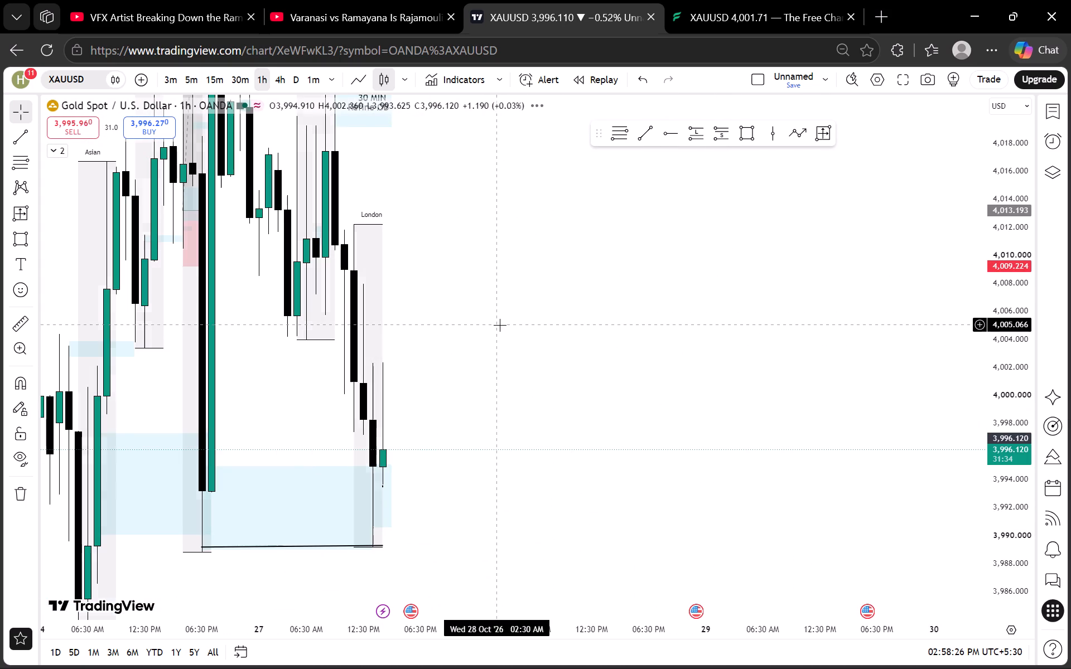
pyautogui.click(244, 71)
pyautogui.moveTo(422, 283); pyautogui.dragTo(479, 282)
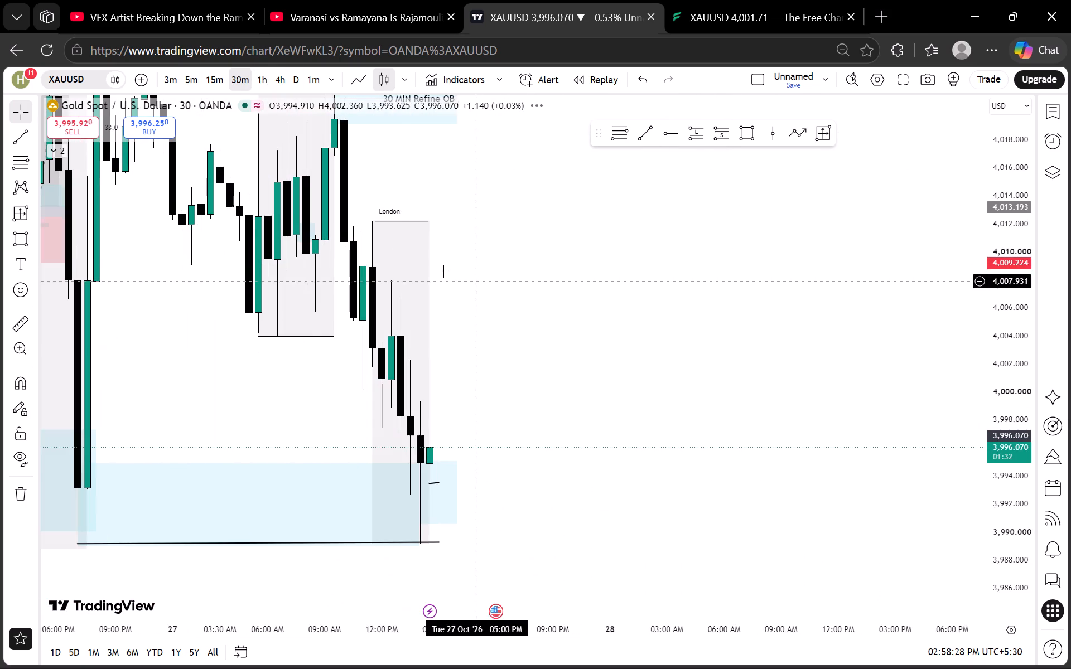
pyautogui.click(206, 79)
pyautogui.moveTo(563, 336); pyautogui.dragTo(591, 320)
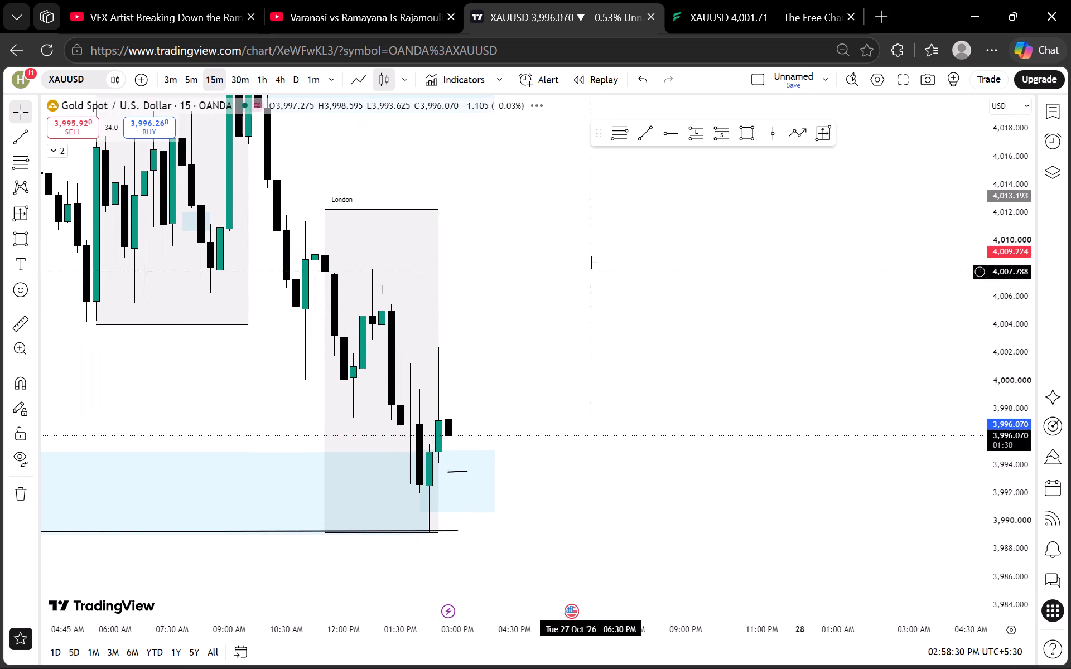
# Draw a level trend line at about 4,002.3 over the latest 15-minute swing high, from 02:15 PM to about 05:15 PM.
pyautogui.click(642, 142)
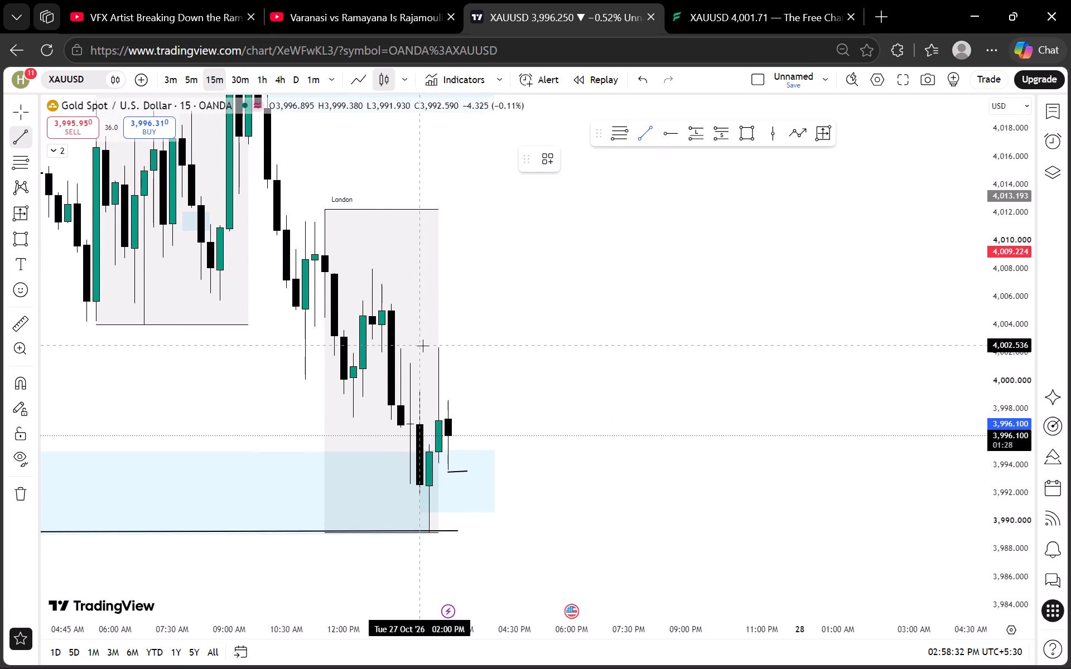
pyautogui.click(430, 348)
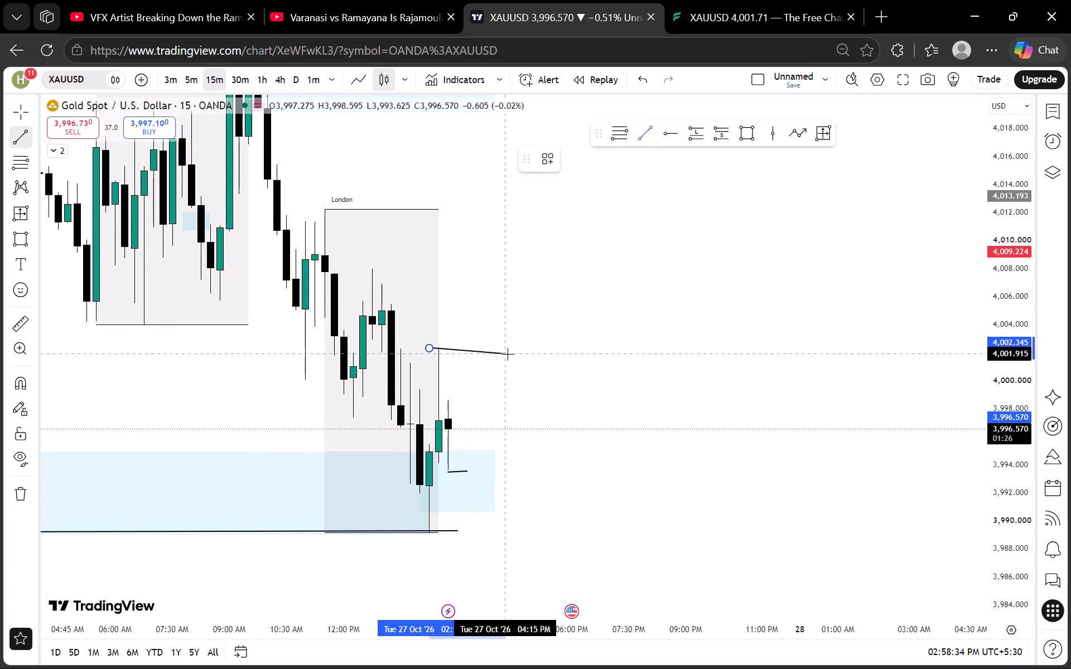
pyautogui.click(542, 348)
pyautogui.click(544, 333)
# Draw a level trend line at about 4,008.1 over the mid-London swing high, from 12:30 PM to about 05:30 PM.
pyautogui.moveTo(557, 314); pyautogui.dragTo(580, 347)
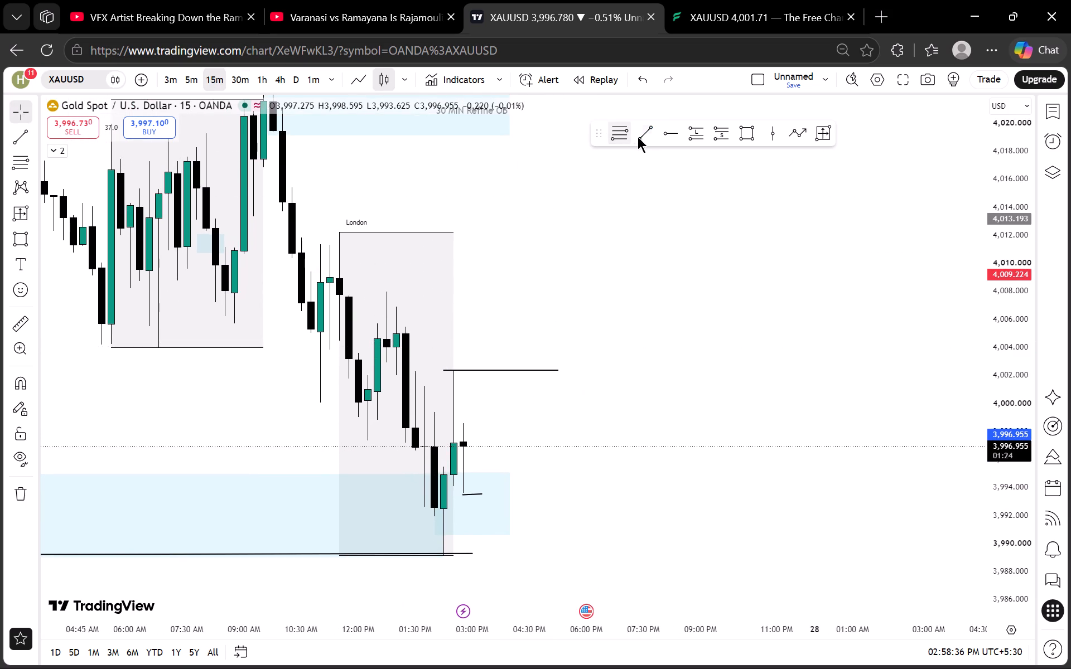
pyautogui.click(639, 135)
pyautogui.click(374, 291)
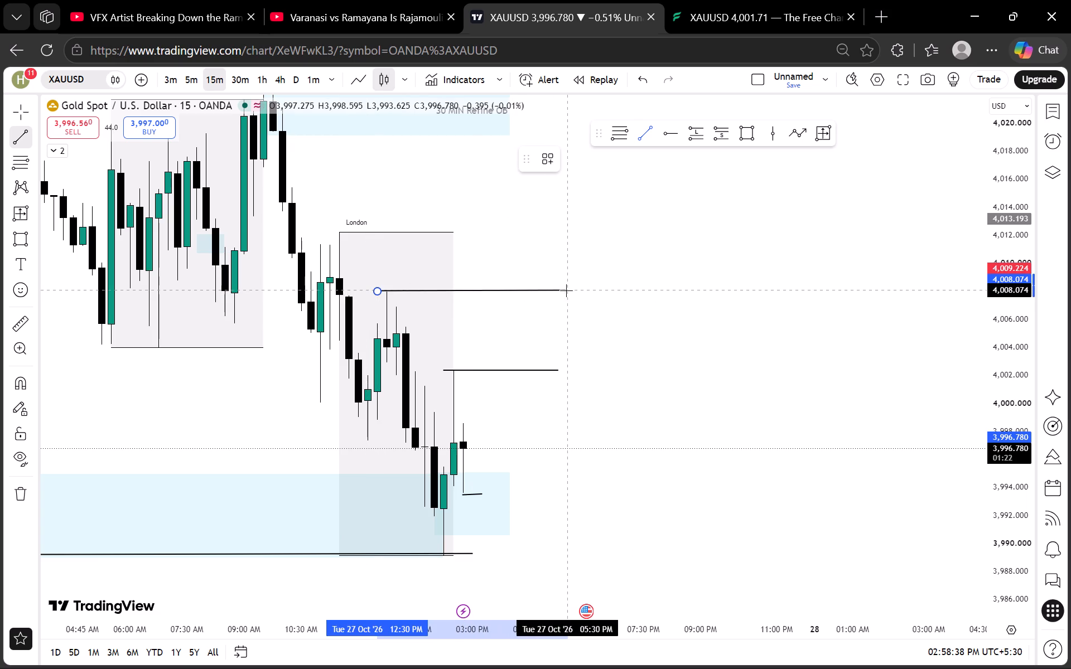
pyautogui.click(566, 290)
pyautogui.click(552, 270)
# Draw a nearly level trend line at about 4,012.1 along the London session high, from 11:30 AM to about 06:30 PM.
pyautogui.moveTo(558, 236); pyautogui.dragTo(618, 328)
pyautogui.click(655, 134)
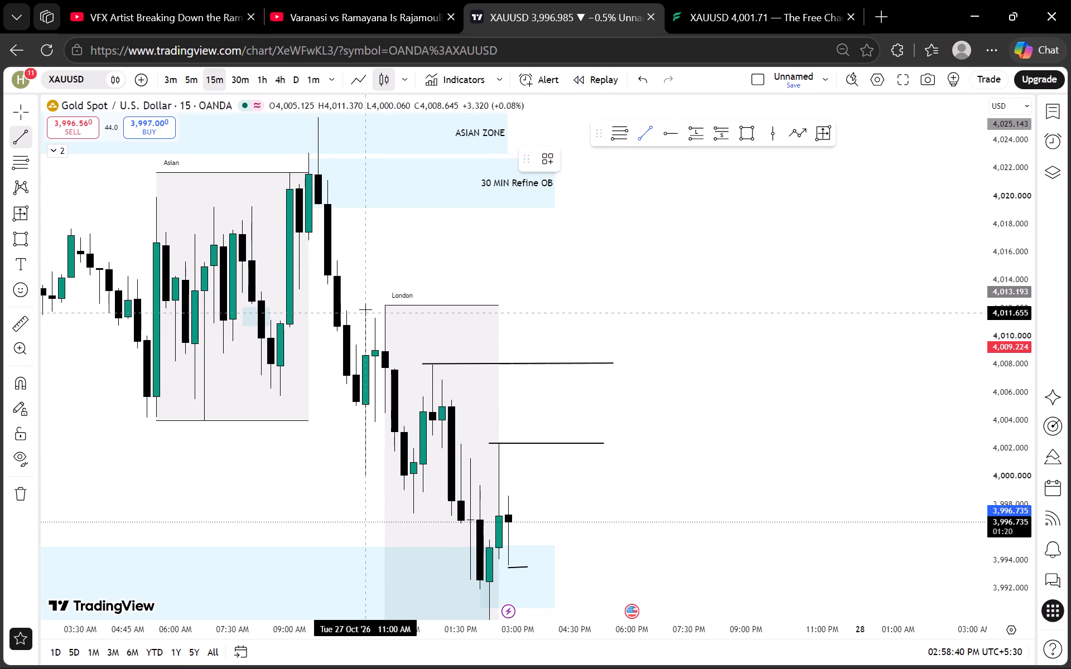
pyautogui.click(381, 307)
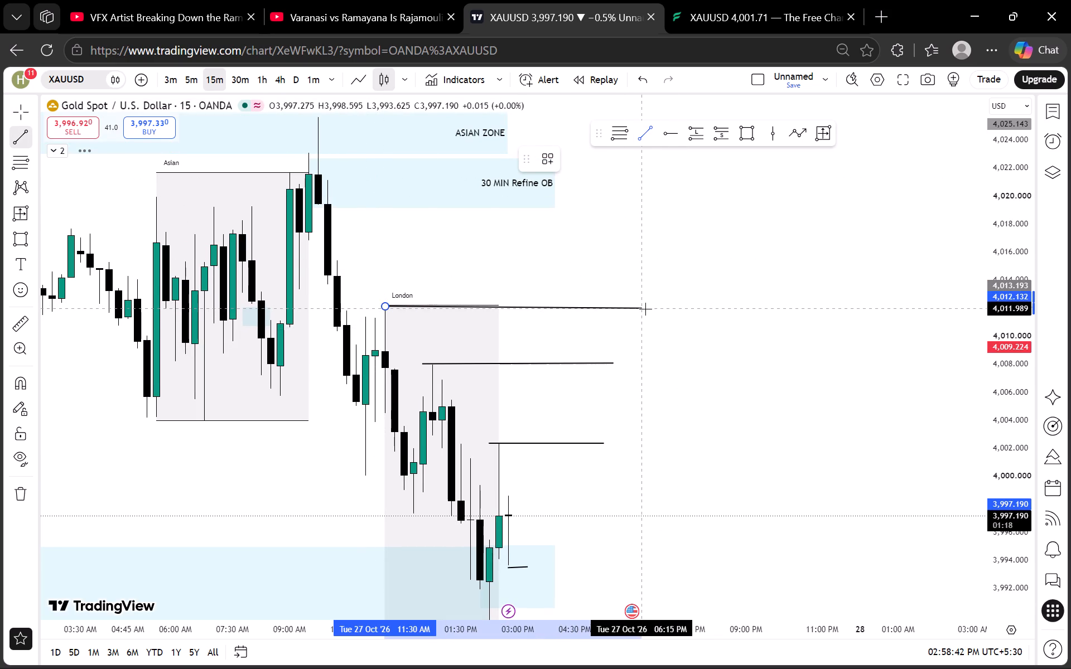
pyautogui.click(650, 307)
pyautogui.click(634, 291)
# Review price against the three swing-high lines on the 5-minute, 3-minute and 1-minute timeframes, and return to 3 minutes.
pyautogui.moveTo(683, 428); pyautogui.dragTo(683, 336)
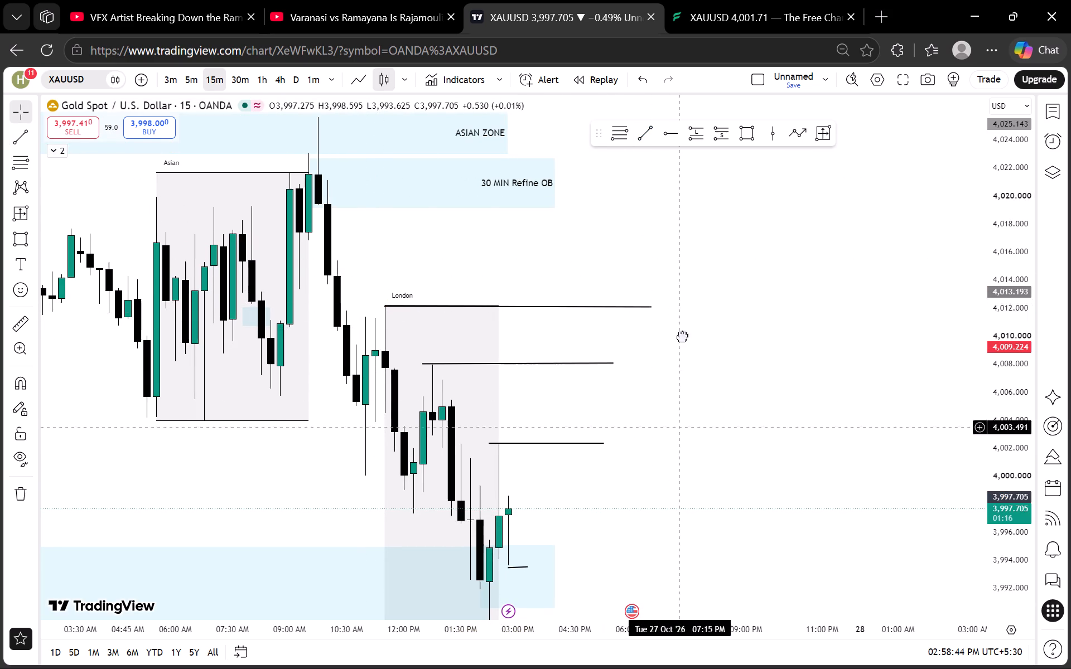
pyautogui.moveTo(683, 336); pyautogui.dragTo(683, 308)
pyautogui.click(197, 80)
pyautogui.scroll(-4, 548, 316)
pyautogui.moveTo(855, 447); pyautogui.dragTo(656, 401)
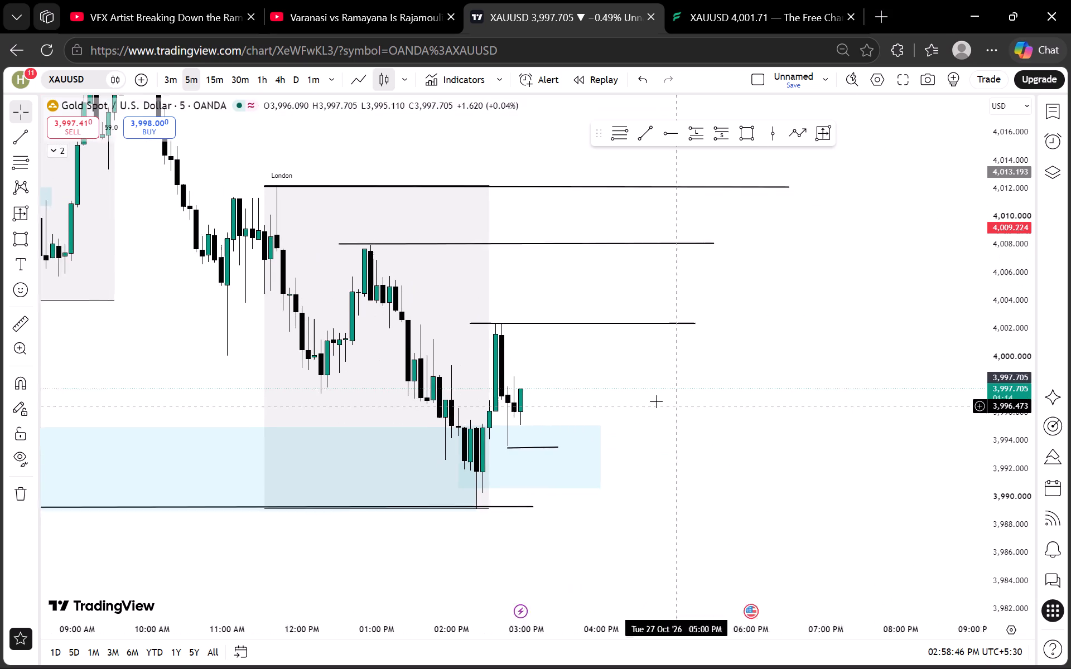
pyautogui.click(172, 83)
pyautogui.scroll(-2, 519, 347)
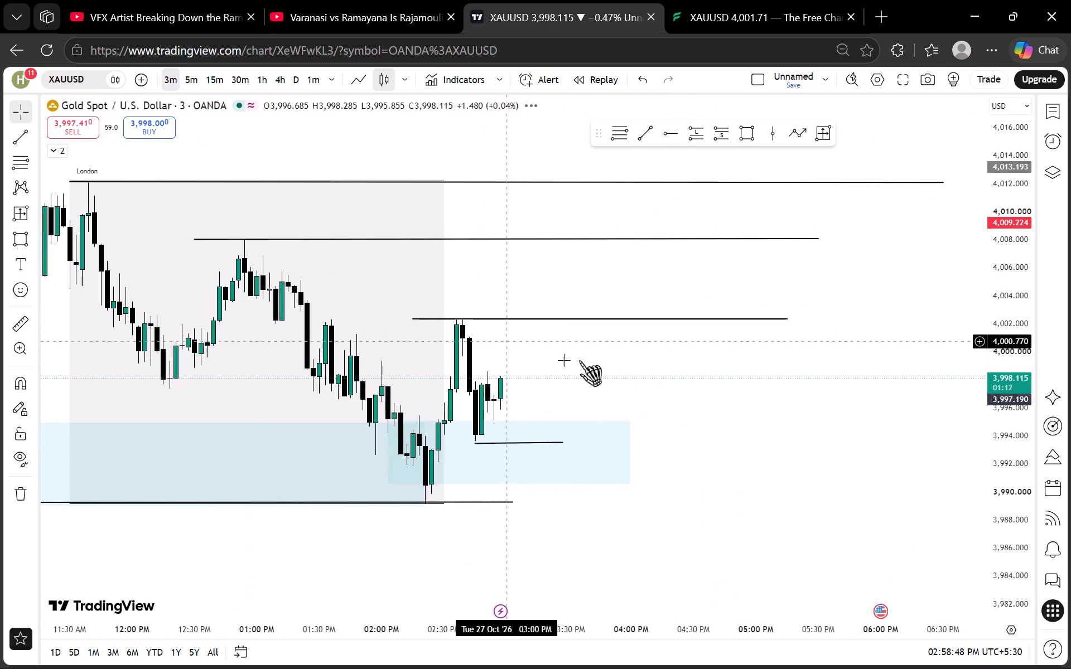
pyautogui.scroll(-1, 579, 360)
pyautogui.moveTo(746, 336); pyautogui.dragTo(624, 336)
pyautogui.scroll(8, 1012, 394)
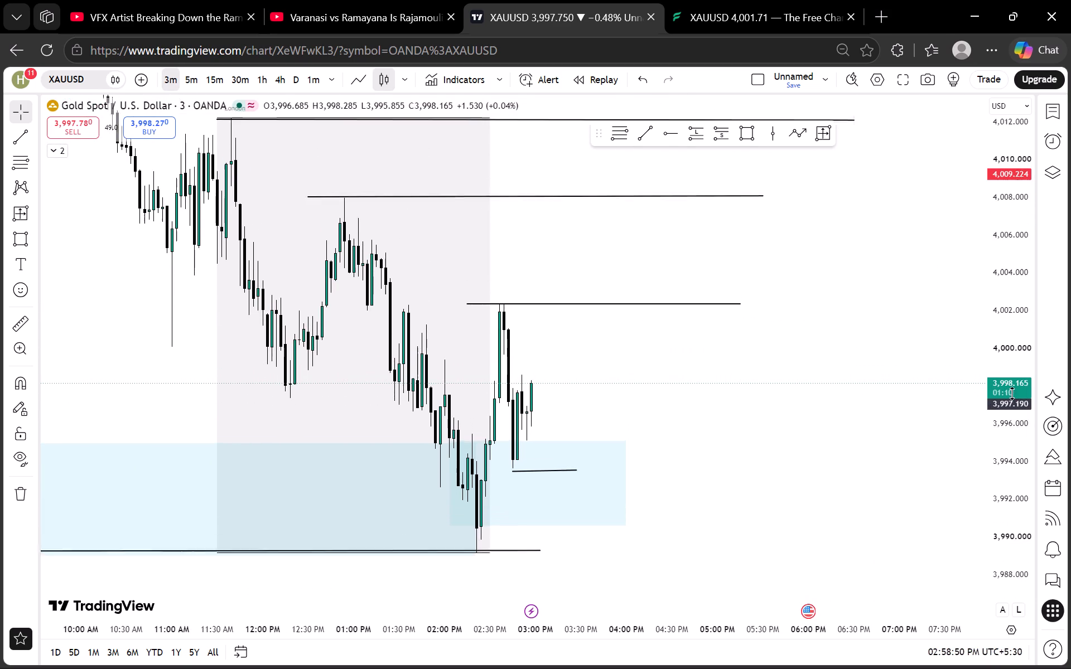
pyautogui.scroll(8, 1012, 394)
pyautogui.click(311, 73)
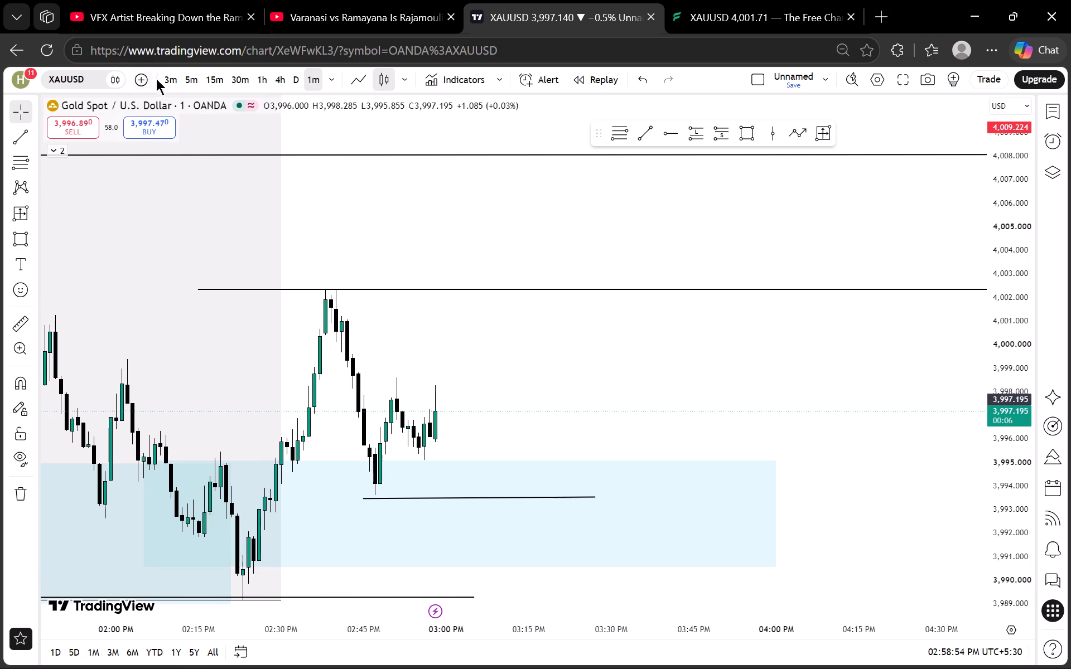
pyautogui.click(168, 67)
# Examine the 3-minute candles between the lower blue zone and the 4,002 line, checking the 1-minute timeframe before returning to 3 minutes.
pyautogui.scroll(-2, 462, 302)
pyautogui.moveTo(648, 351); pyautogui.dragTo(588, 364)
pyautogui.scroll(1, 564, 373)
pyautogui.moveTo(510, 382); pyautogui.dragTo(572, 369)
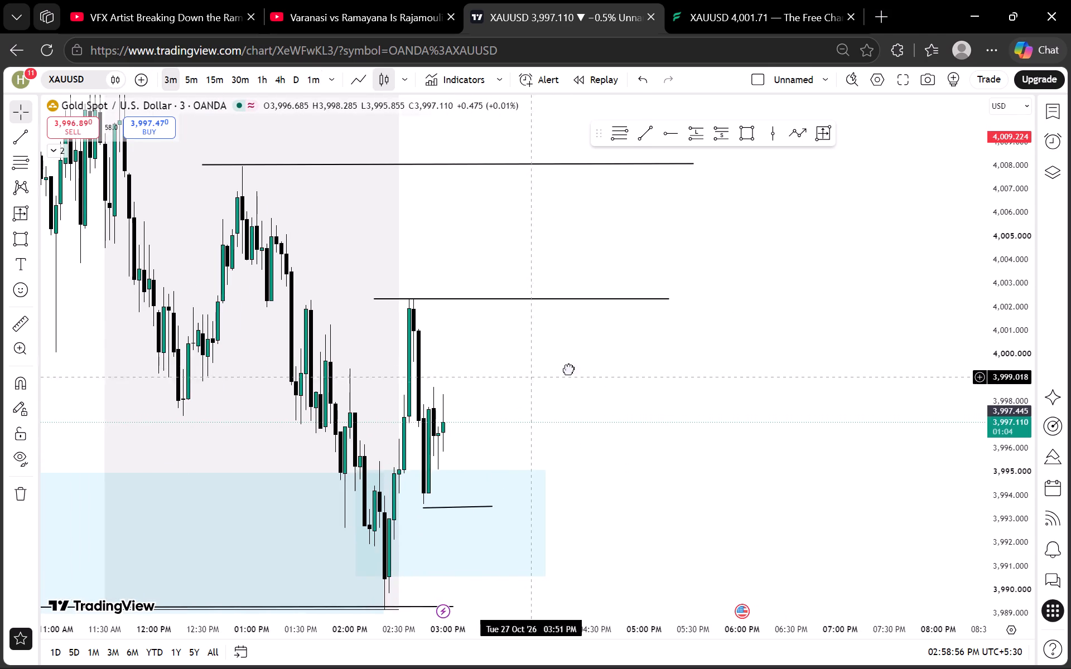
pyautogui.moveTo(572, 369); pyautogui.dragTo(562, 370)
pyautogui.scroll(14, 1021, 409)
pyautogui.moveTo(543, 391); pyautogui.dragTo(632, 352)
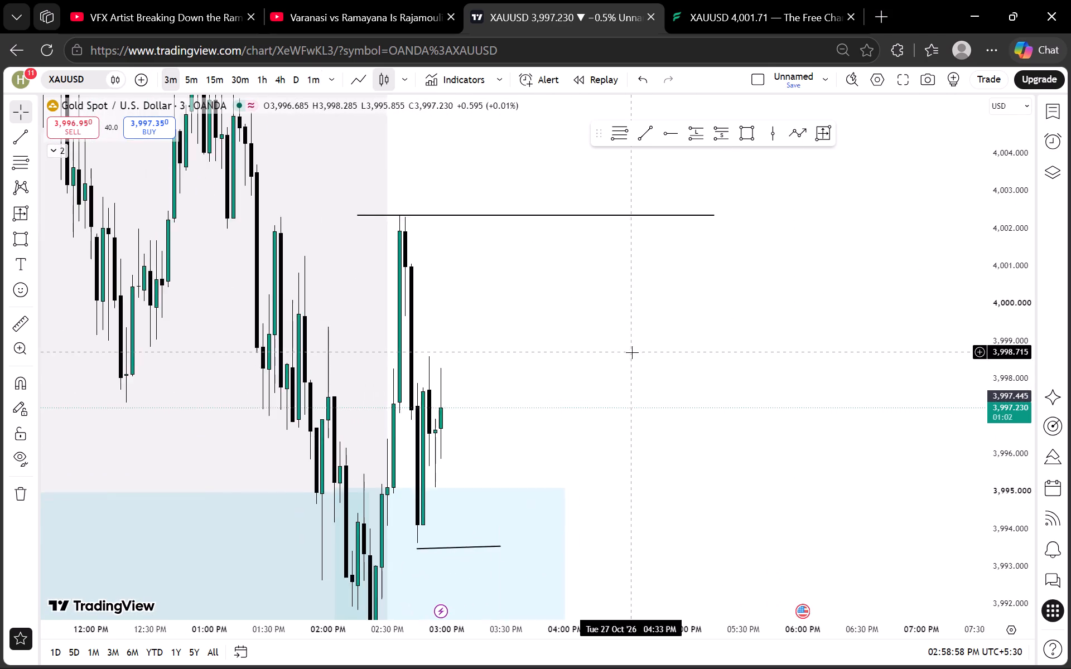
pyautogui.scroll(3, 632, 352)
pyautogui.moveTo(500, 382); pyautogui.dragTo(617, 361)
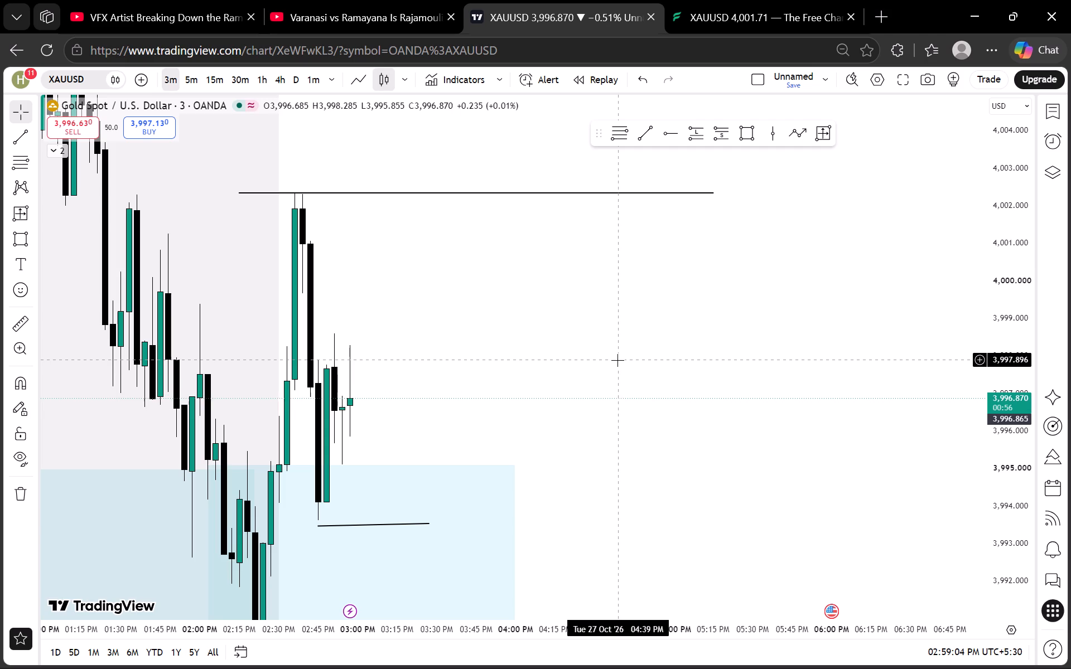
pyautogui.scroll(9, 982, 373)
pyautogui.moveTo(498, 370); pyautogui.dragTo(851, 322)
pyautogui.scroll(-6, 874, 325)
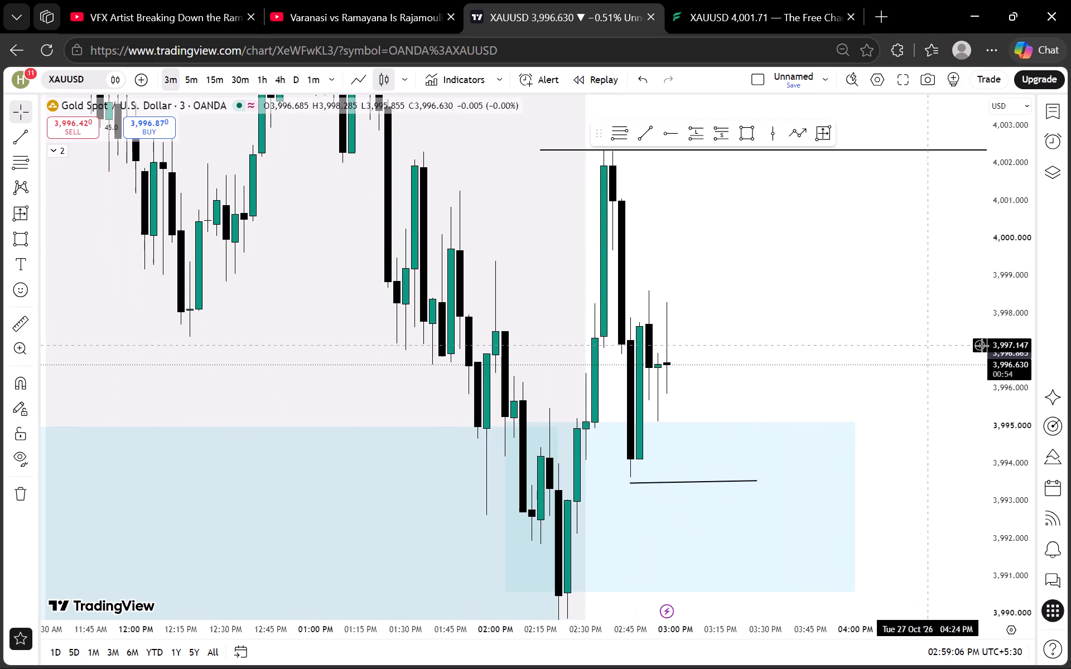
pyautogui.scroll(-6, 1011, 346)
pyautogui.scroll(4, 987, 354)
pyautogui.moveTo(862, 320); pyautogui.dragTo(714, 336)
pyautogui.scroll(5, 1007, 358)
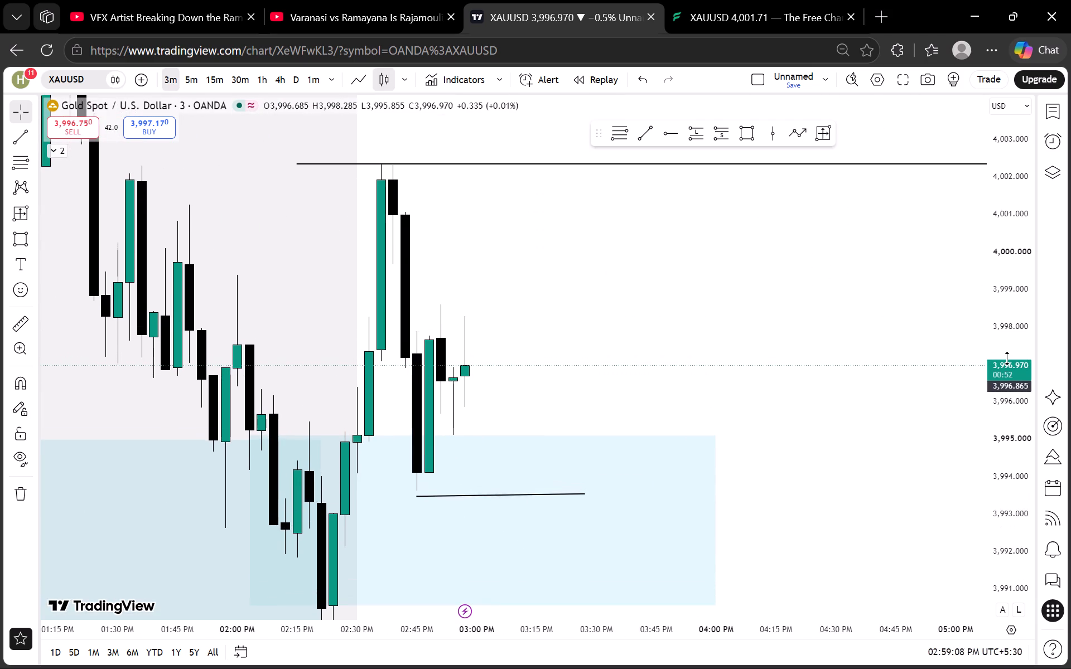
pyautogui.scroll(2, 1007, 358)
pyautogui.scroll(-12, 1007, 358)
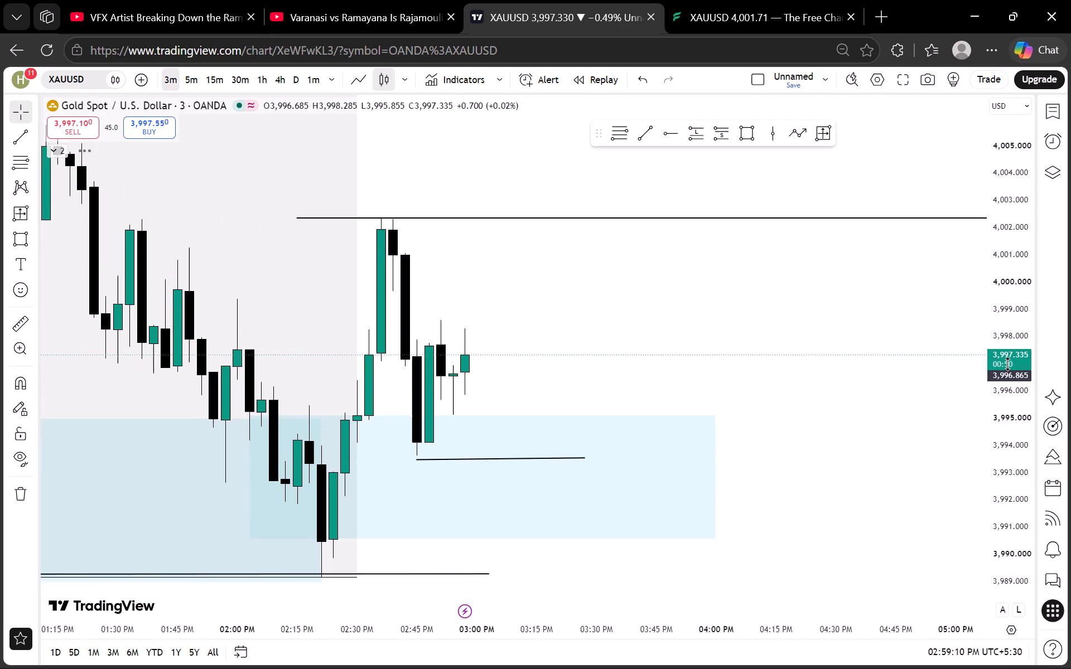
pyautogui.scroll(-2, 1008, 364)
pyautogui.moveTo(796, 319); pyautogui.dragTo(576, 361)
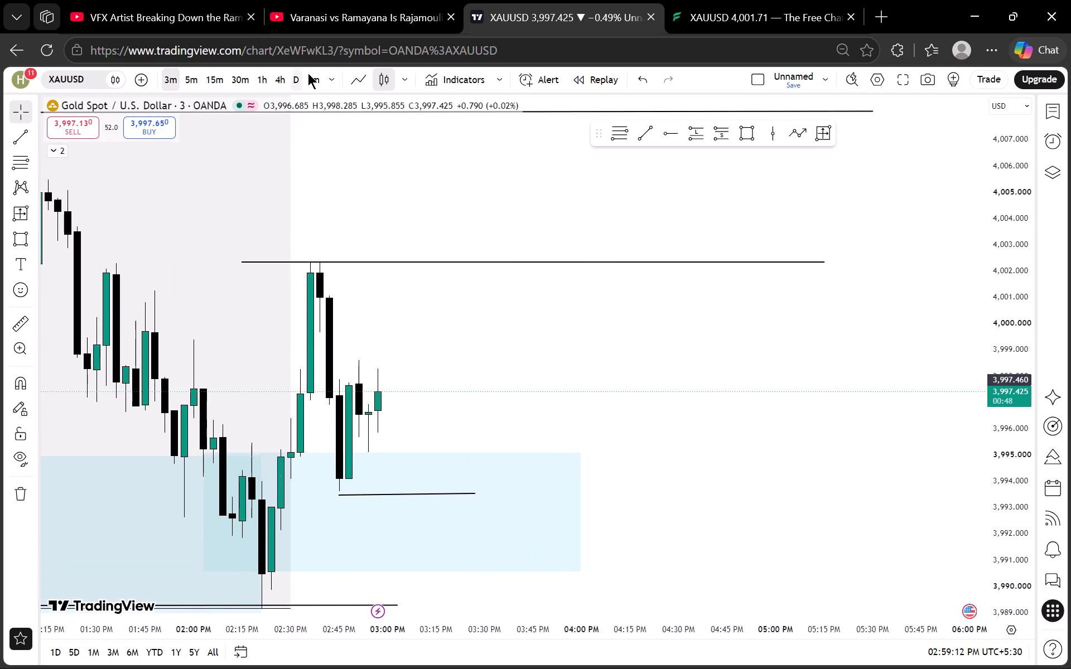
pyautogui.click(308, 72)
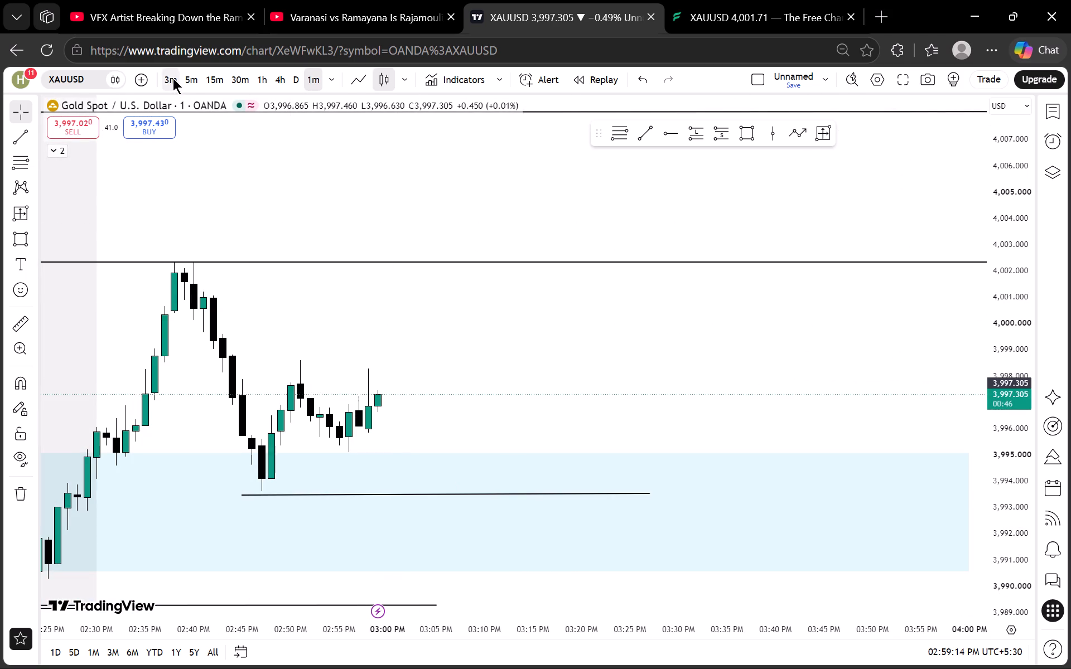
pyautogui.click(173, 76)
# Extend the trend line under the latest 3-minute swing low to about 03:48 PM, levelling it at about 3,993.4.
pyautogui.scroll(-5, 479, 240)
pyautogui.moveTo(672, 314); pyautogui.dragTo(575, 357)
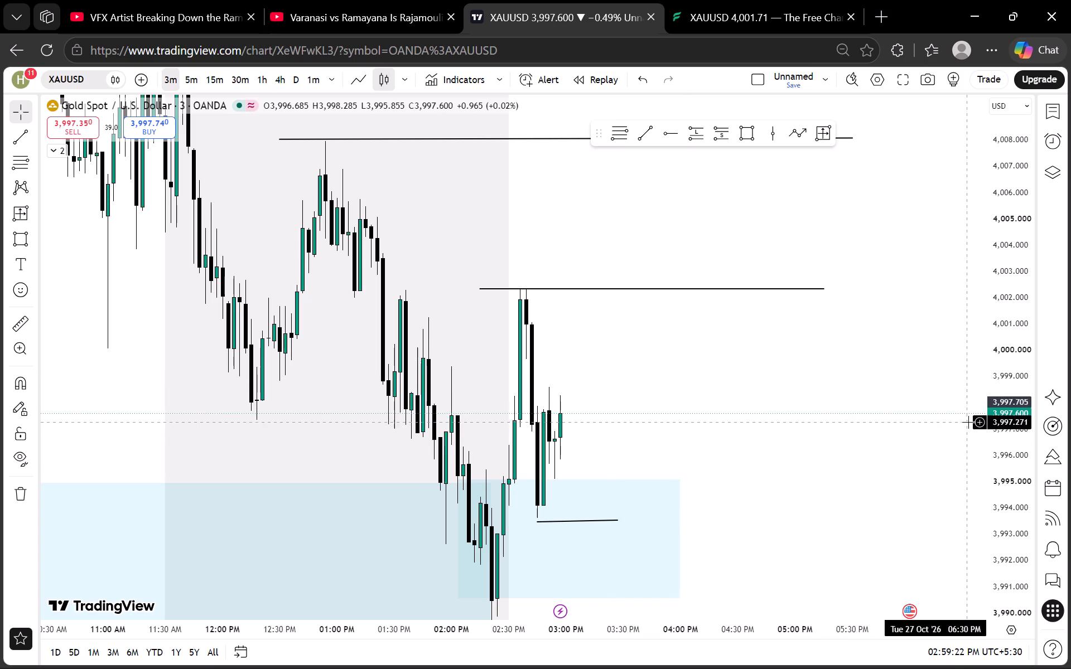
pyautogui.scroll(-5, 1005, 406)
pyautogui.scroll(7, 1009, 416)
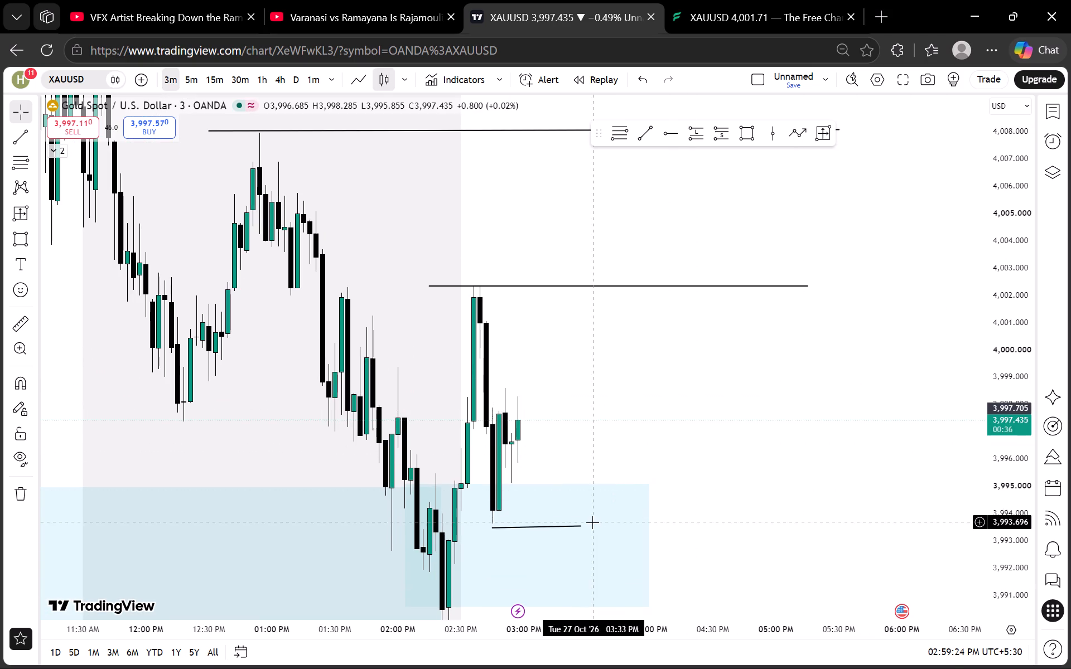
pyautogui.moveTo(581, 526); pyautogui.dragTo(620, 530)
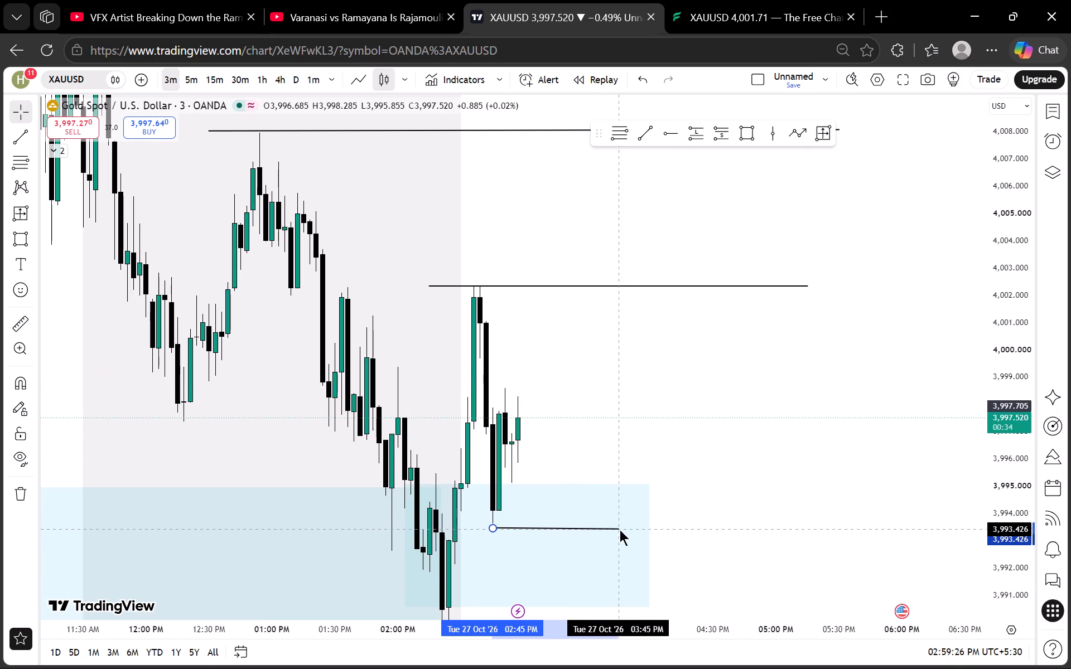
pyautogui.moveTo(620, 530); pyautogui.dragTo(624, 529)
pyautogui.click(624, 528)
pyautogui.click(632, 430)
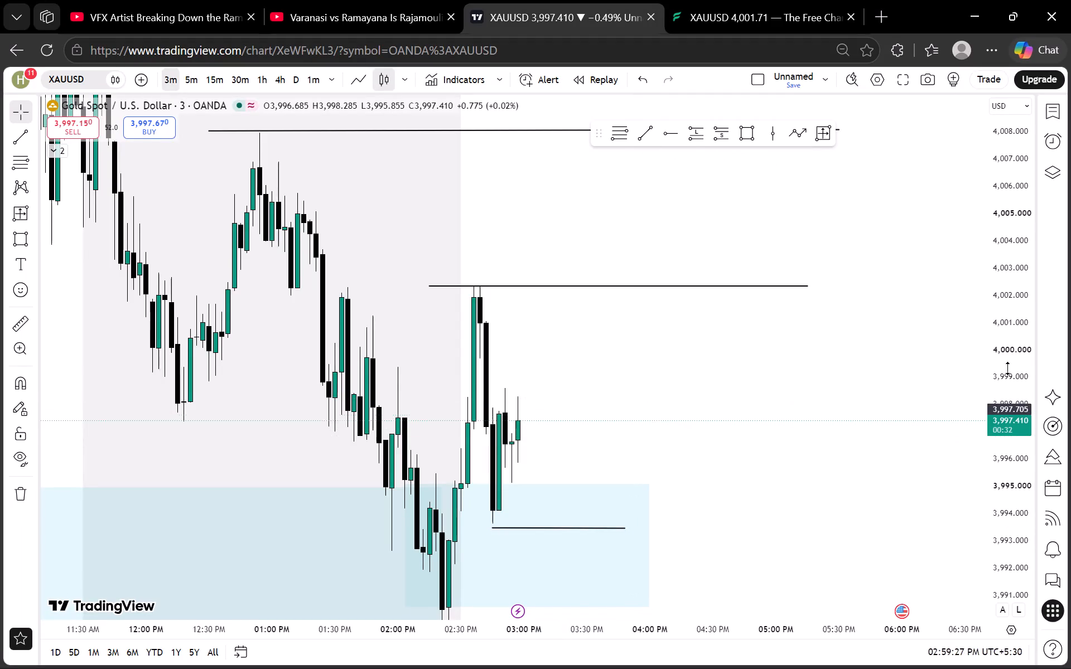
# Measure the price distance from the current price up to the lower edge of the 30 MIN Refine OB zone.
pyautogui.scroll(-20, 1012, 357)
pyautogui.scroll(-2, 1012, 357)
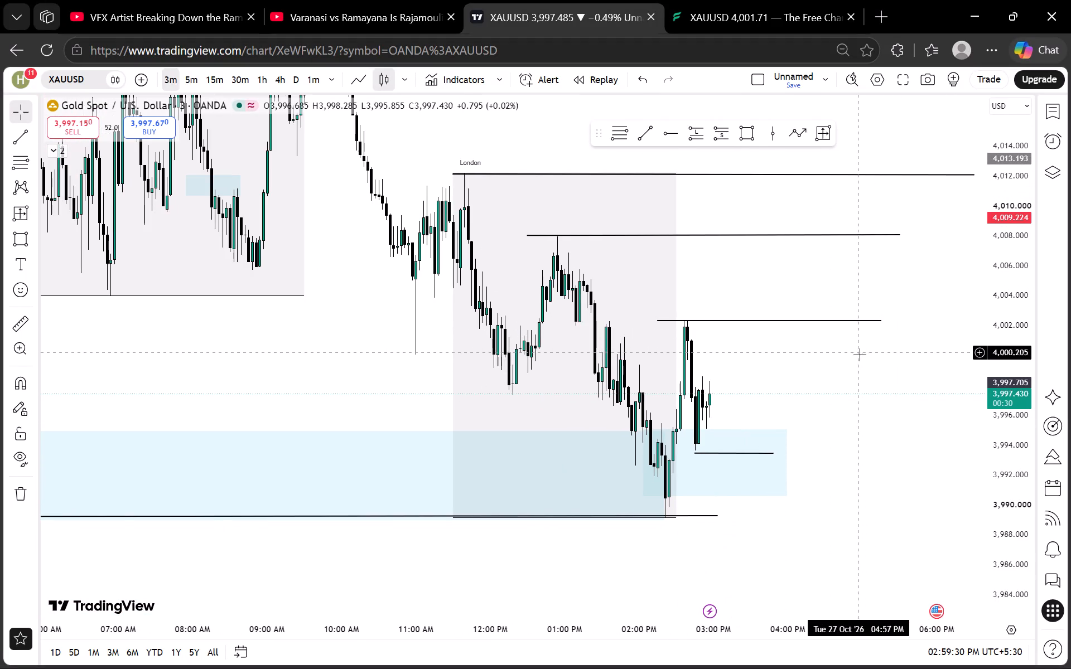
pyautogui.moveTo(839, 373); pyautogui.dragTo(727, 401)
pyautogui.scroll(-12, 1026, 316)
pyautogui.moveTo(372, 323); pyautogui.dragTo(163, 365)
pyautogui.click(1, 319)
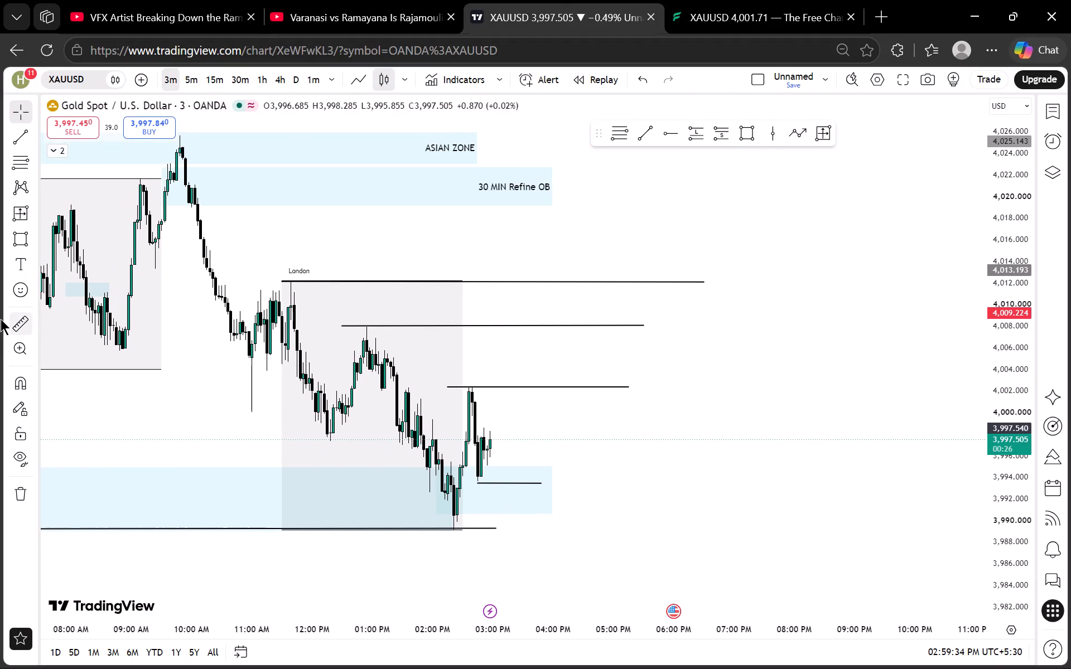
pyautogui.click(545, 440)
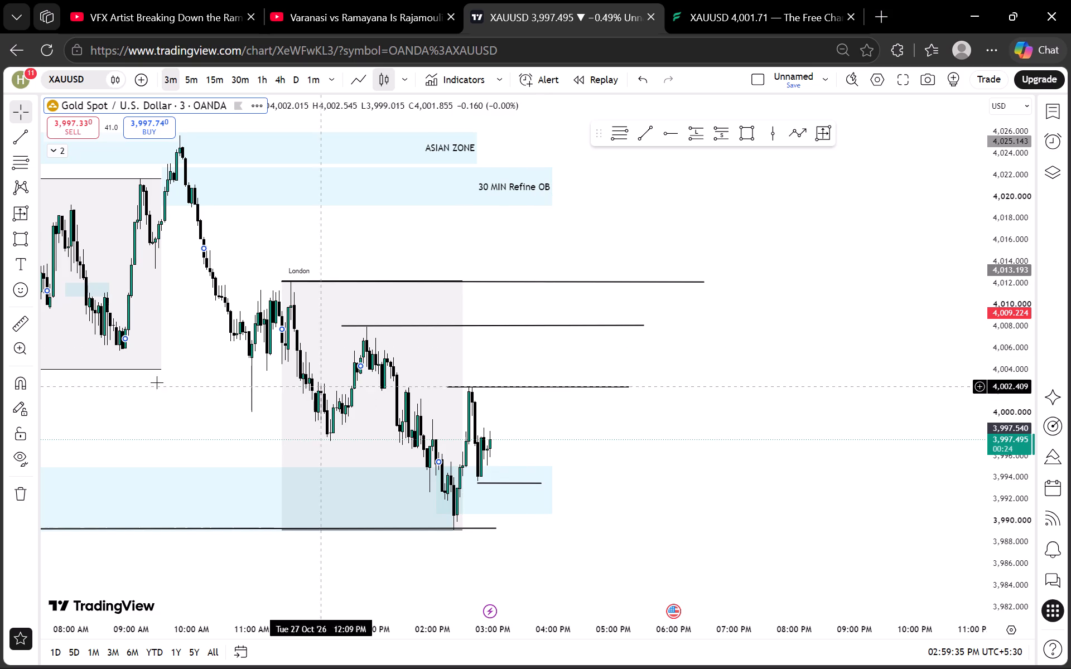
pyautogui.click(31, 319)
pyautogui.click(545, 440)
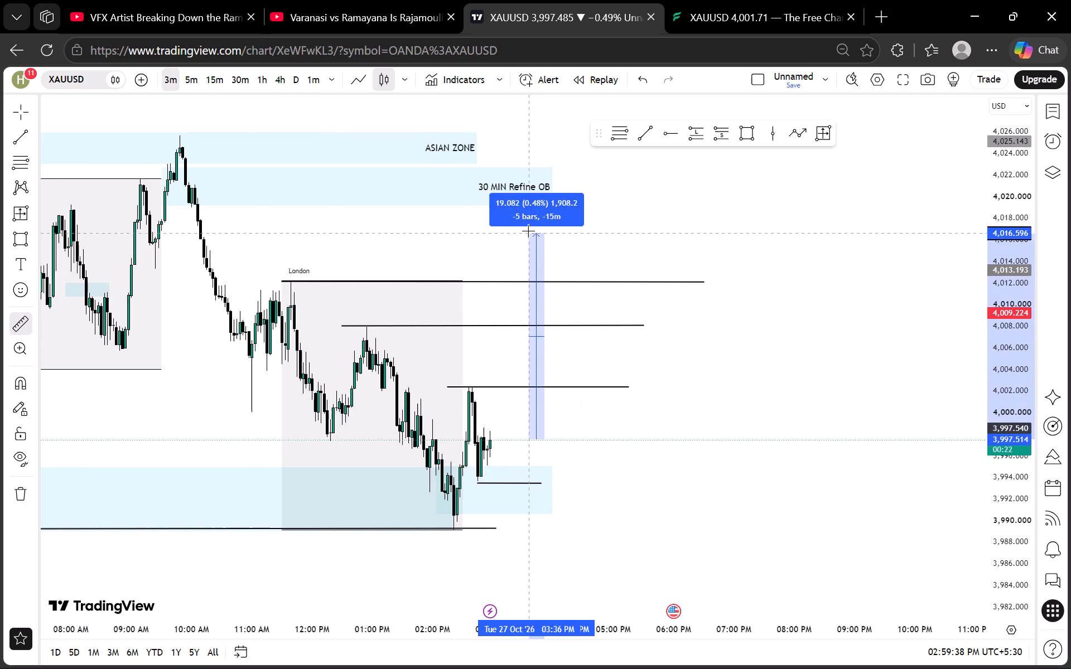
pyautogui.click(592, 203)
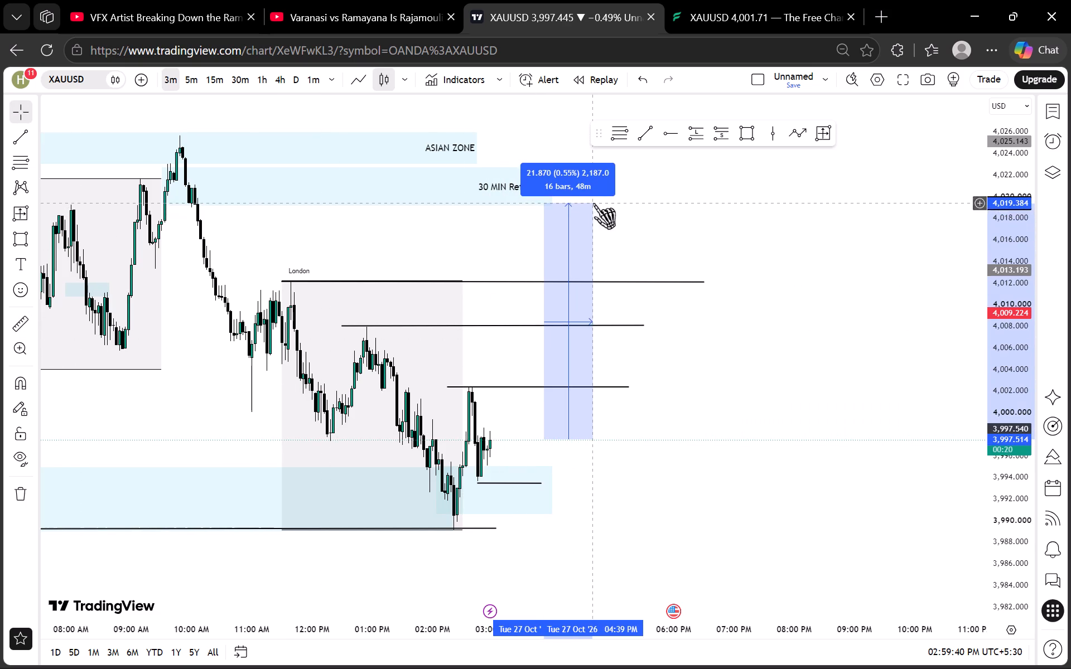
pyautogui.click(706, 229)
# Examine the 3-minute London session drop and the latest candles between the lower blue zone and the swing-high lines.
pyautogui.scroll(7, 1009, 409)
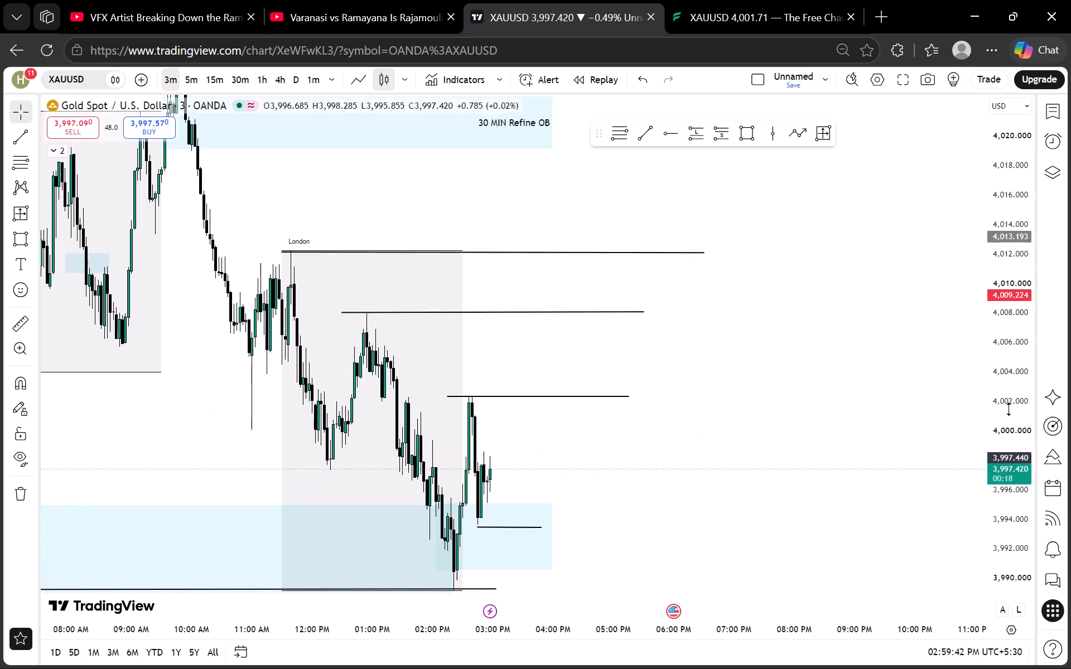
pyautogui.scroll(5, 1009, 409)
pyautogui.scroll(2, 584, 463)
pyautogui.moveTo(460, 467); pyautogui.dragTo(797, 380)
pyautogui.moveTo(559, 399); pyautogui.dragTo(791, 382)
pyautogui.scroll(1, 1011, 385)
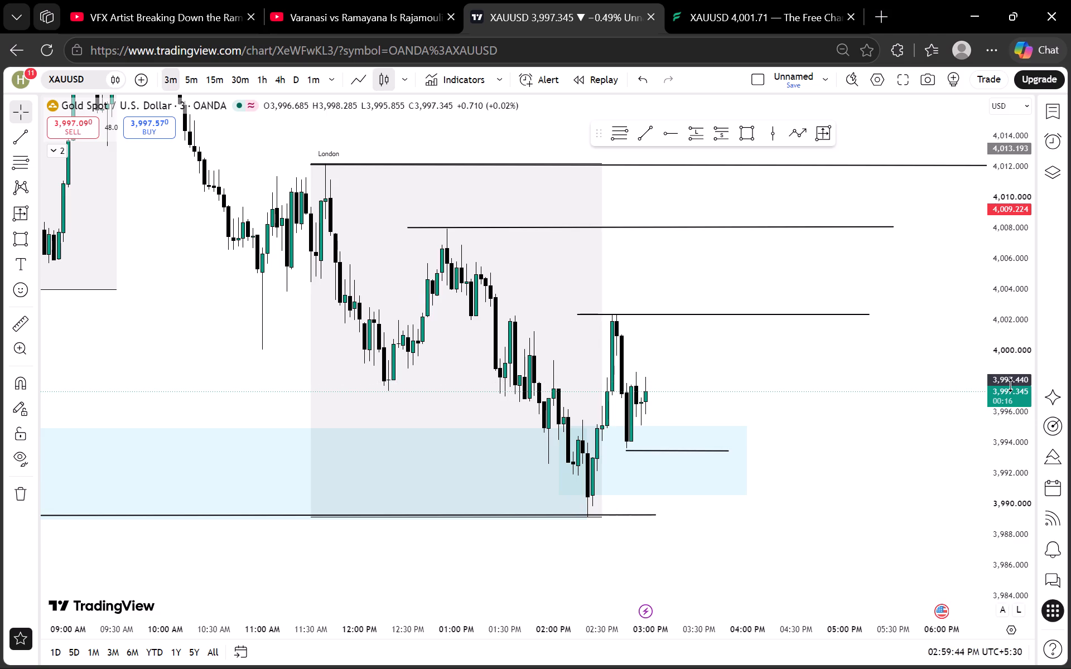
pyautogui.scroll(12, 1011, 385)
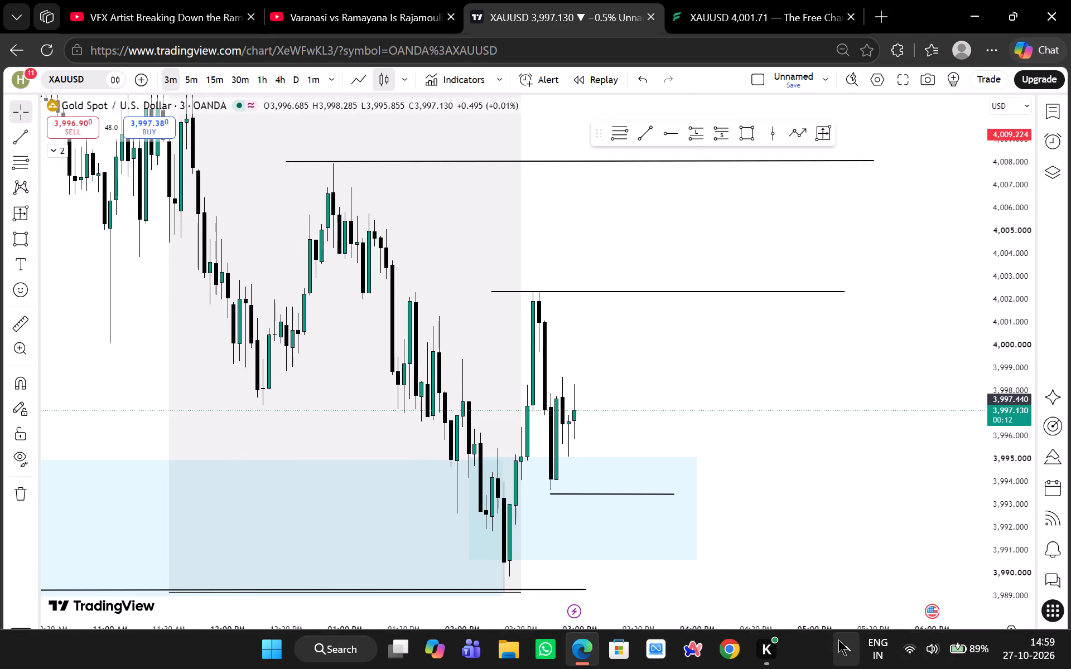
pyautogui.moveTo(708, 375); pyautogui.dragTo(628, 411)
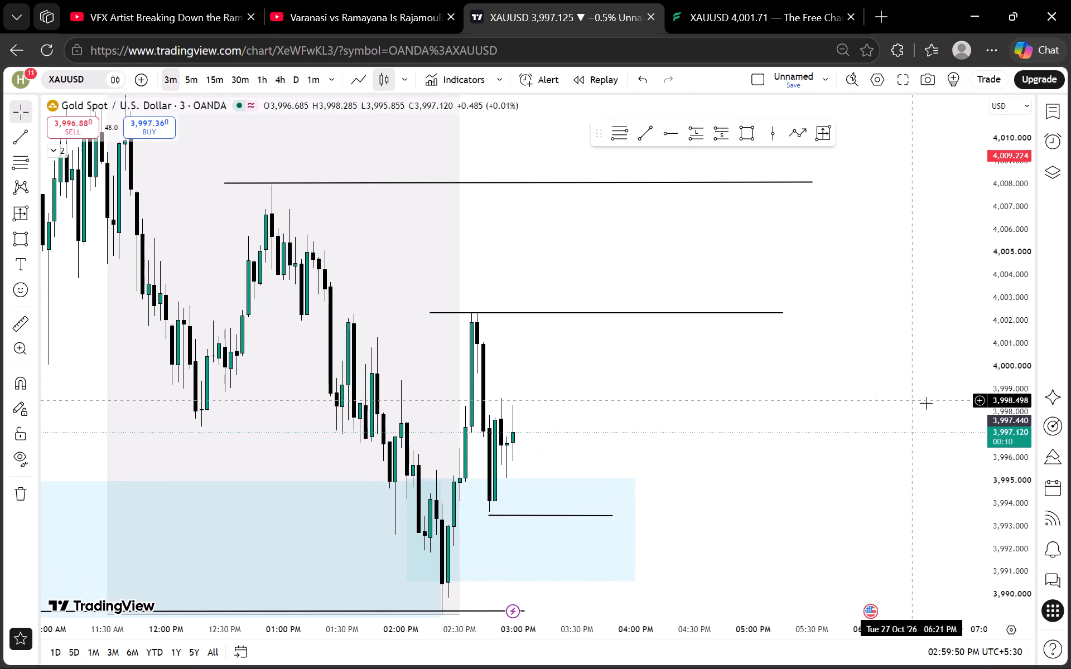
pyautogui.scroll(-12, 990, 381)
pyautogui.scroll(-2, 379, 384)
pyautogui.moveTo(322, 379); pyautogui.dragTo(435, 491)
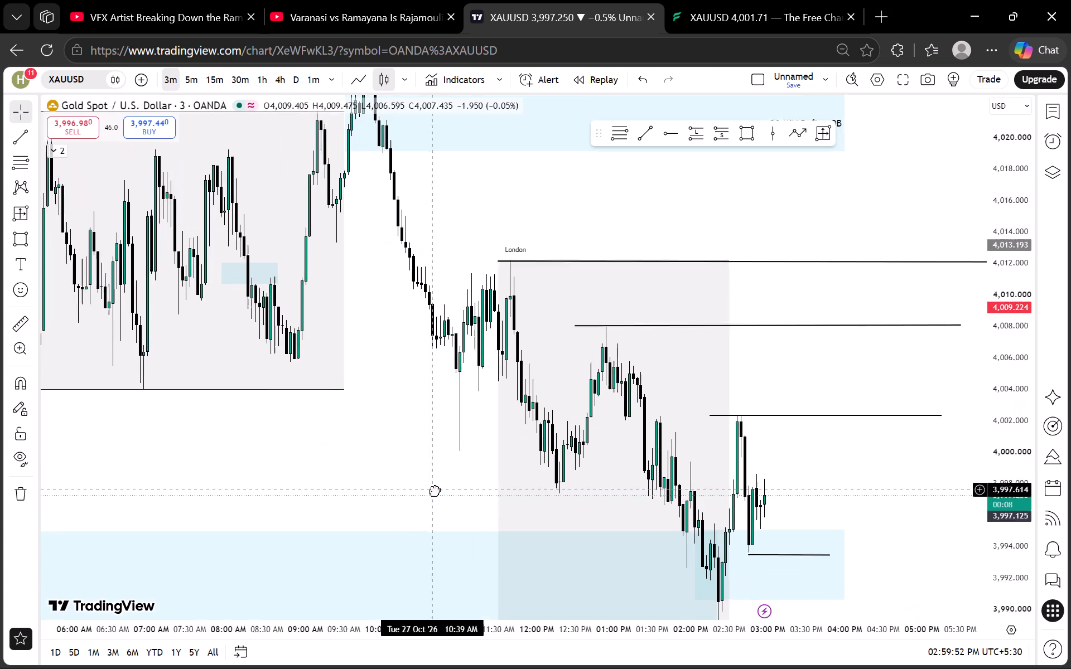
pyautogui.moveTo(378, 380); pyautogui.dragTo(486, 497)
pyautogui.moveTo(407, 420); pyautogui.dragTo(353, 385)
pyautogui.moveTo(428, 432); pyautogui.dragTo(283, 336)
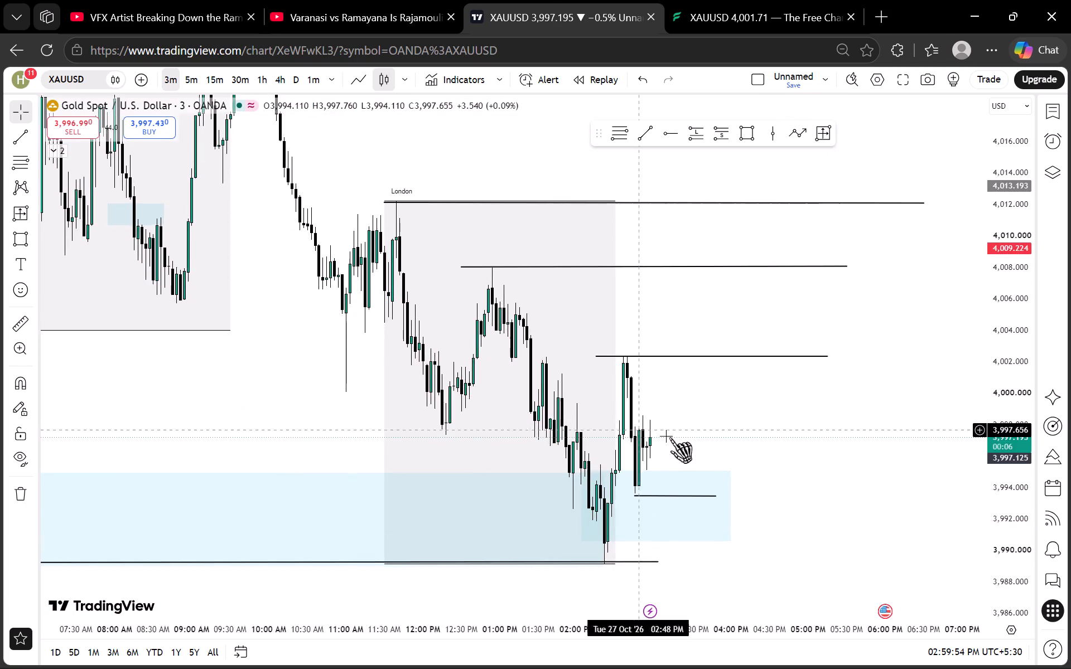
pyautogui.scroll(3, 669, 437)
pyautogui.moveTo(637, 458); pyautogui.dragTo(697, 392)
pyautogui.scroll(17, 998, 429)
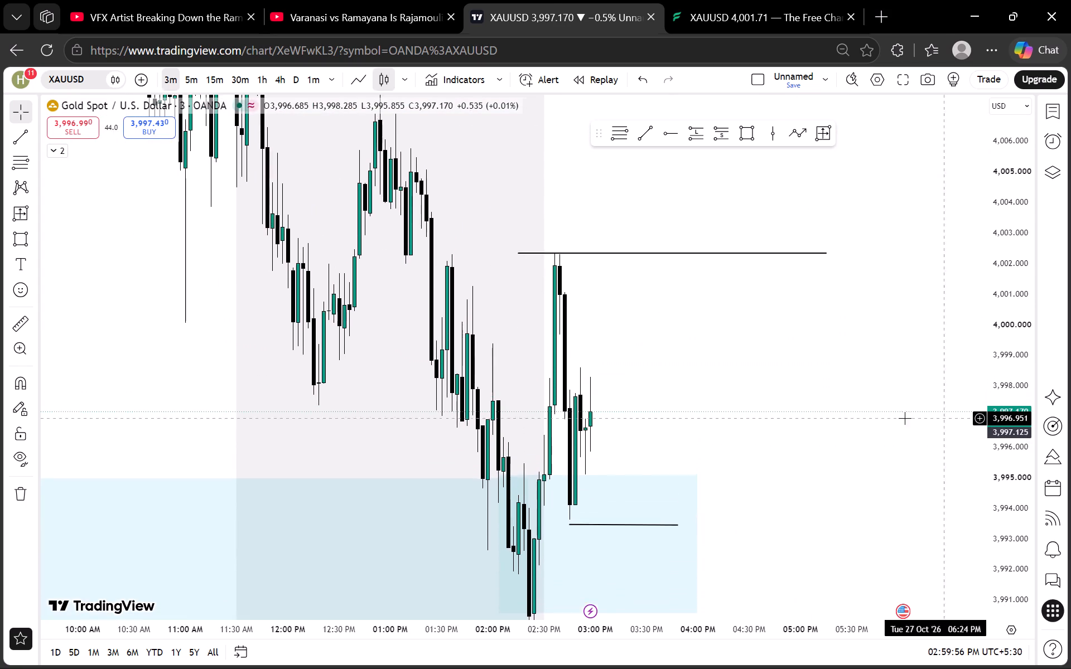
# Examine the latest XAUUSD 3-minute candles between the 4,002 line and the swing-low line, checking the 5-minute timeframe before returning to 3 minutes.
pyautogui.scroll(2, 905, 418)
pyautogui.moveTo(626, 428); pyautogui.dragTo(756, 415)
pyautogui.scroll(19, 986, 449)
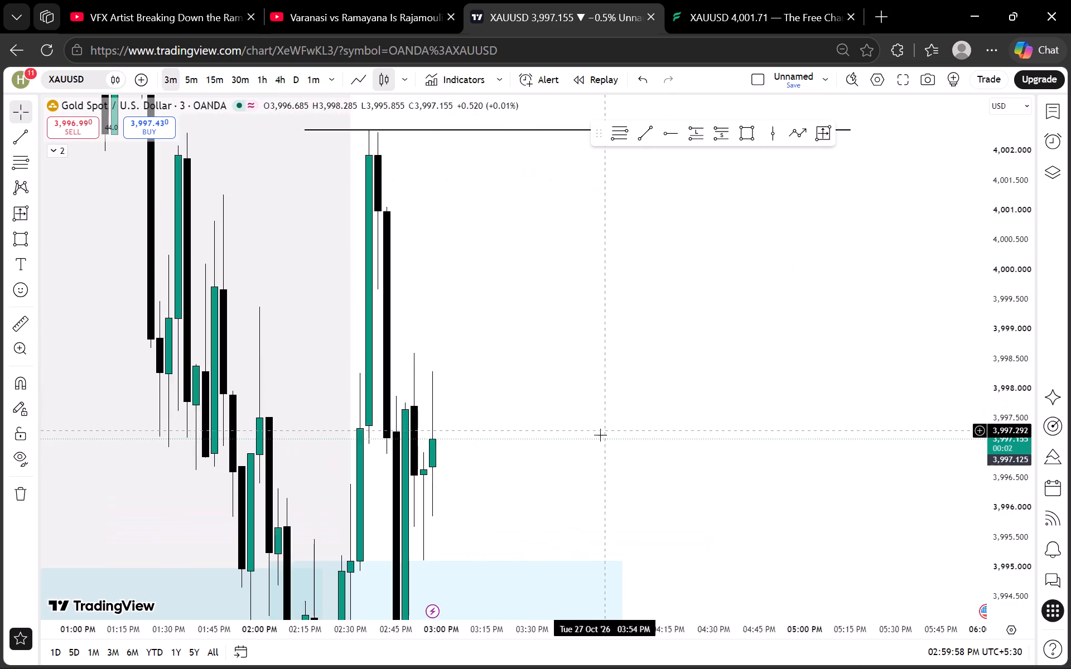
pyautogui.scroll(3, 600, 435)
pyautogui.moveTo(546, 439); pyautogui.dragTo(667, 410)
pyautogui.scroll(3, 645, 419)
pyautogui.moveTo(519, 442); pyautogui.dragTo(680, 413)
pyautogui.scroll(-7, 1021, 395)
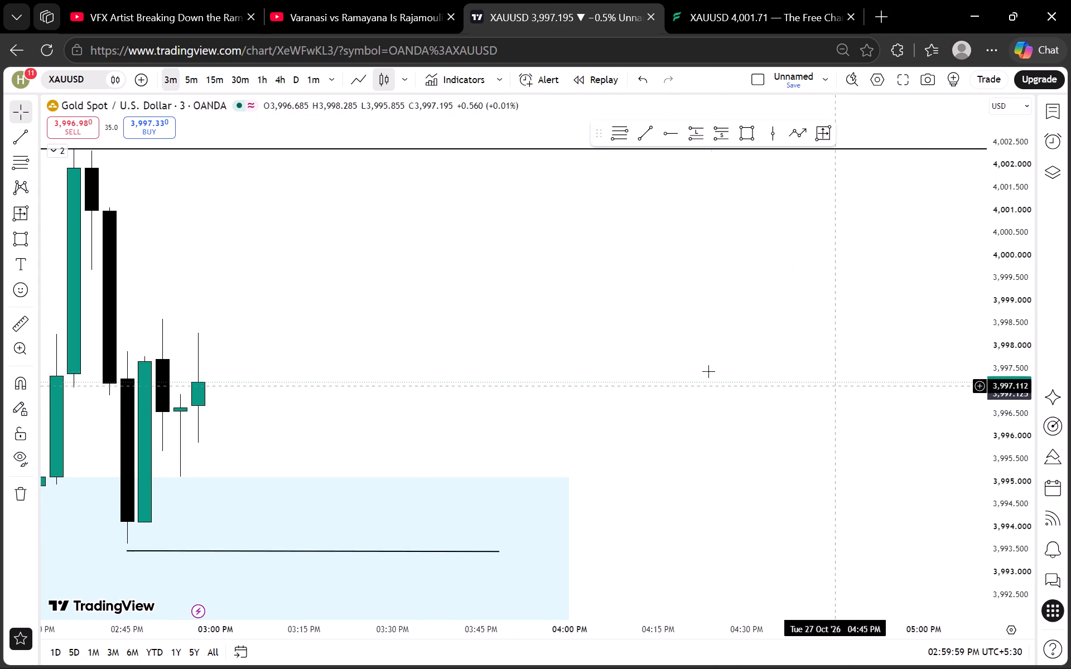
pyautogui.scroll(-2, 708, 371)
pyautogui.click(183, 79)
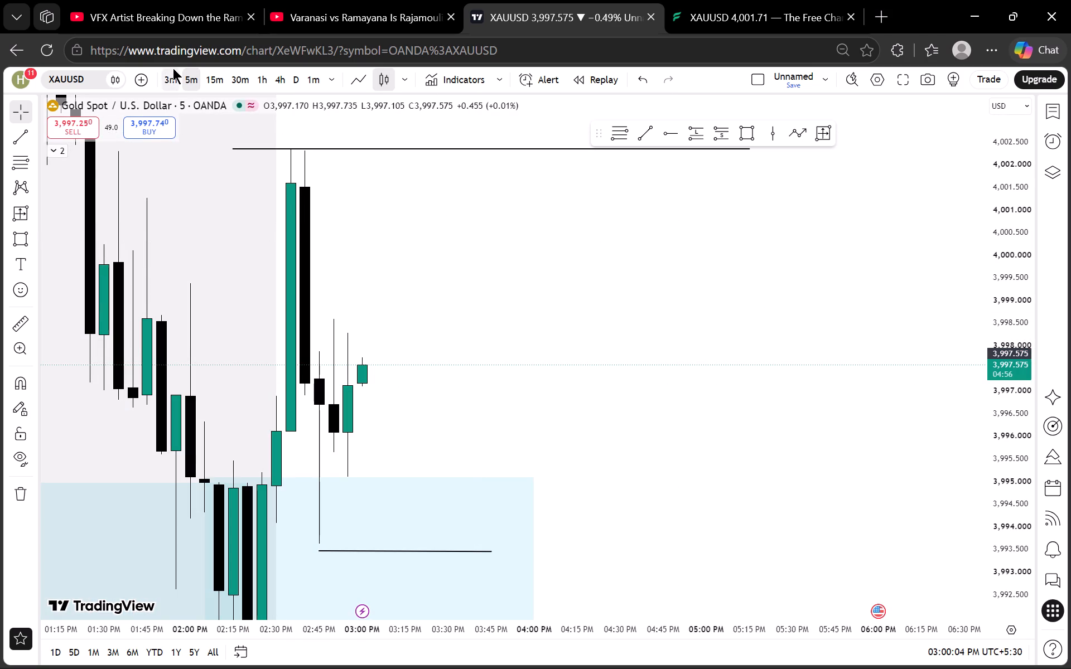
pyautogui.click(171, 72)
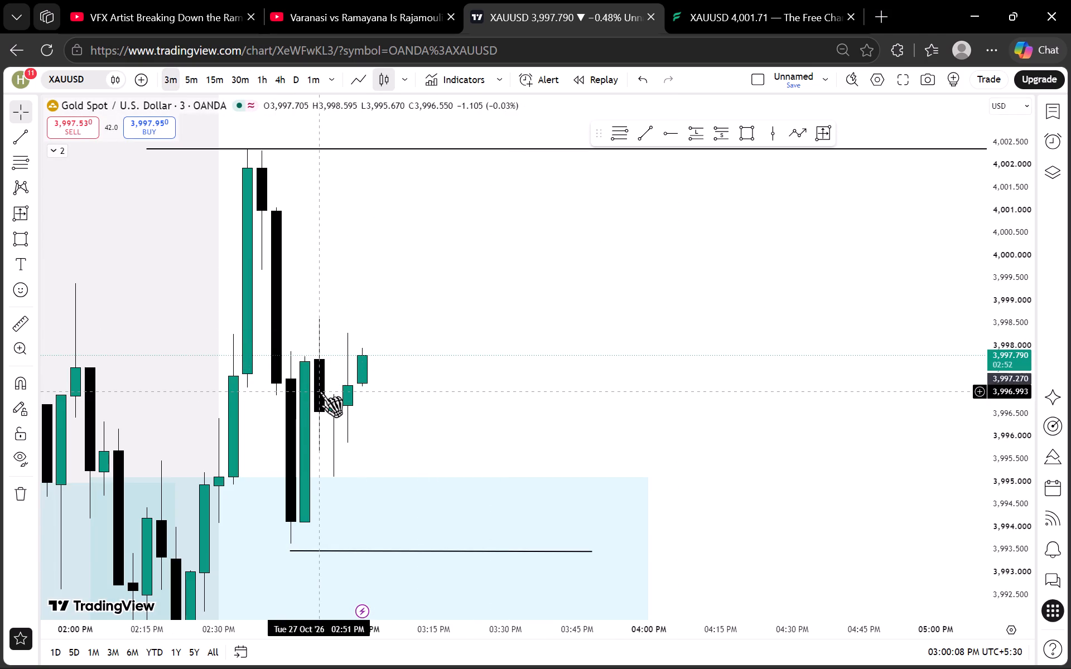
# Examine the newest 3-minute candles above the lower blue zone, checking the 1-minute timeframe before returning to 3 minutes.
pyautogui.scroll(-3, 466, 396)
pyautogui.moveTo(779, 409); pyautogui.dragTo(763, 403)
pyautogui.scroll(6, 1014, 395)
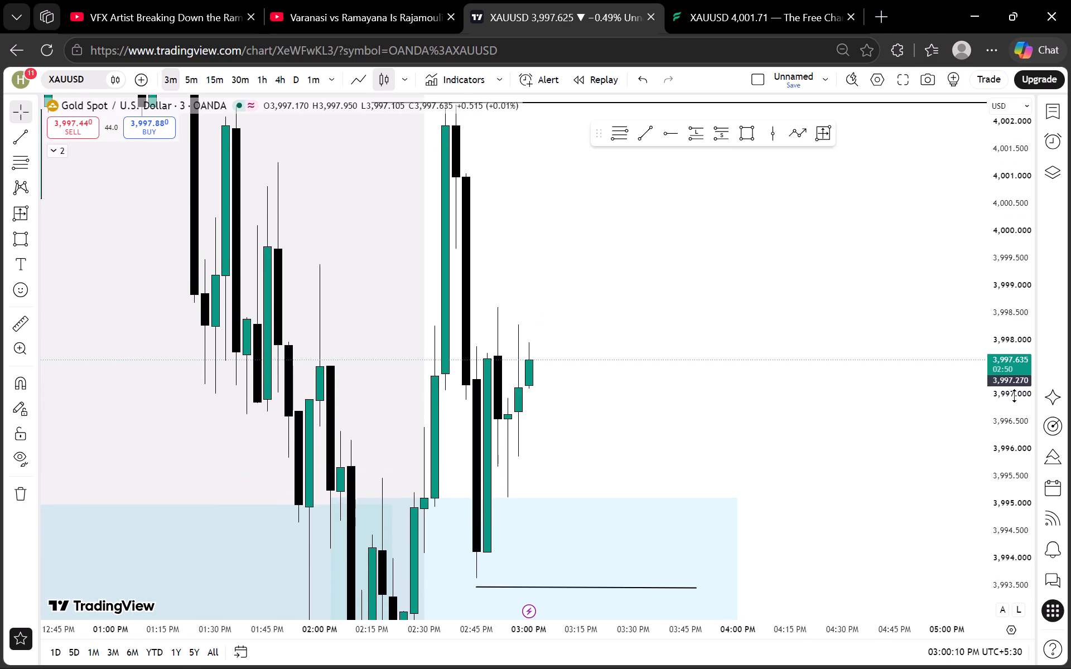
pyautogui.scroll(5, 1015, 396)
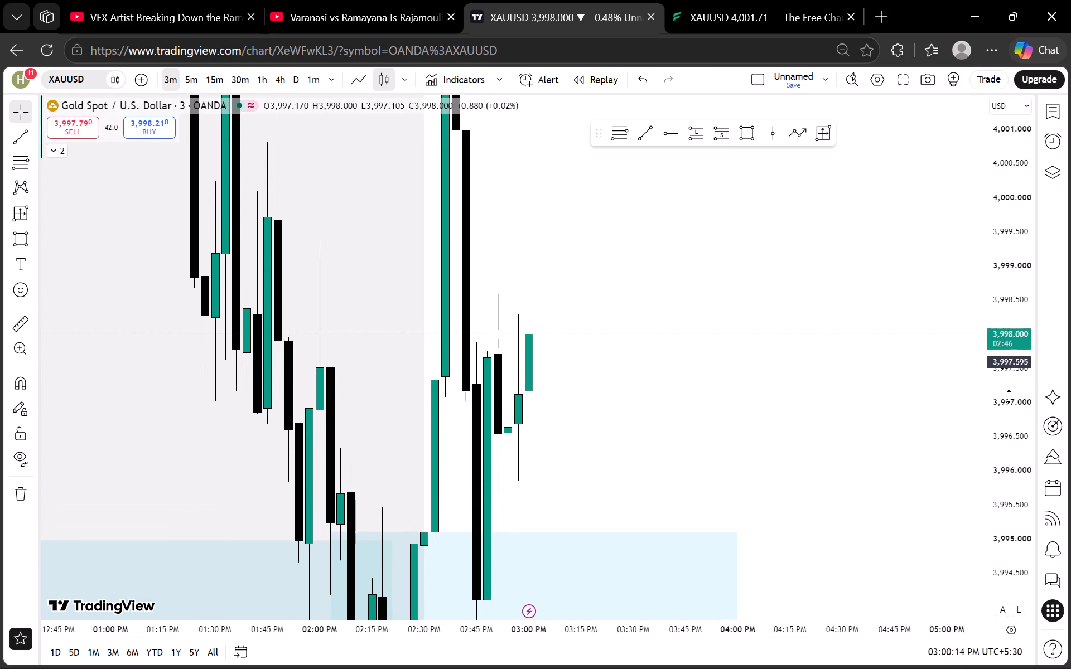
pyautogui.scroll(-4, 1009, 396)
pyautogui.scroll(1, 1008, 396)
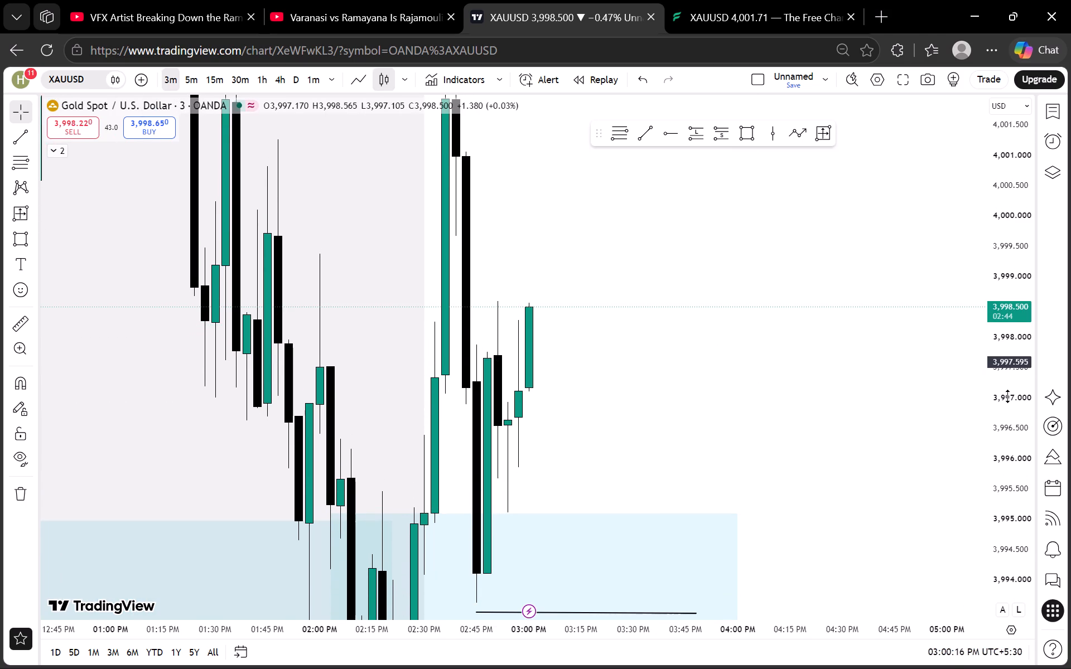
pyautogui.scroll(-6, 1005, 395)
pyautogui.moveTo(742, 383); pyautogui.dragTo(476, 352)
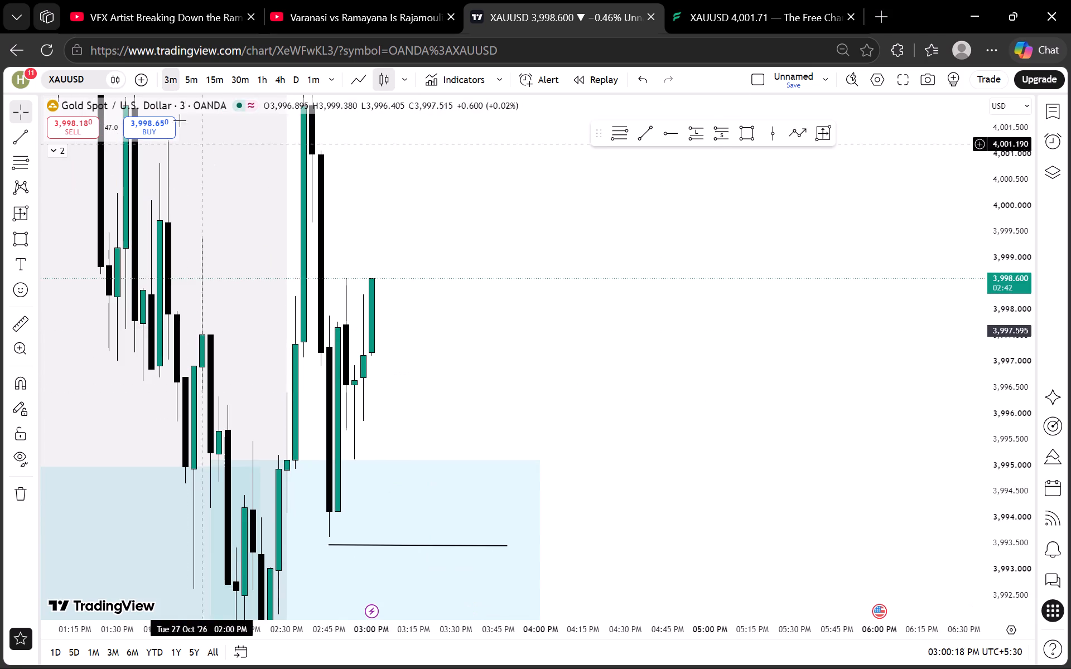
pyautogui.click(315, 72)
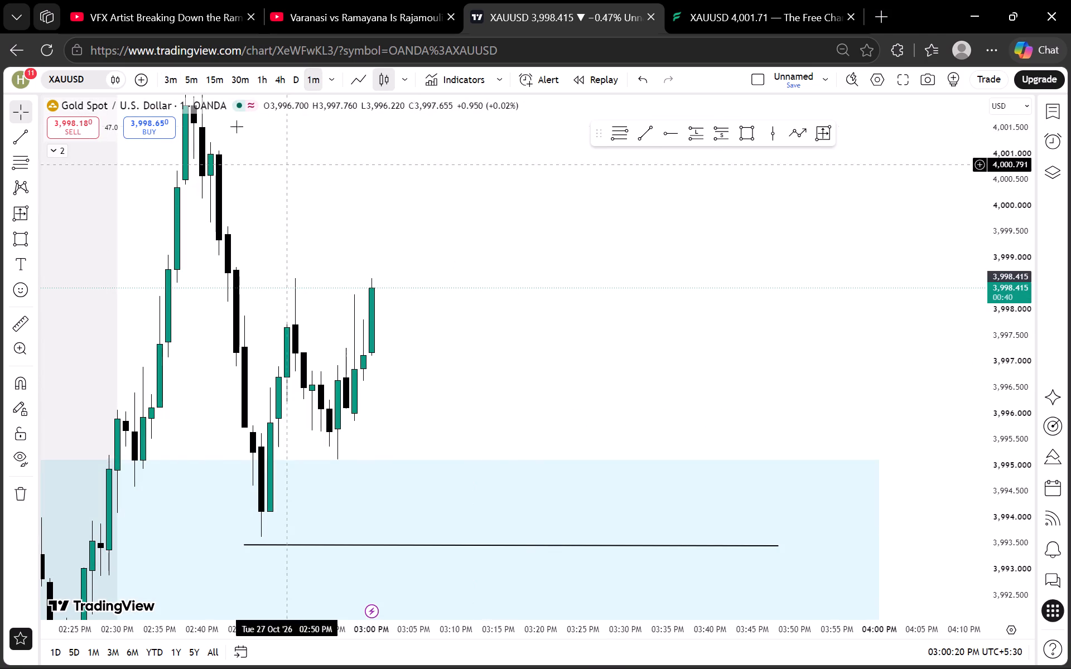
pyautogui.click(177, 72)
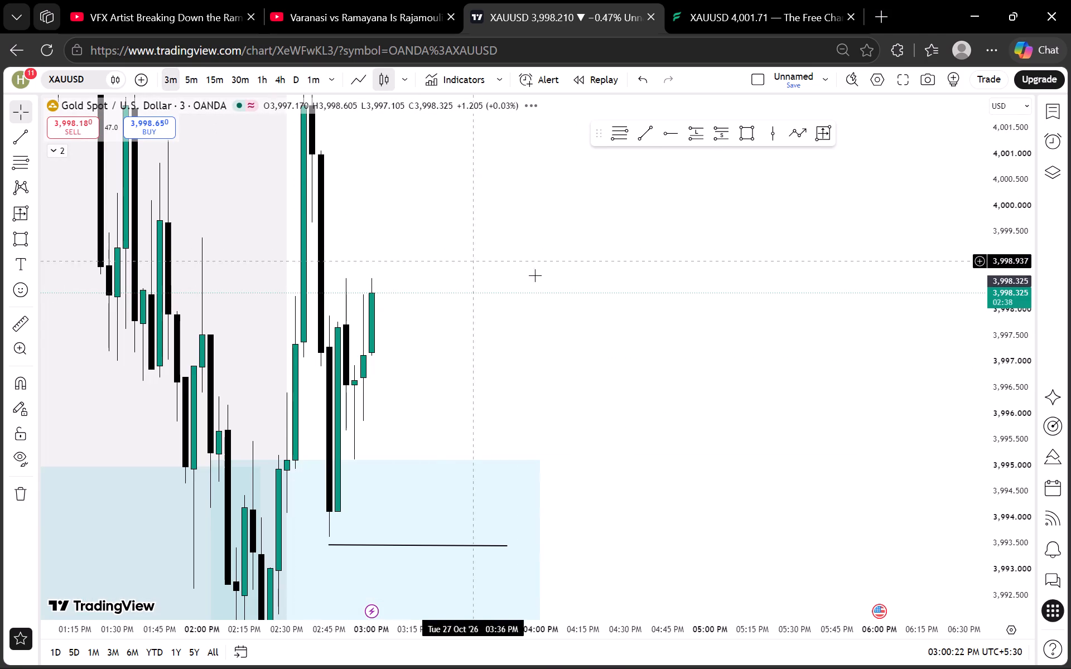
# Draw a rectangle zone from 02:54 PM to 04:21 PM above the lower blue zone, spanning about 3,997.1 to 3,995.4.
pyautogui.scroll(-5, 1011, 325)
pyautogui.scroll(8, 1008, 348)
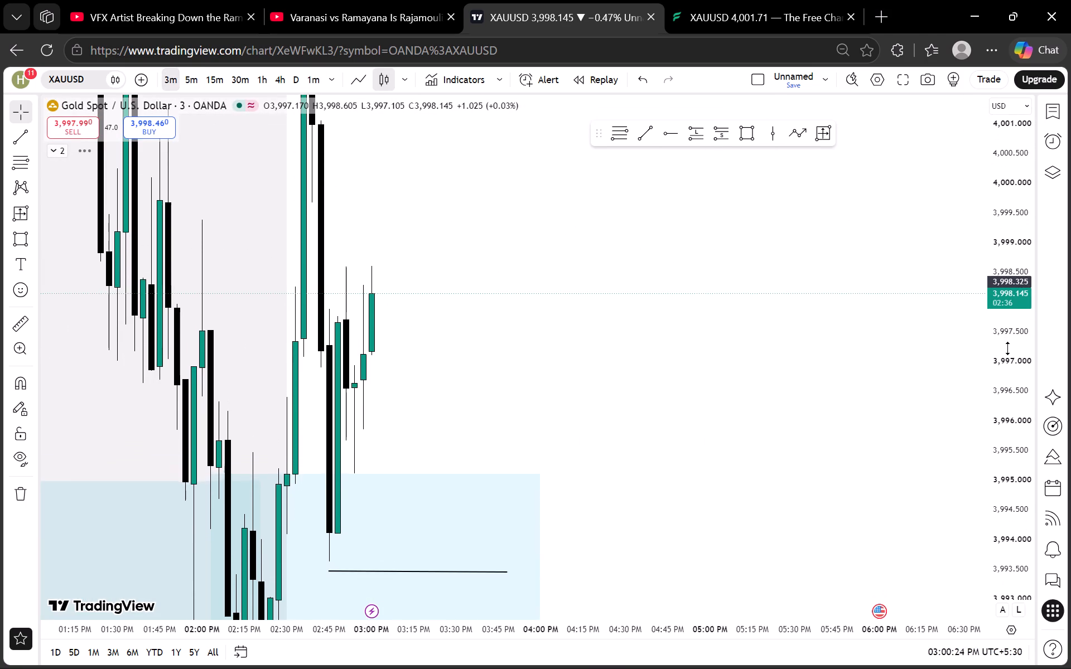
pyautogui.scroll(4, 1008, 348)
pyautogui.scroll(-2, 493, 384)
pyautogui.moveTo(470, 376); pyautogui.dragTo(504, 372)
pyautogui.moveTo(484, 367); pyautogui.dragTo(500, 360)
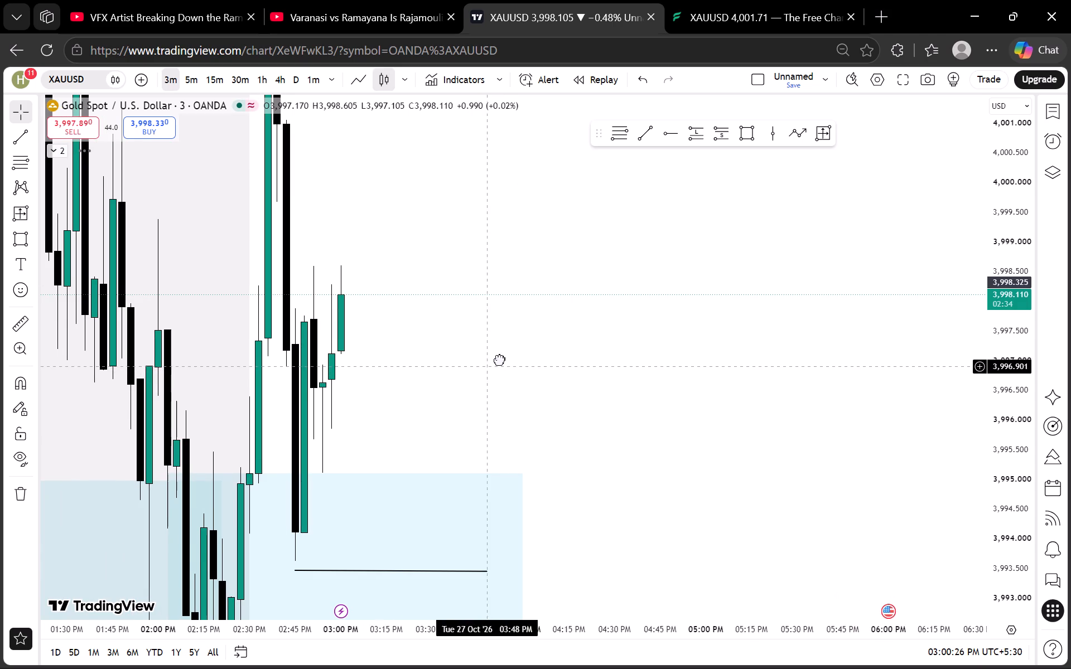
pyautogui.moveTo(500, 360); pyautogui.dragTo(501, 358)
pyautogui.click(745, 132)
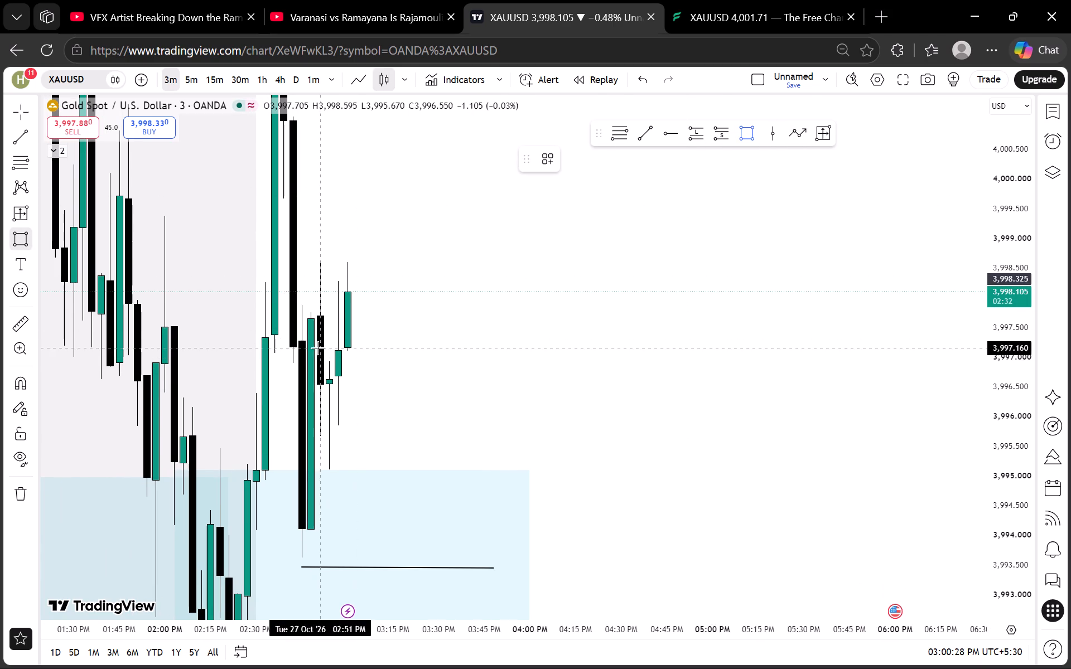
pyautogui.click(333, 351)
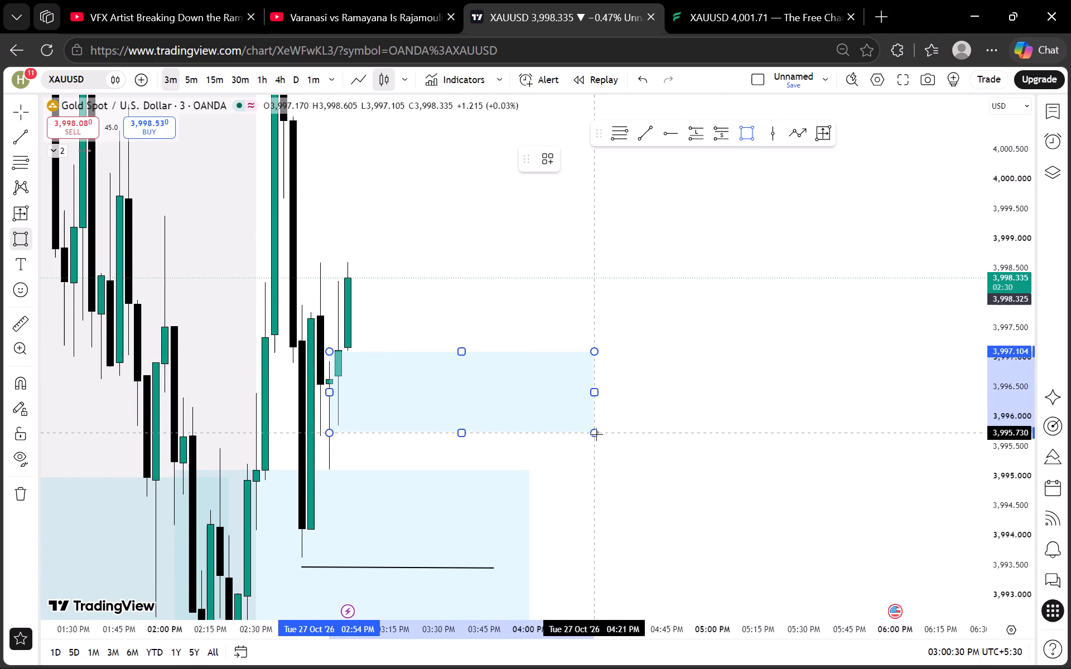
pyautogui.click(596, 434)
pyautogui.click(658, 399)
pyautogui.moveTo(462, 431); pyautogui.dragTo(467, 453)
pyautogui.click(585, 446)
# Measure the price distance from the top of the new rectangle down to just below the swing-low line.
pyautogui.moveTo(661, 508); pyautogui.dragTo(643, 444)
pyautogui.click(15, 320)
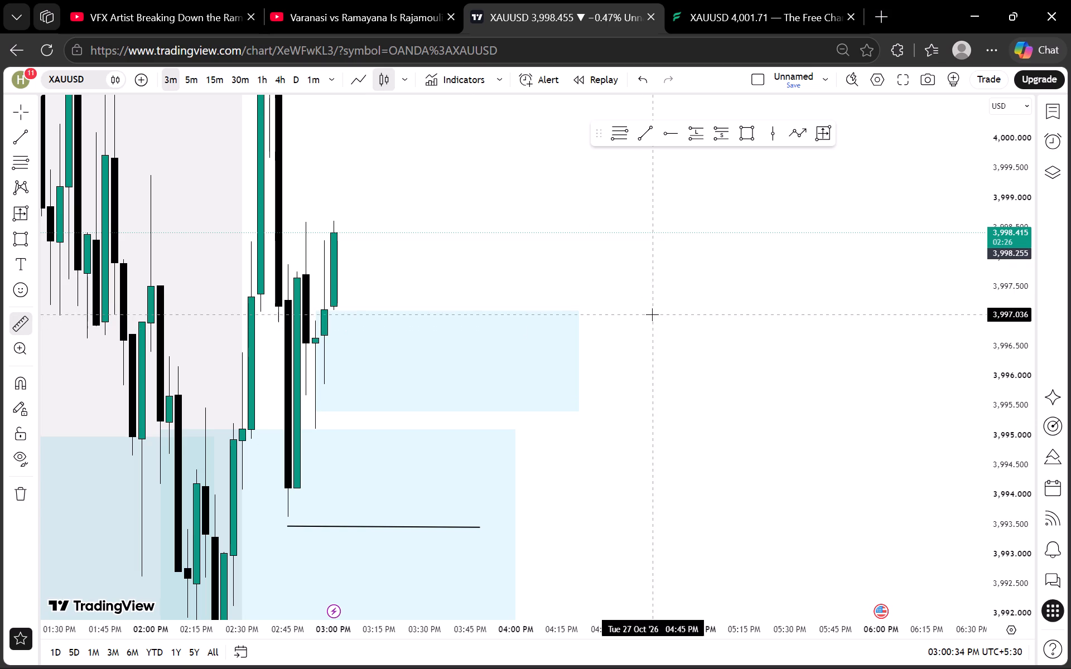
pyautogui.click(637, 308)
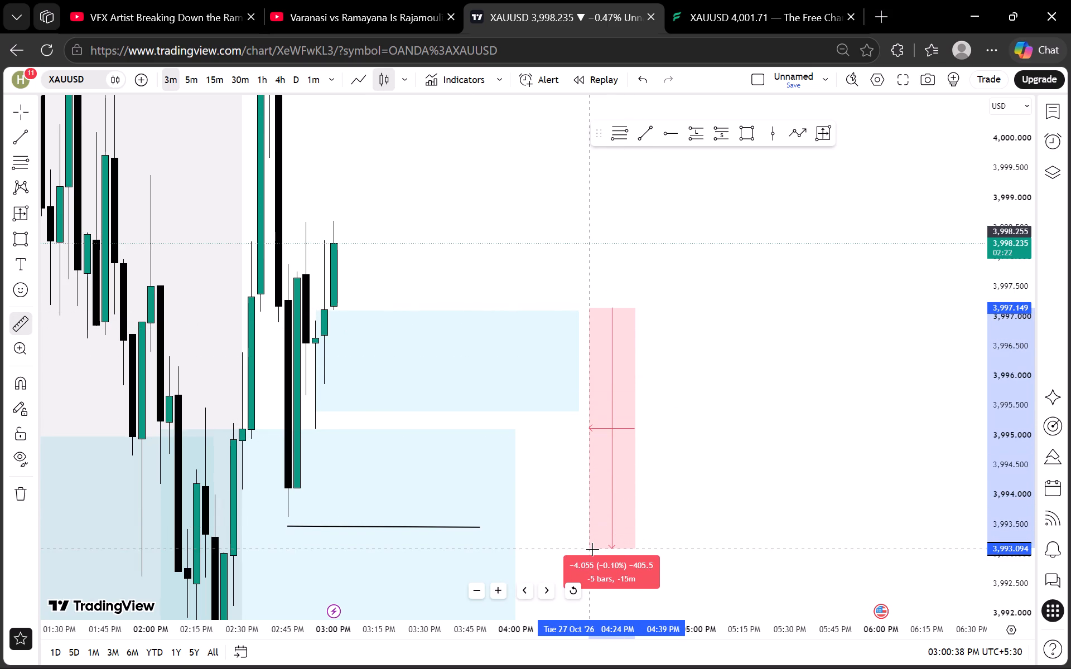
pyautogui.scroll(-3, 592, 549)
pyautogui.scroll(-2, 656, 540)
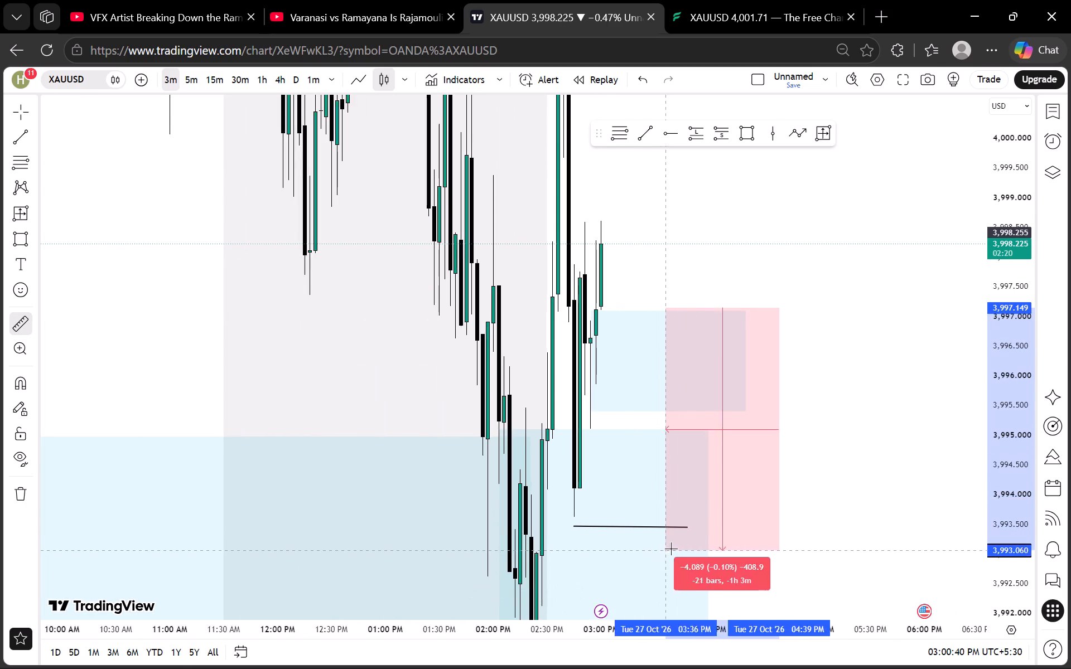
pyautogui.scroll(-3, 762, 546)
pyautogui.scroll(5, 763, 554)
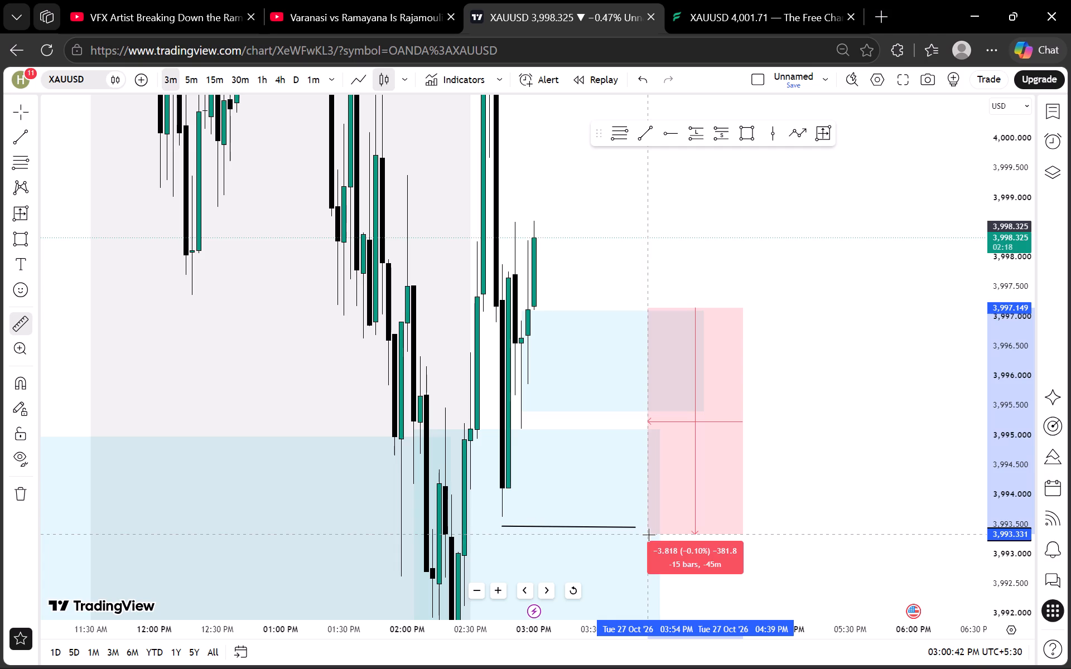
pyautogui.click(649, 535)
pyautogui.click(789, 420)
# Examine price around the new rectangle on the 3-minute chart, comparing the 1-minute and 5-minute timeframes before returning to 3 minutes.
pyautogui.scroll(10, 978, 405)
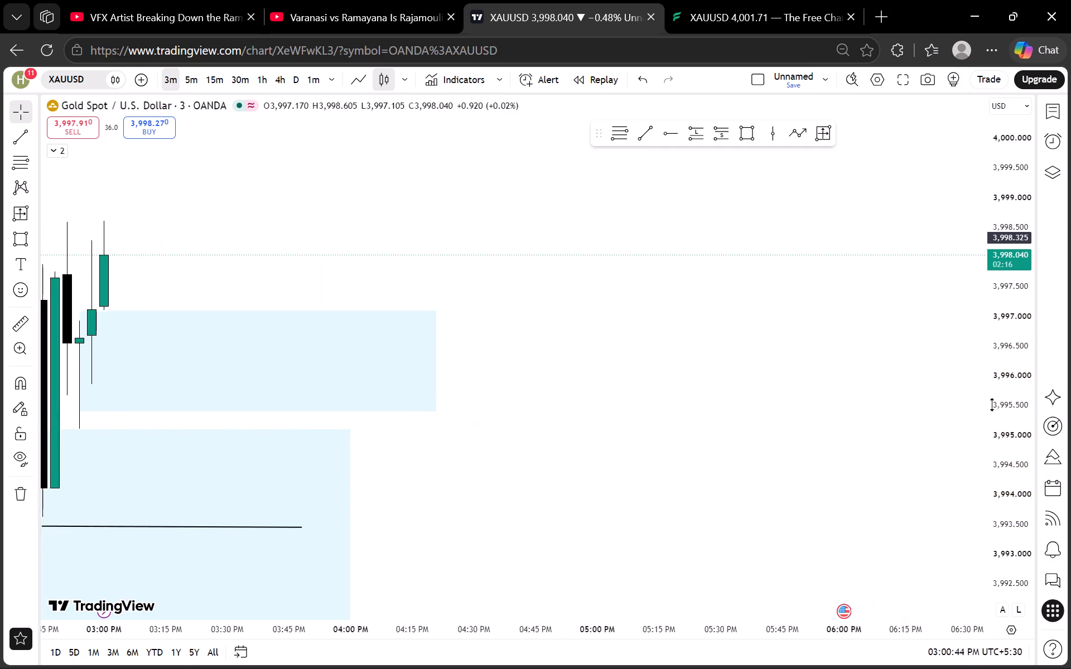
pyautogui.scroll(2, 992, 405)
pyautogui.scroll(-5, 858, 383)
pyautogui.moveTo(920, 385); pyautogui.dragTo(934, 429)
pyautogui.scroll(3, 1002, 407)
pyautogui.scroll(3, 853, 327)
pyautogui.moveTo(670, 278); pyautogui.dragTo(703, 335)
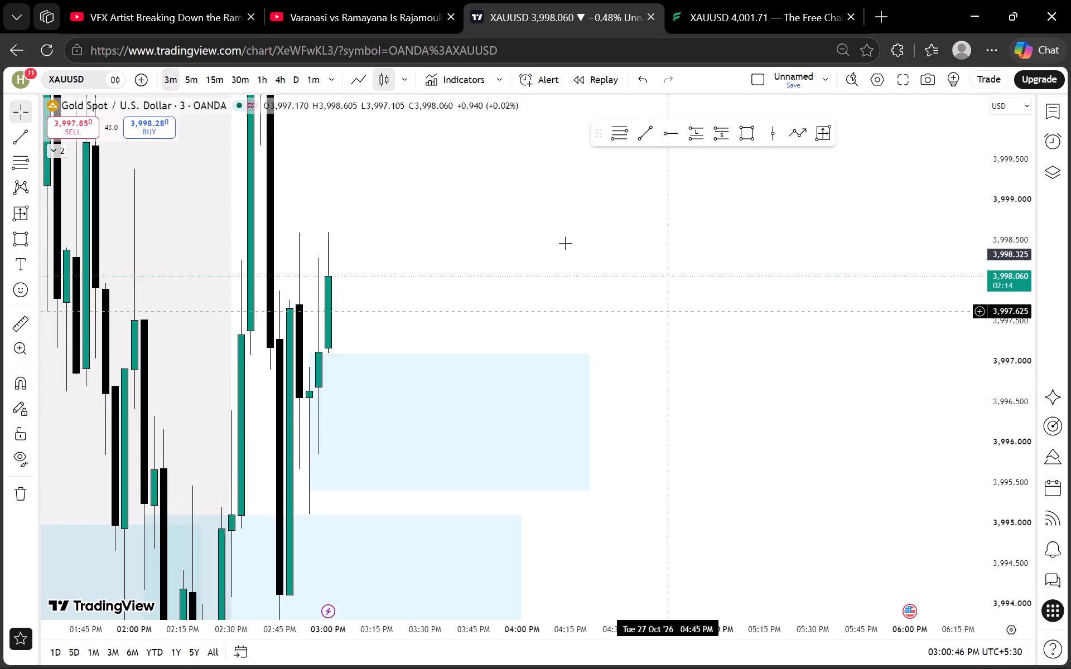
pyautogui.click(320, 86)
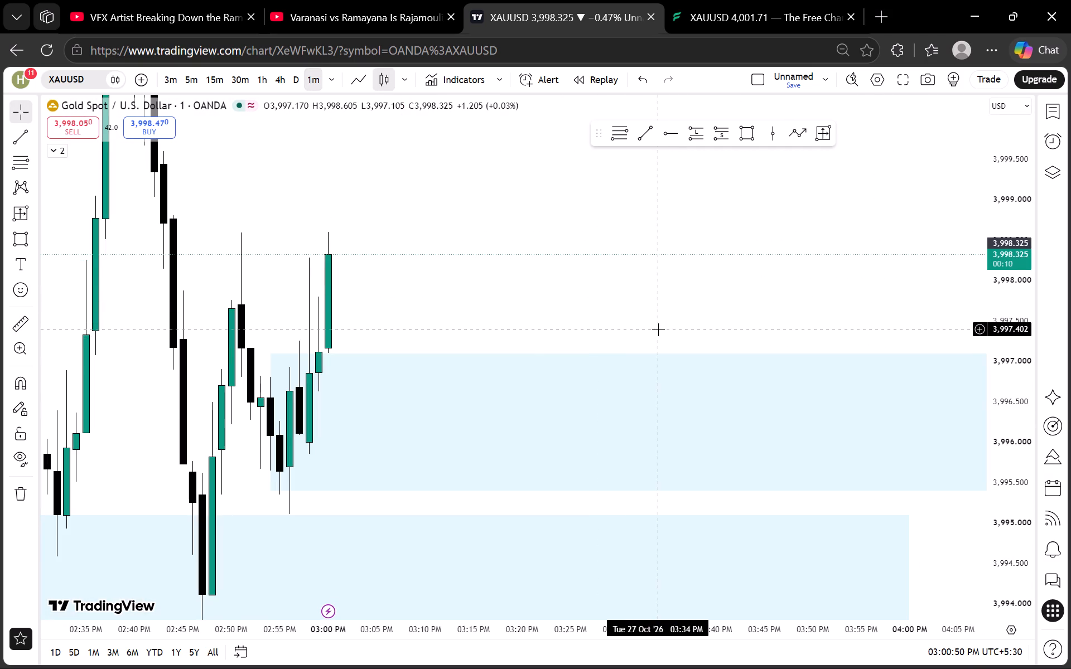
pyautogui.scroll(-20, 1027, 325)
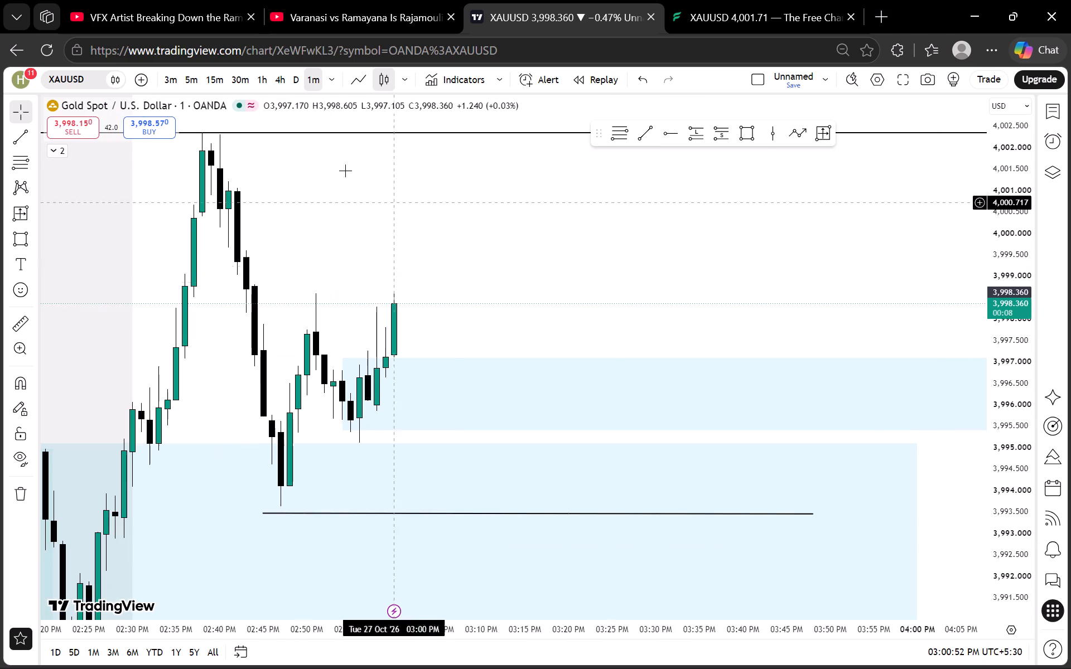
pyautogui.click(194, 74)
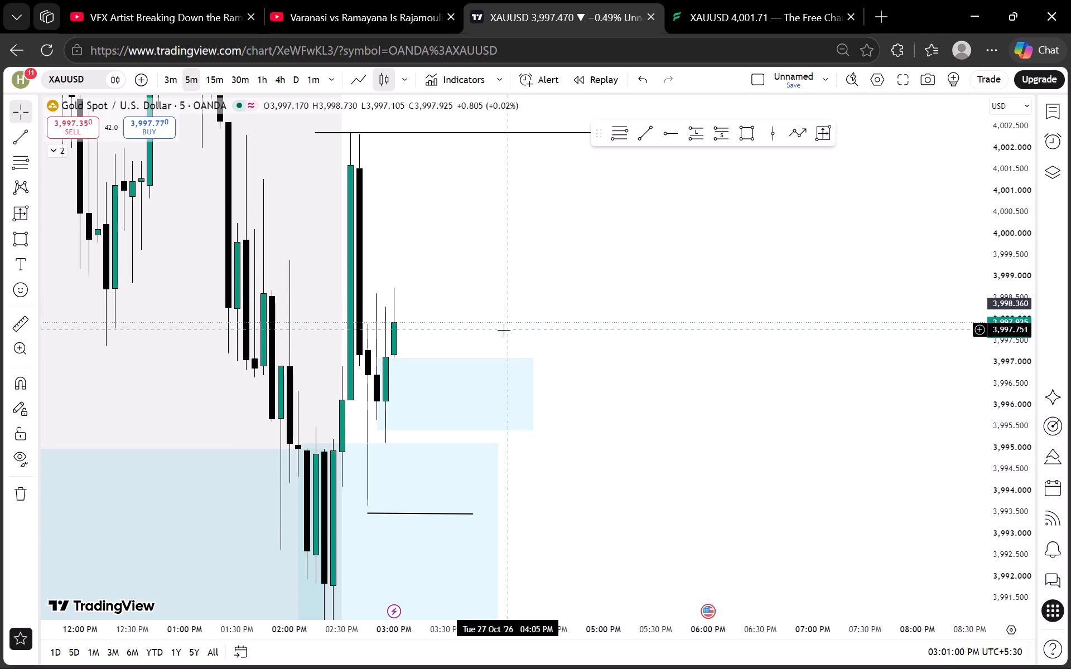
pyautogui.scroll(-10, 1009, 329)
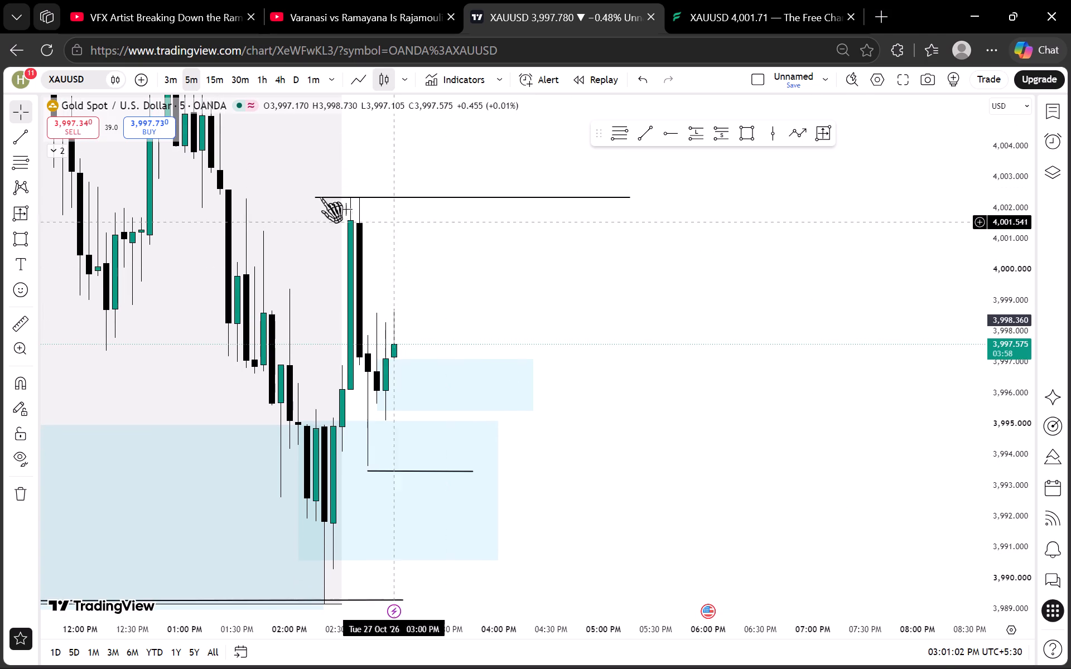
pyautogui.click(167, 81)
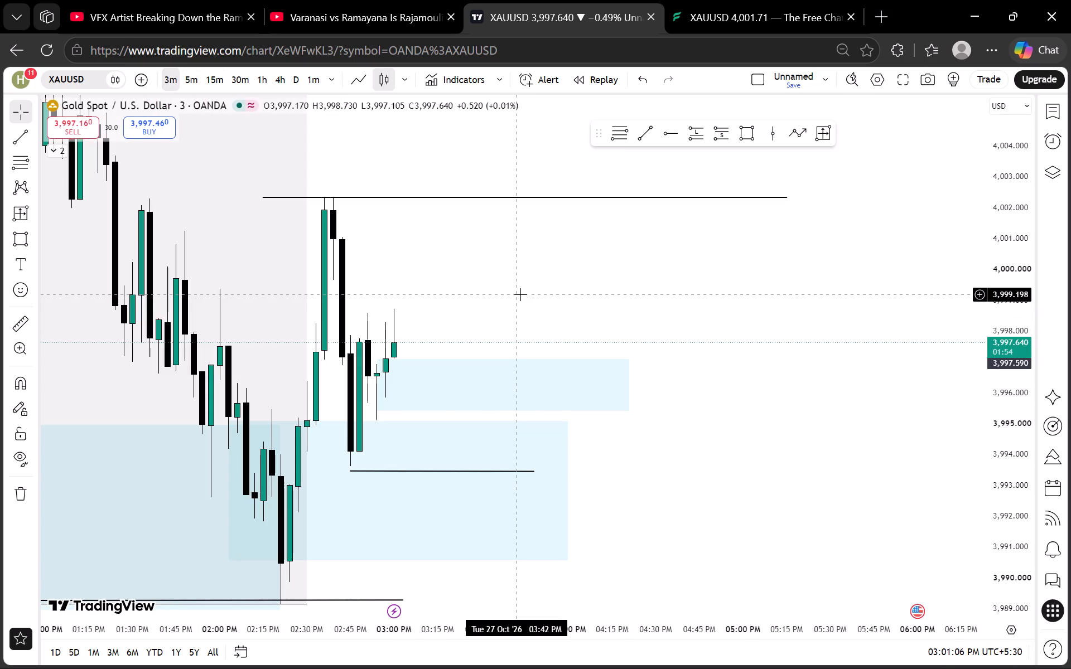
pyautogui.scroll(17, 1004, 384)
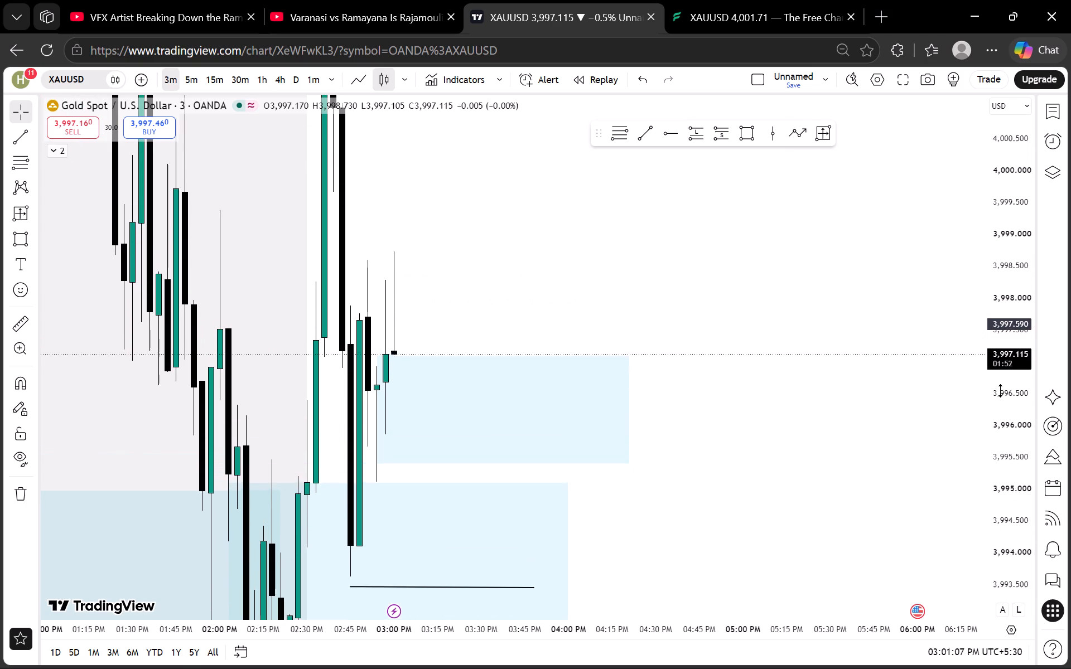
pyautogui.scroll(13, 1001, 391)
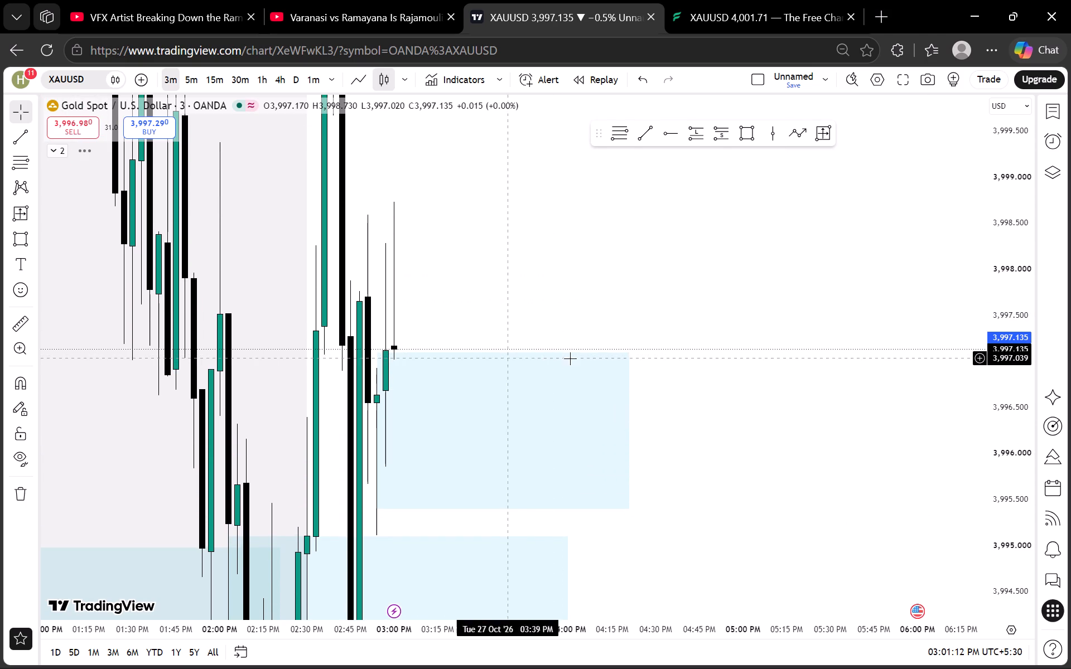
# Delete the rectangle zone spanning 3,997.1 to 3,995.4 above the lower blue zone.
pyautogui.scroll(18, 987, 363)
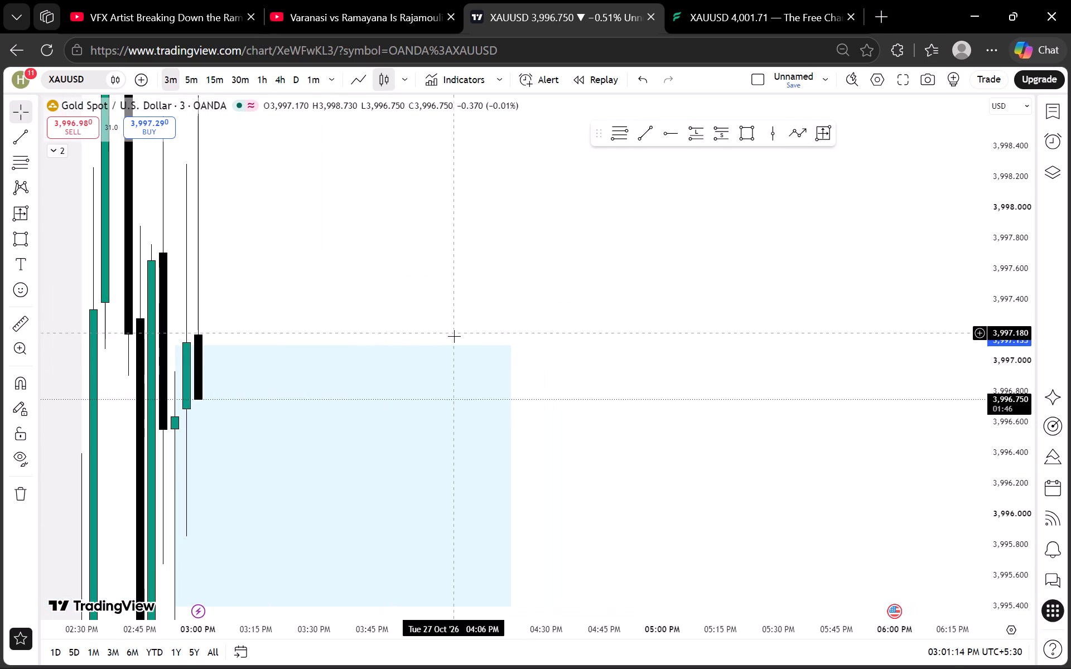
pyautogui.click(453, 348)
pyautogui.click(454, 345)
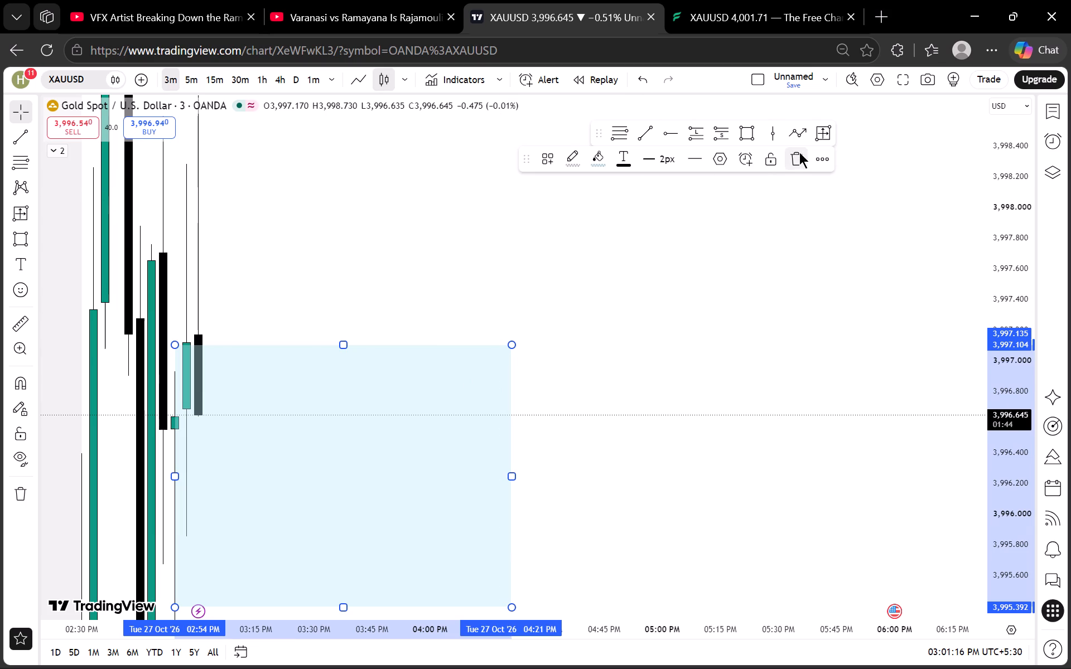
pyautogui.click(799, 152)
# Nudge the later end of the trend line under the latest swing low up to about 3,993.5, near 03:48 PM.
pyautogui.scroll(-20, 985, 287)
pyautogui.scroll(-8, 985, 287)
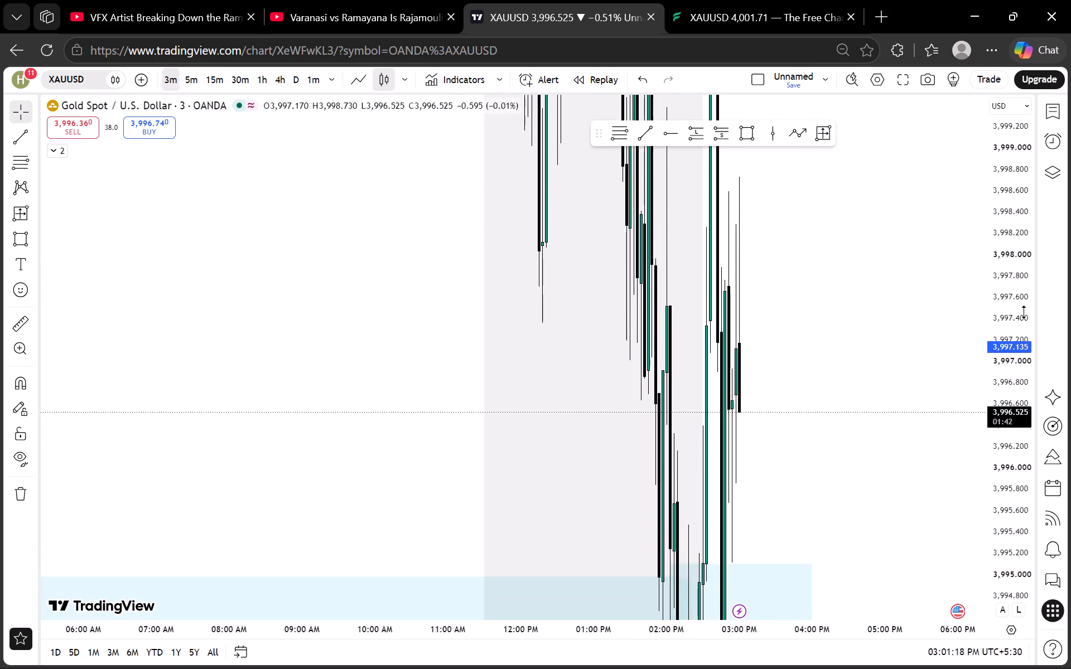
pyautogui.scroll(-20, 1024, 312)
pyautogui.scroll(-20, 1024, 312)
pyautogui.scroll(-3, 1024, 312)
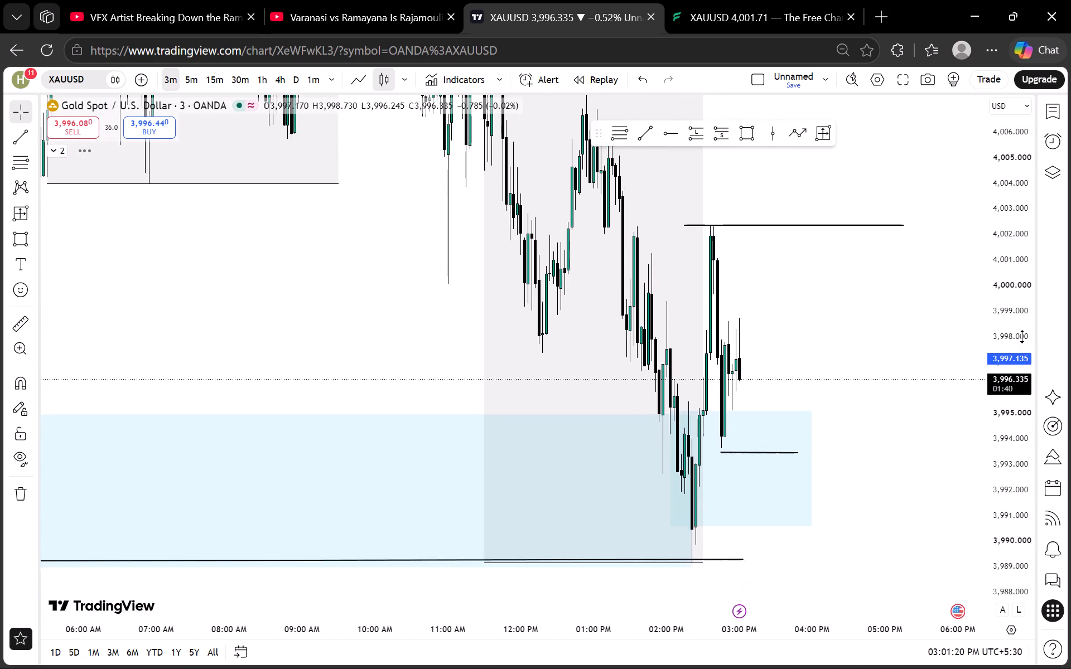
pyautogui.scroll(-2, 1022, 337)
pyautogui.scroll(7, 898, 317)
pyautogui.moveTo(517, 320); pyautogui.dragTo(585, 320)
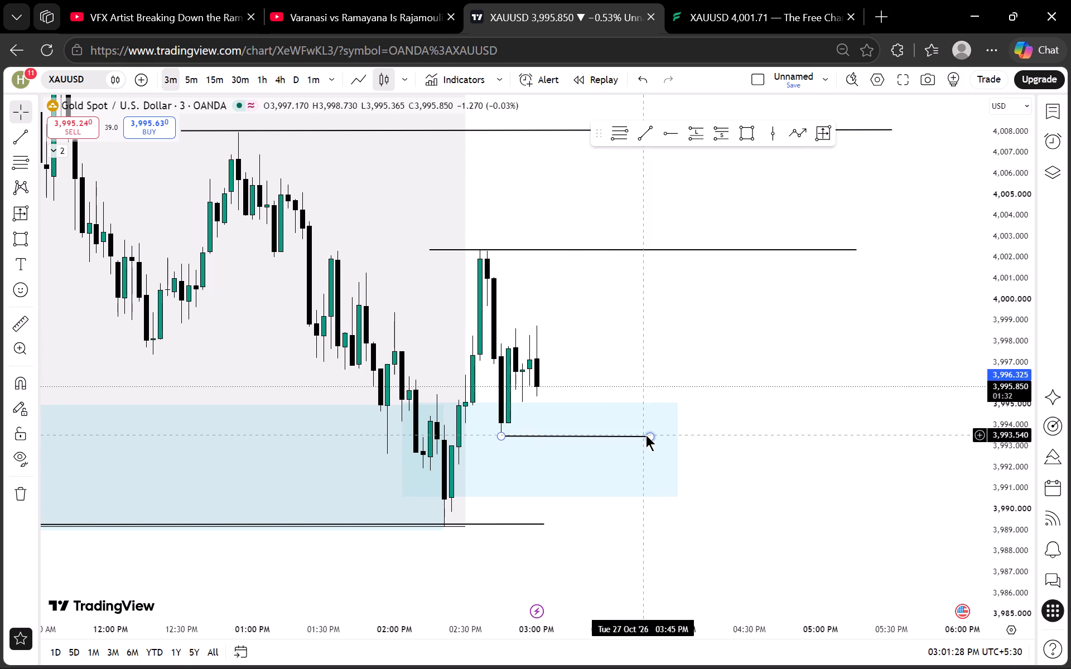
pyautogui.moveTo(646, 435); pyautogui.dragTo(653, 435)
pyautogui.click(734, 413)
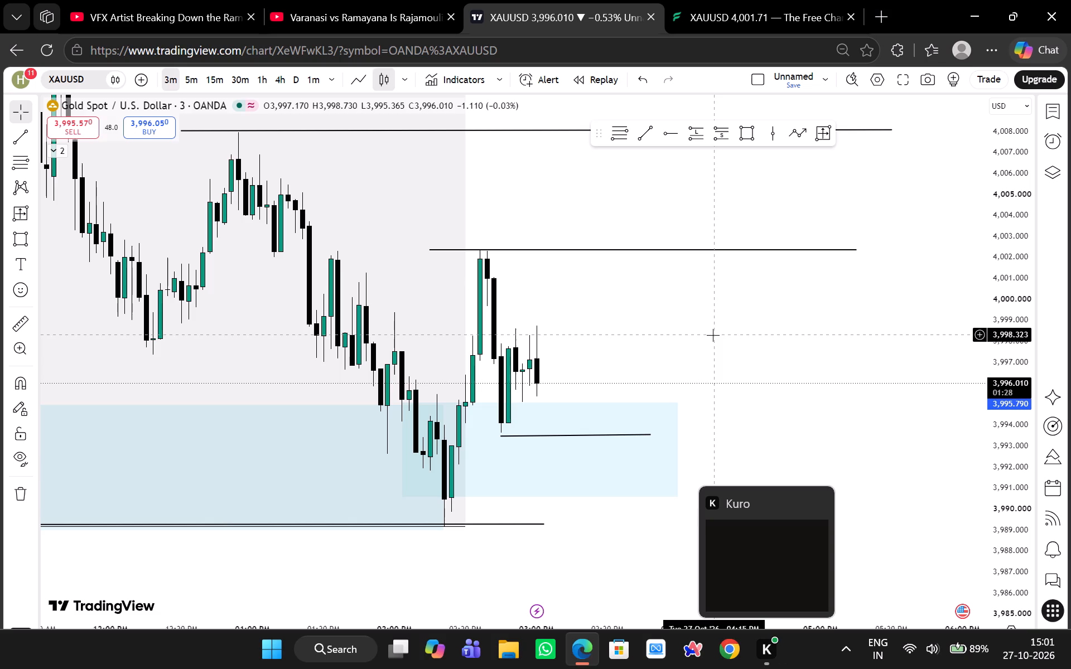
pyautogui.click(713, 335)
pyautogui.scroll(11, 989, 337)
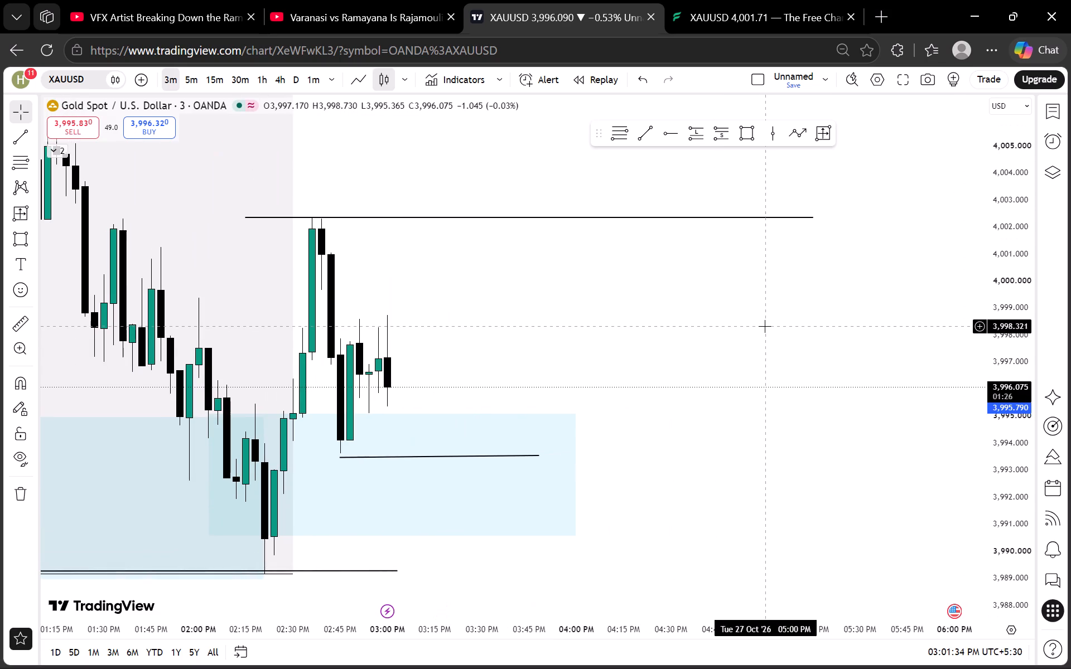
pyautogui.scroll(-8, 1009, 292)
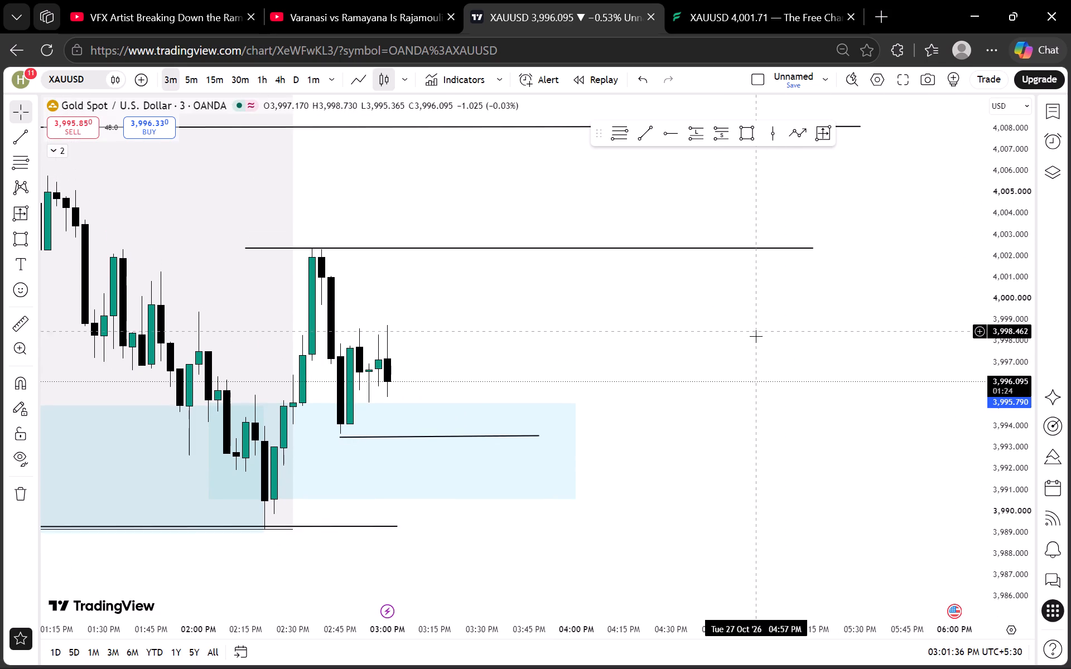
# Shorten the ASIAN ZONE rectangle so its later edge ends at 09:48 AM, at the spike high above the Asian session.
pyautogui.scroll(-2, 742, 342)
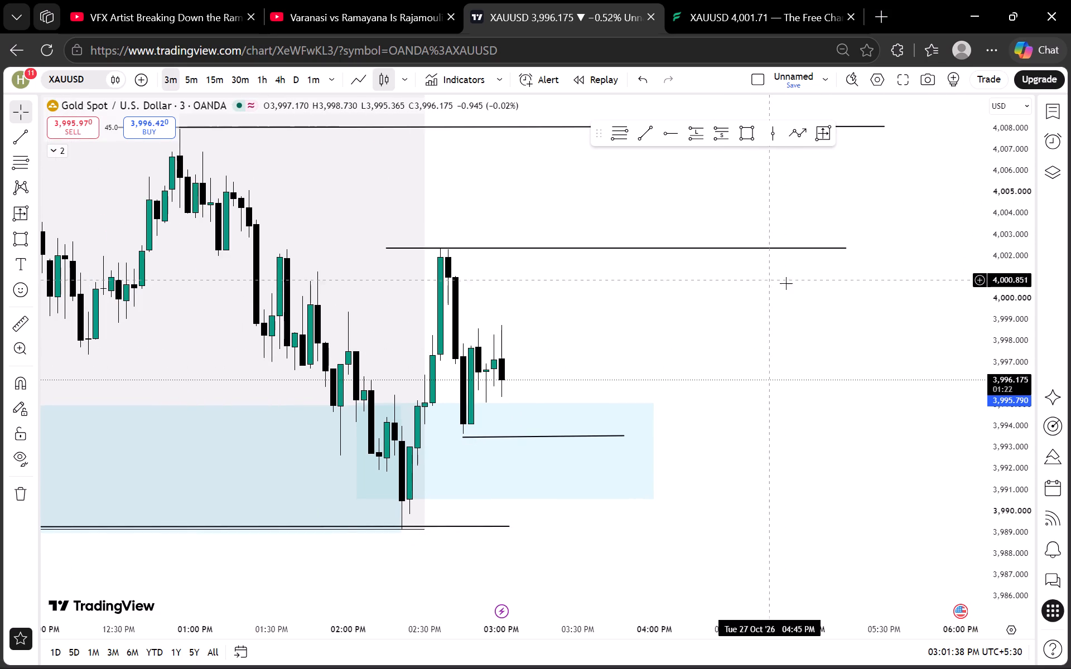
pyautogui.scroll(-3, 996, 299)
pyautogui.scroll(3, 1000, 306)
pyautogui.scroll(-2, 1001, 304)
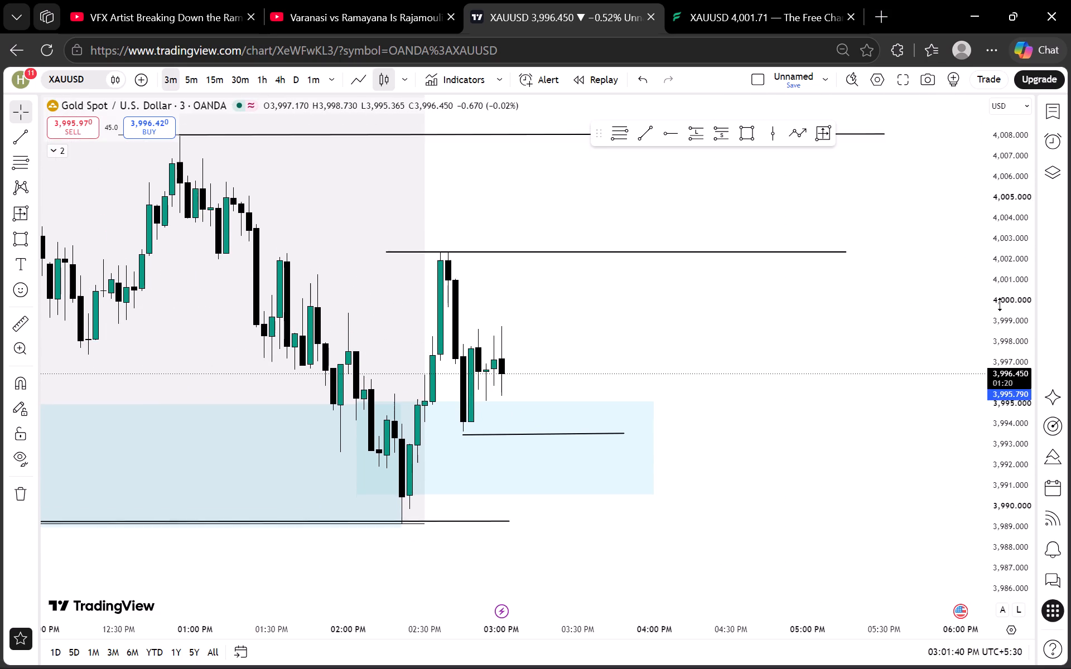
pyautogui.scroll(-3, 1000, 305)
pyautogui.moveTo(772, 285); pyautogui.dragTo(773, 424)
pyautogui.moveTo(306, 307); pyautogui.dragTo(451, 450)
pyautogui.moveTo(244, 321); pyautogui.dragTo(354, 401)
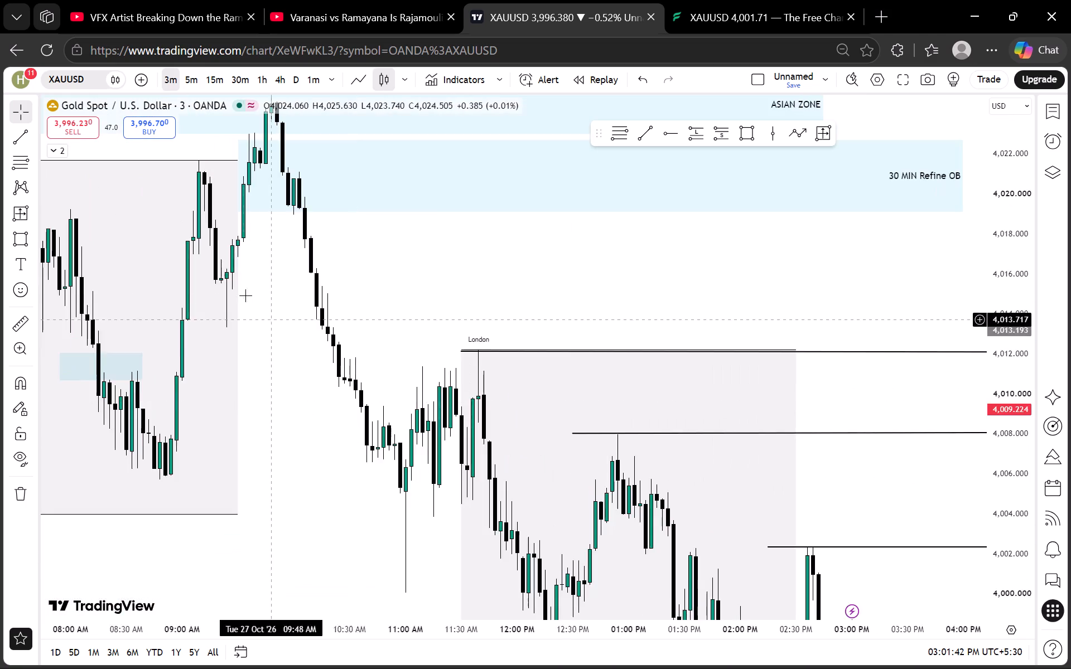
pyautogui.moveTo(250, 299); pyautogui.dragTo(403, 456)
pyautogui.moveTo(299, 367); pyautogui.dragTo(385, 488)
pyautogui.scroll(-3, 382, 483)
pyautogui.moveTo(579, 461); pyautogui.dragTo(336, 425)
pyautogui.scroll(-3, 334, 424)
pyautogui.moveTo(490, 427); pyautogui.dragTo(447, 427)
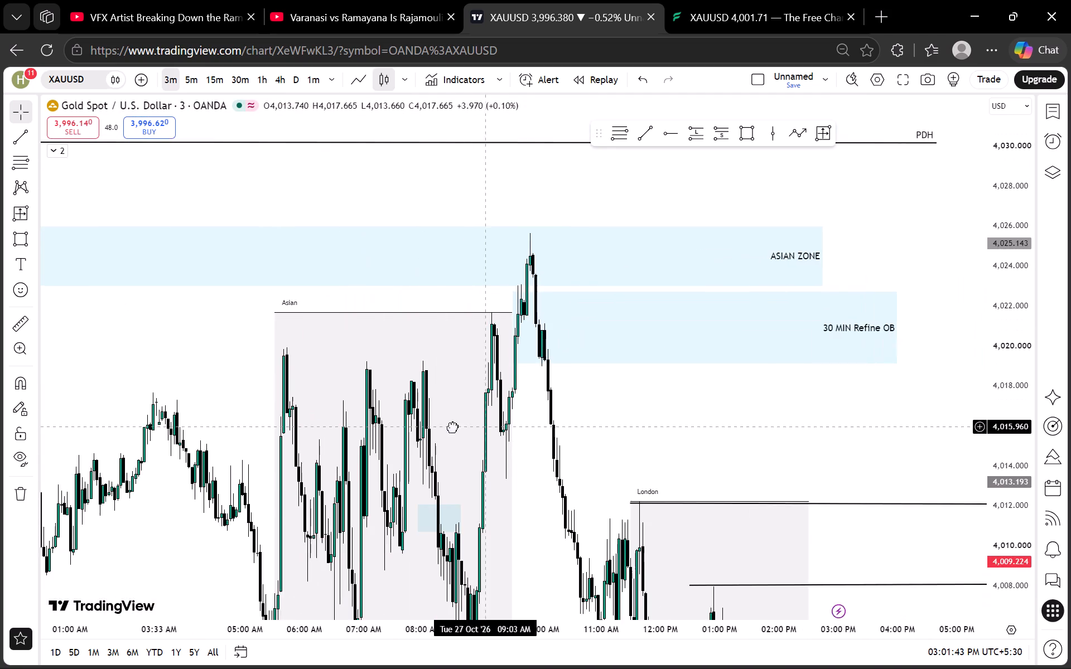
pyautogui.moveTo(447, 427); pyautogui.dragTo(390, 425)
pyautogui.click(735, 248)
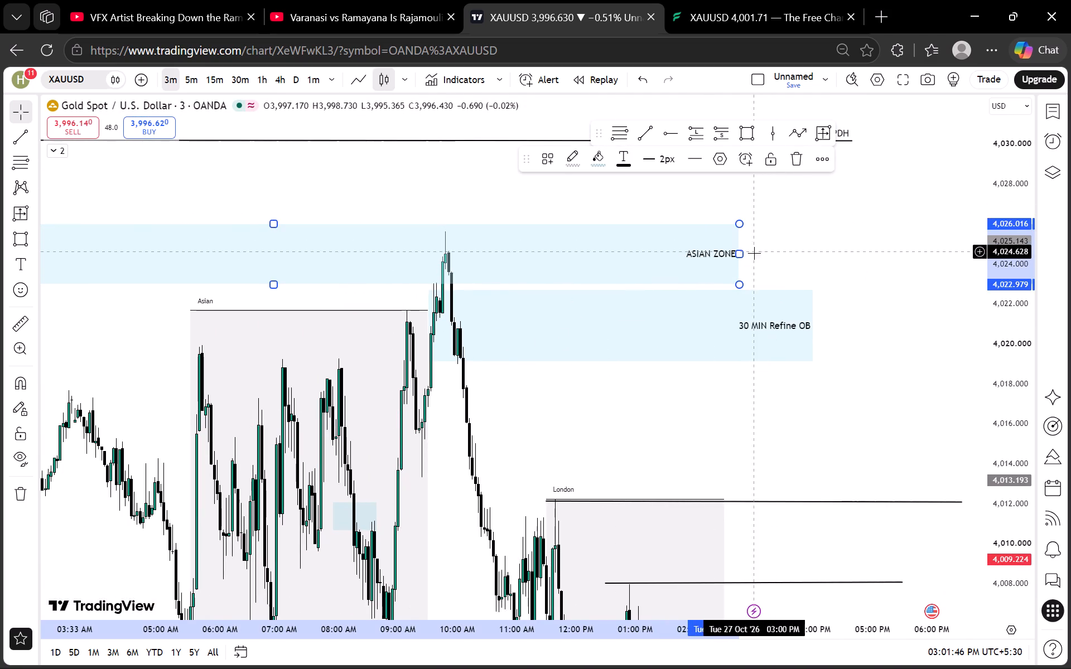
pyautogui.moveTo(741, 255); pyautogui.dragTo(451, 250)
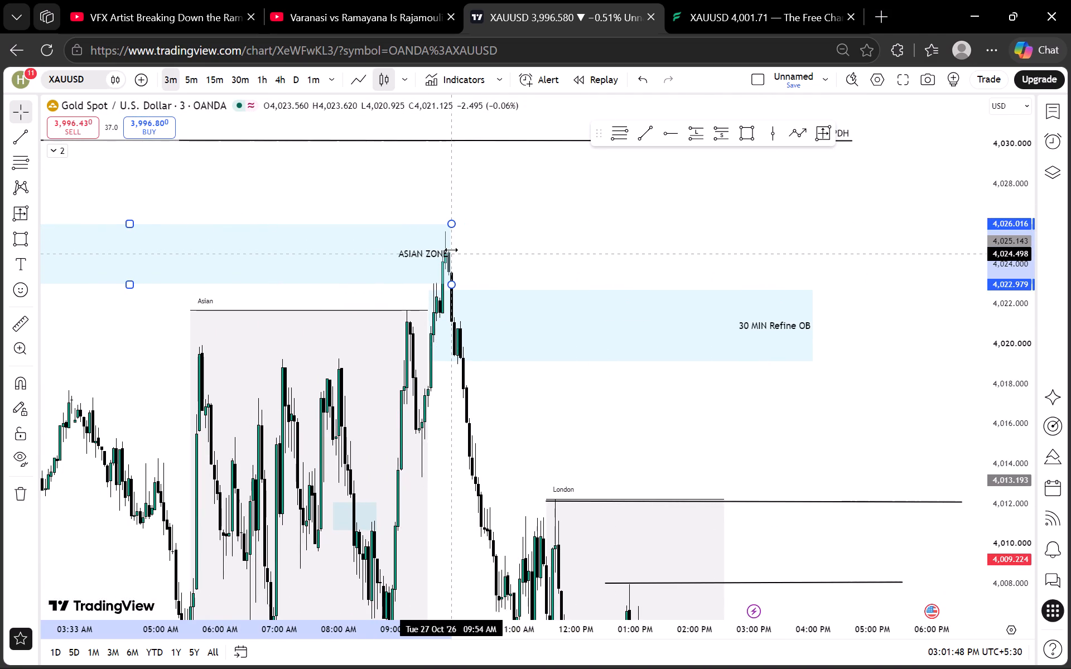
pyautogui.moveTo(451, 250); pyautogui.dragTo(446, 253)
pyautogui.click(491, 227)
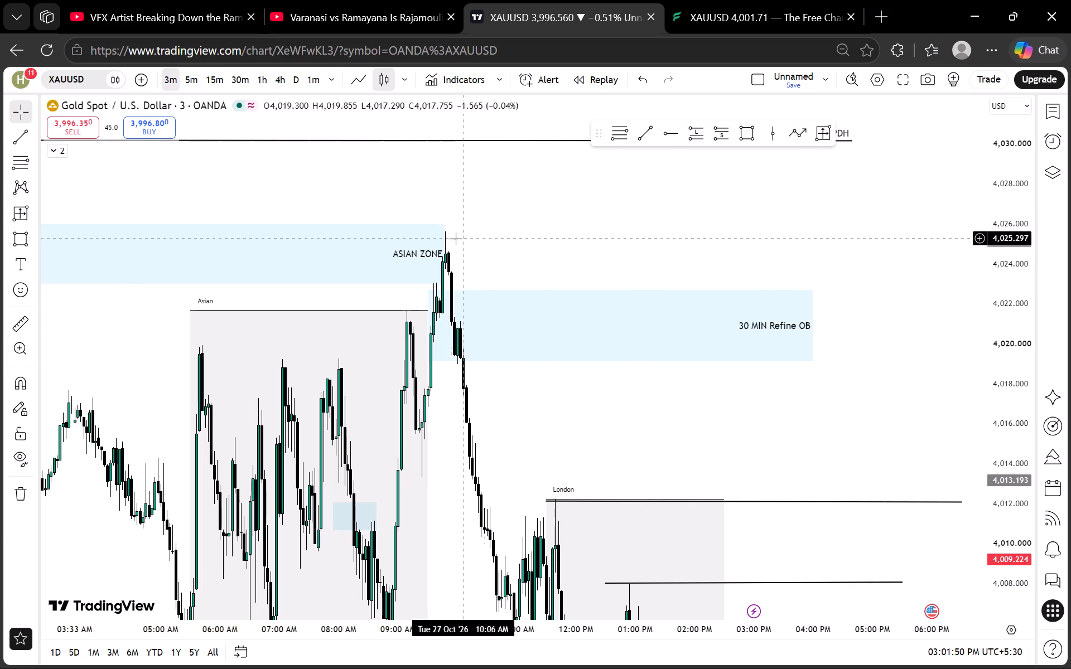
# Lock the shortened ASIAN ZONE rectangle.
pyautogui.click(435, 225)
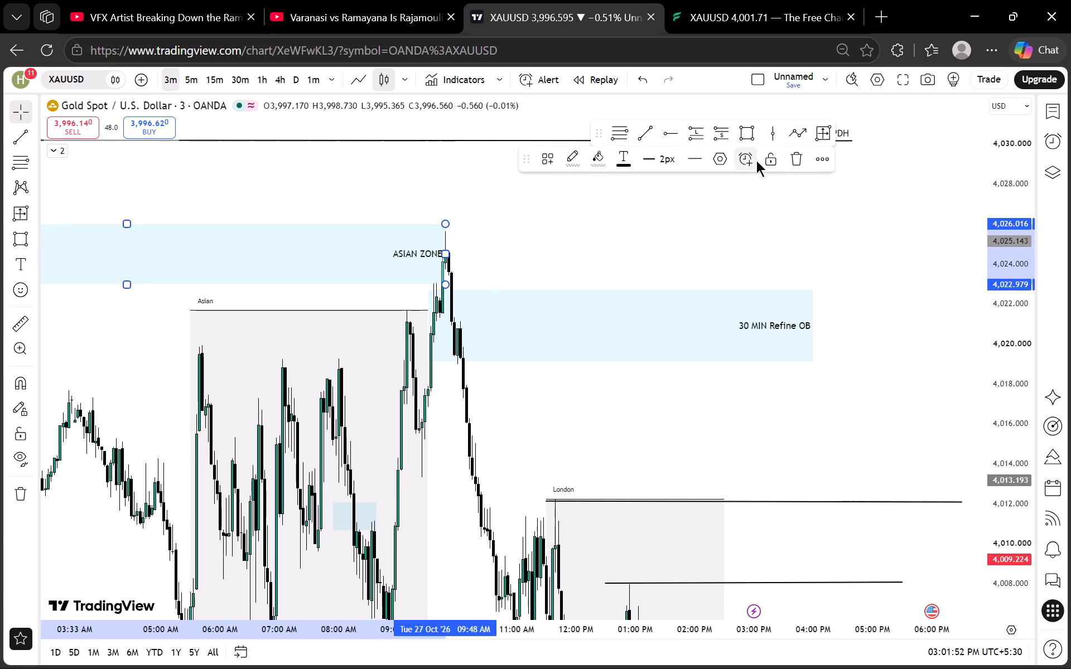
pyautogui.click(769, 161)
pyautogui.click(666, 220)
# Examine the 3-minute price structure from the ASIAN ZONE through the London session down to the latest swing low and lower blue zones.
pyautogui.moveTo(639, 245); pyautogui.dragTo(642, 192)
pyautogui.scroll(-7, 1056, 264)
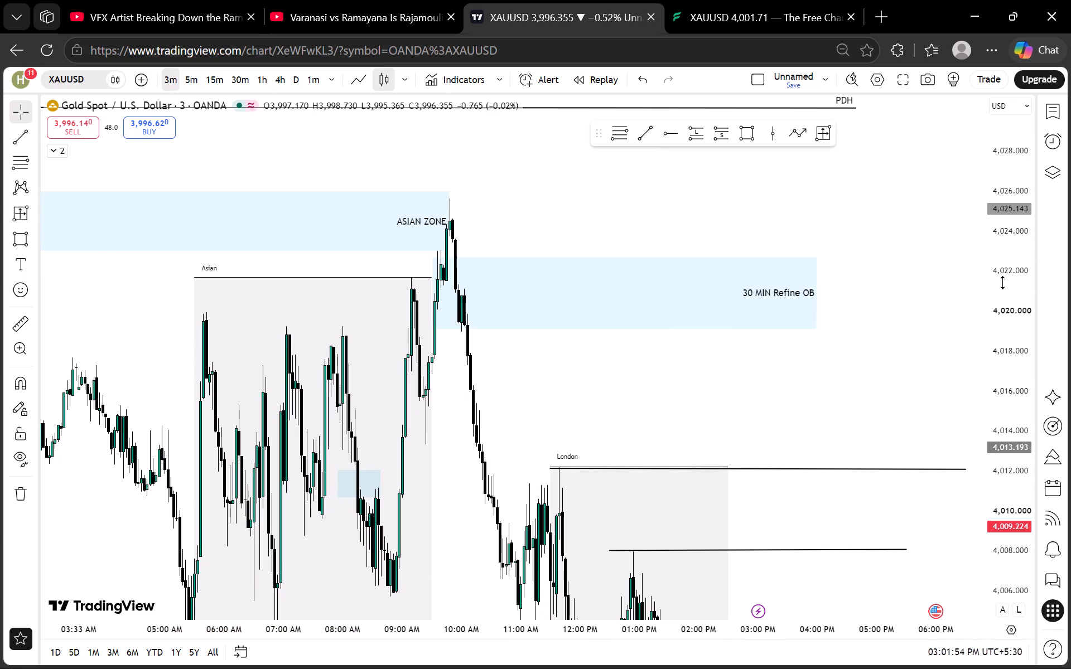
pyautogui.scroll(-12, 1003, 283)
pyautogui.scroll(-1, 703, 391)
pyautogui.moveTo(681, 396); pyautogui.dragTo(414, 229)
pyautogui.scroll(3, 578, 321)
pyautogui.moveTo(580, 395); pyautogui.dragTo(783, 355)
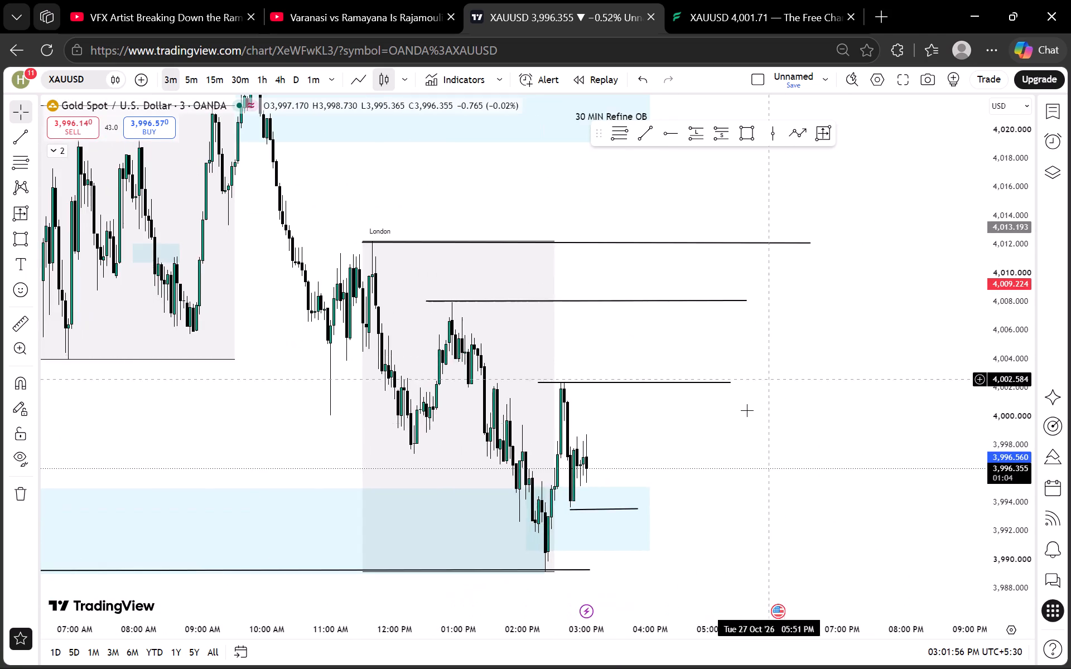
pyautogui.scroll(3, 731, 444)
pyautogui.moveTo(709, 439); pyautogui.dragTo(916, 379)
pyautogui.scroll(15, 1023, 396)
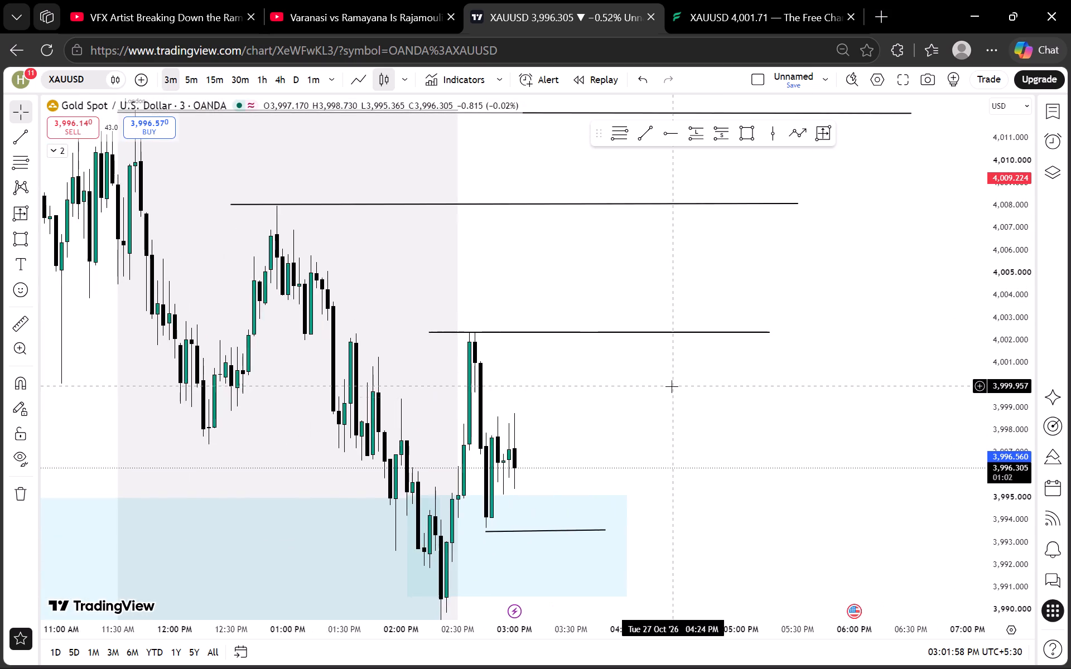
pyautogui.scroll(2, 672, 386)
pyautogui.moveTo(580, 394); pyautogui.dragTo(647, 368)
pyautogui.scroll(-3, 647, 368)
pyautogui.moveTo(683, 376); pyautogui.dragTo(686, 311)
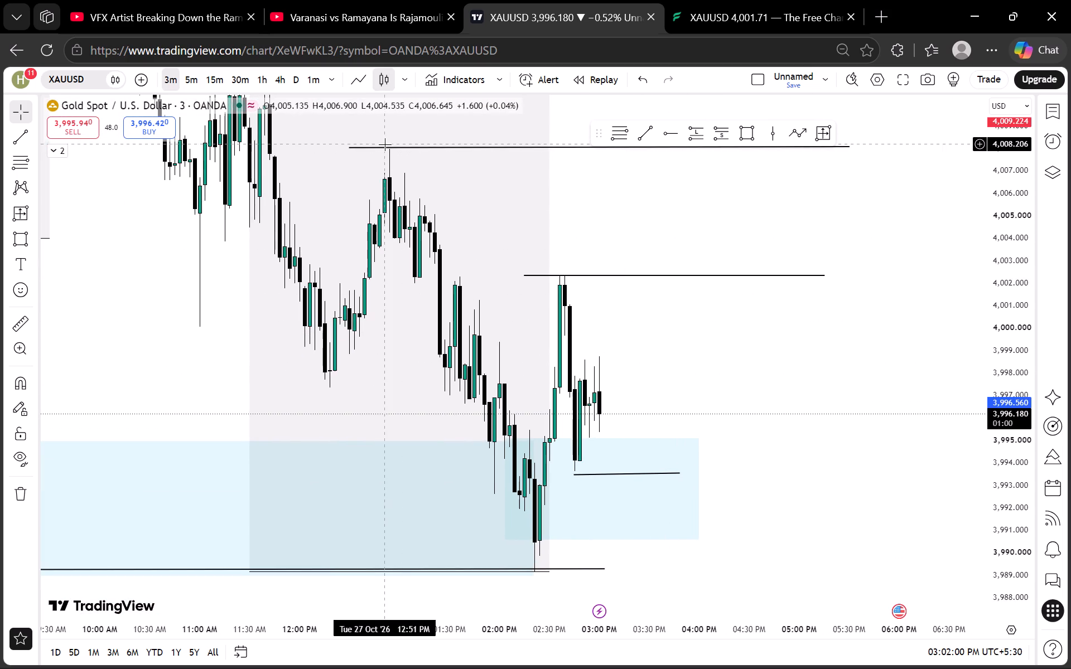
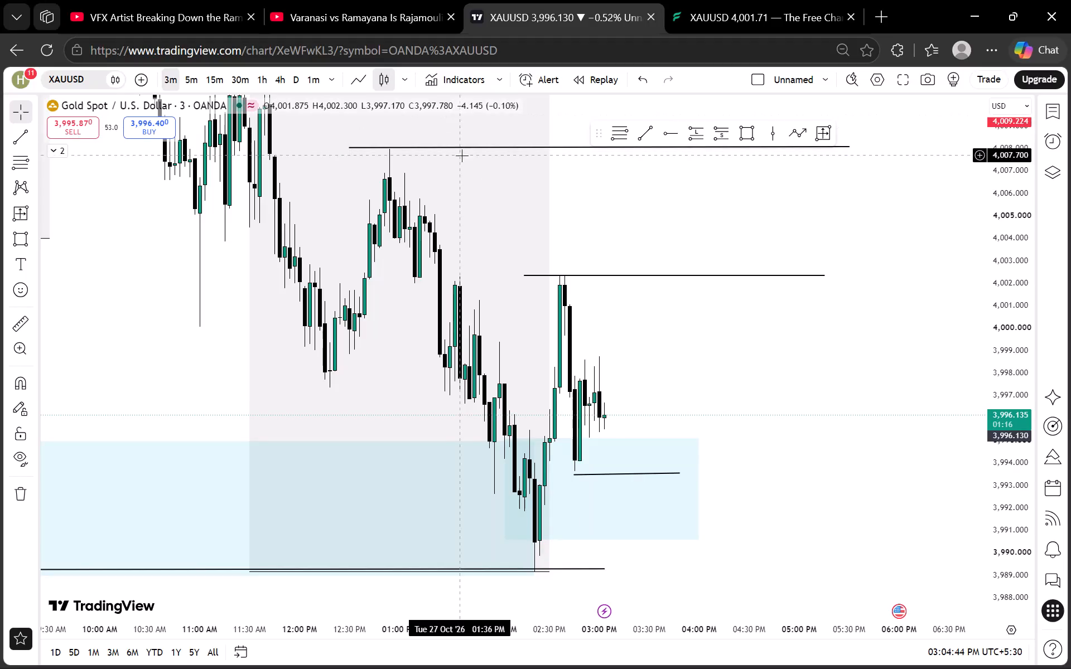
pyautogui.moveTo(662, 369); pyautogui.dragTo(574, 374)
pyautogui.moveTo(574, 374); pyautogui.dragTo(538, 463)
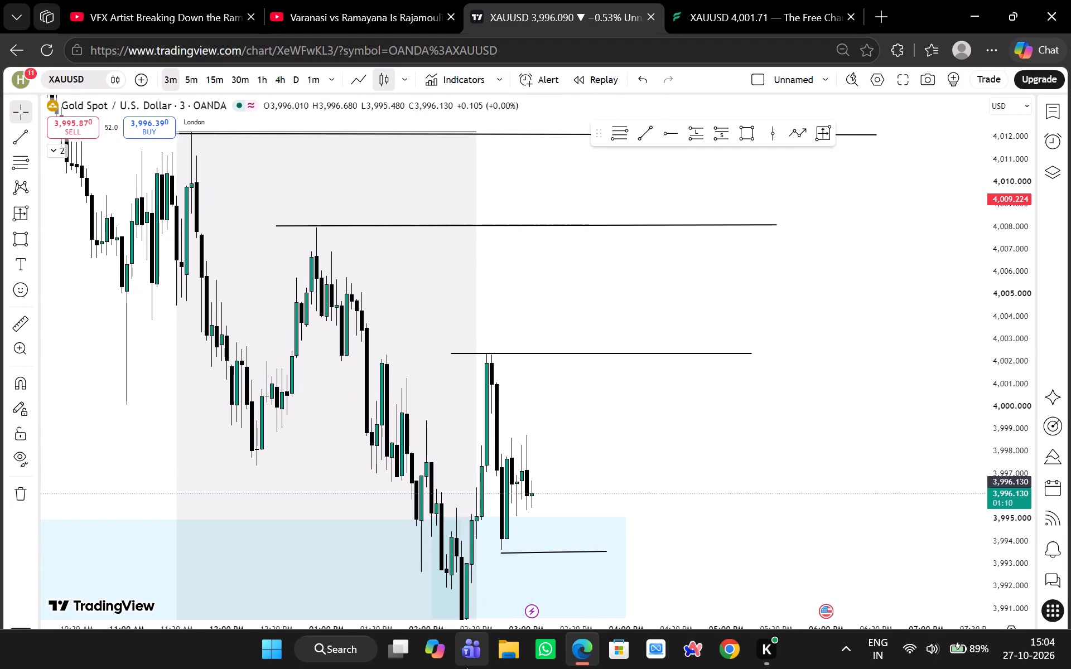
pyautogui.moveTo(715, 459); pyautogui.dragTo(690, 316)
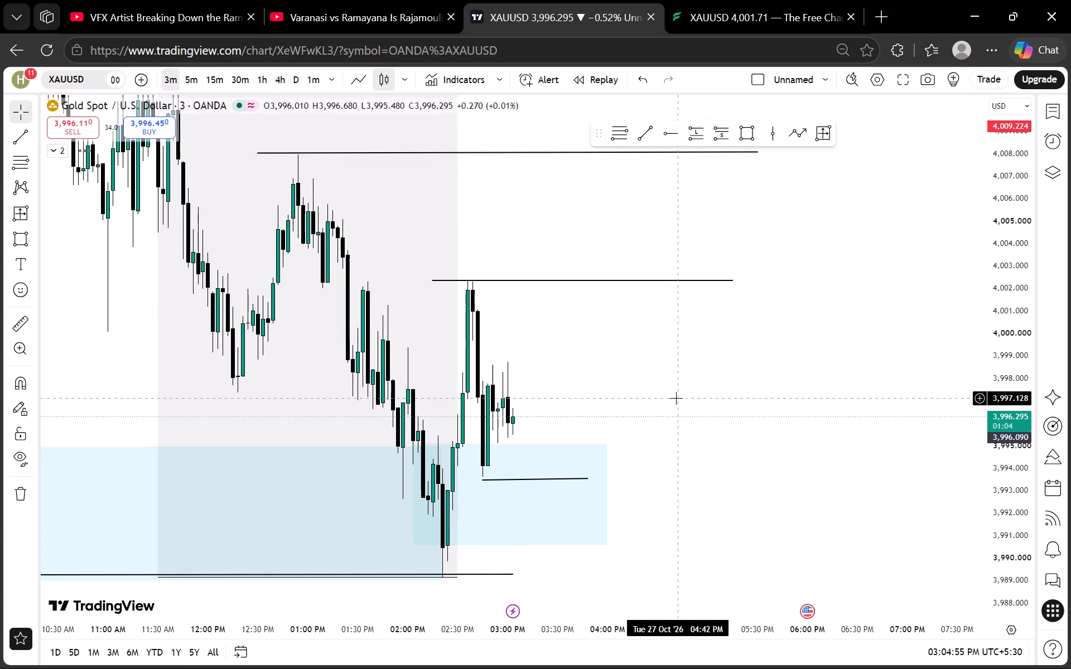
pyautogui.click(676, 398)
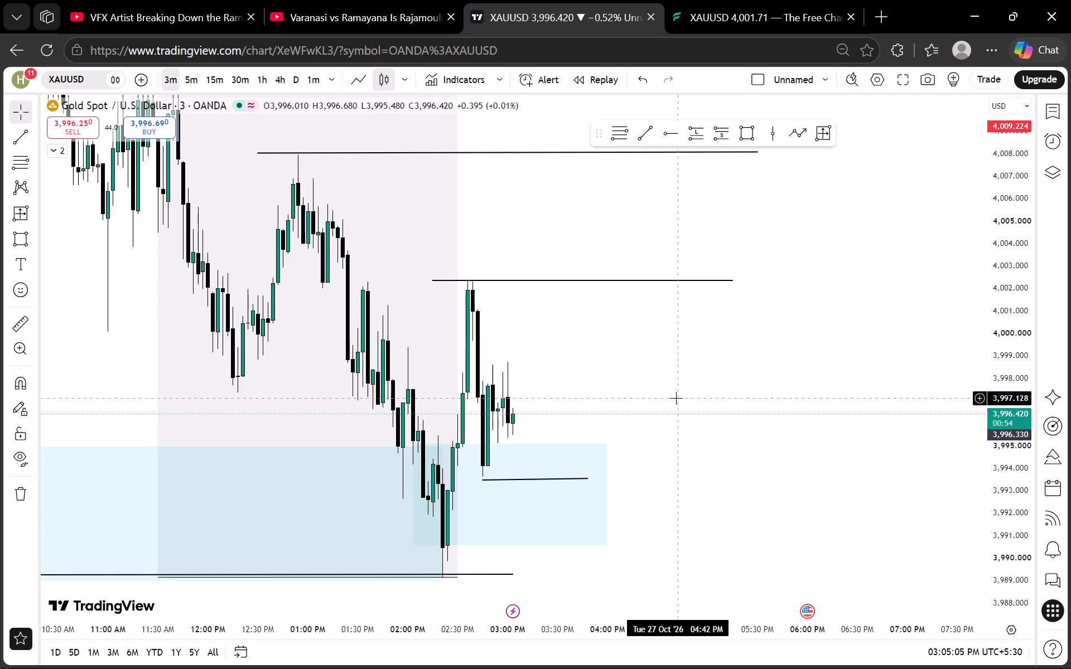
# Switch the XAUUSD chart to the 1-minute timeframe.
pyautogui.scroll(3, 374, 206)
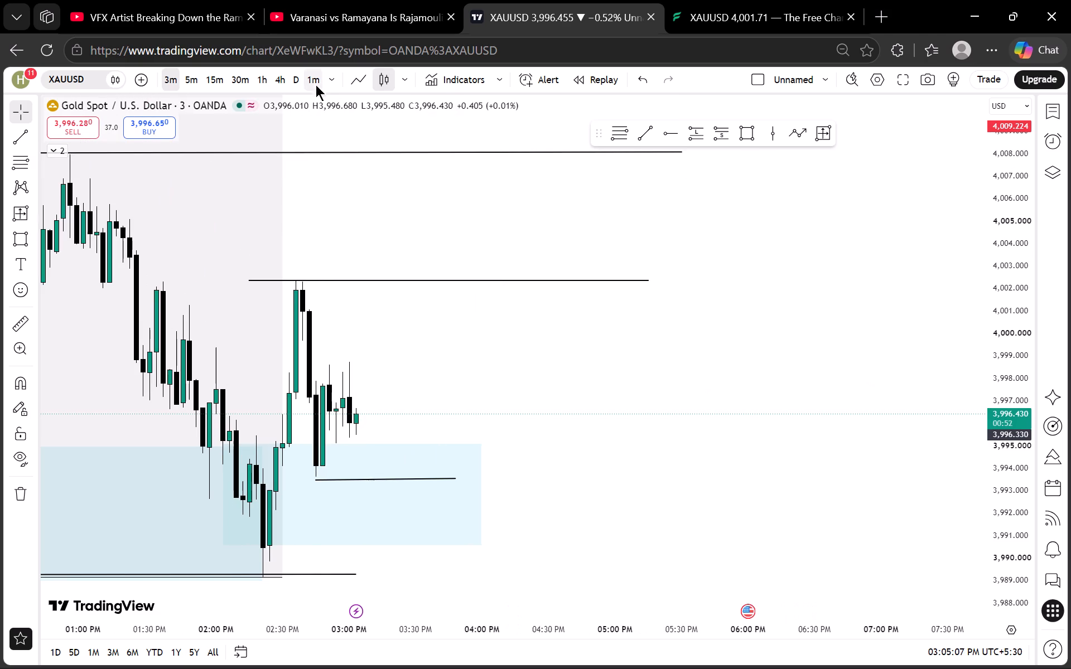
pyautogui.click(316, 82)
# Draw a rectangle zone over the latest minor swing high, from about 3,998.6 down to 3,996.9, spanning about 02:58 PM to 03:17 PM.
pyautogui.scroll(-3, 483, 294)
pyautogui.scroll(7, 1009, 418)
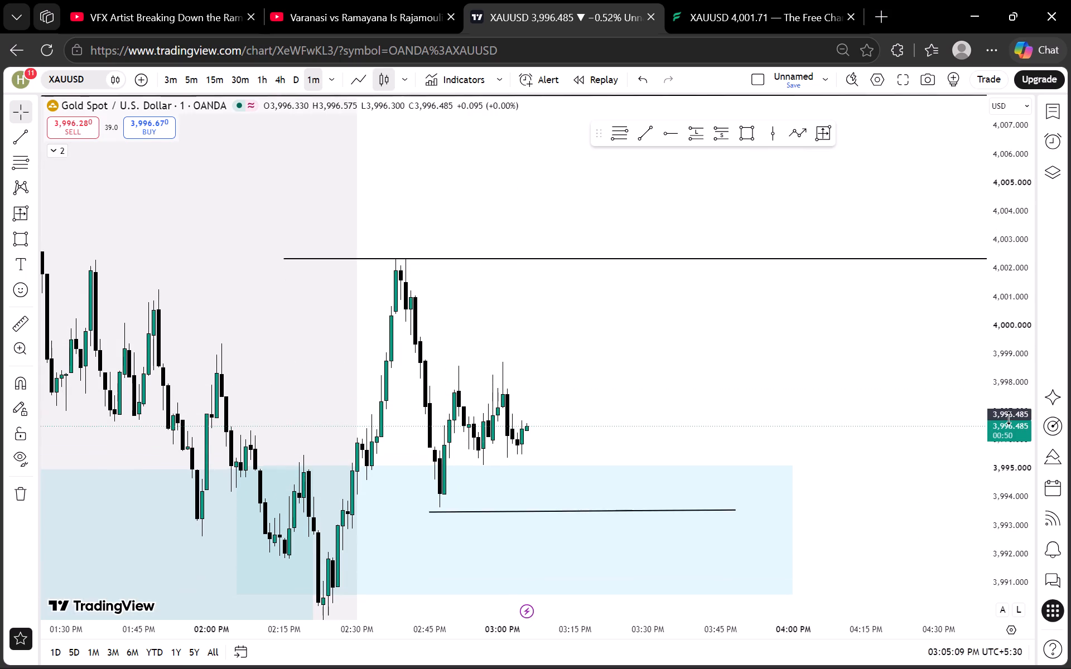
pyautogui.scroll(7, 1009, 418)
pyautogui.moveTo(653, 401); pyautogui.dragTo(672, 362)
pyautogui.scroll(-2, 421, 385)
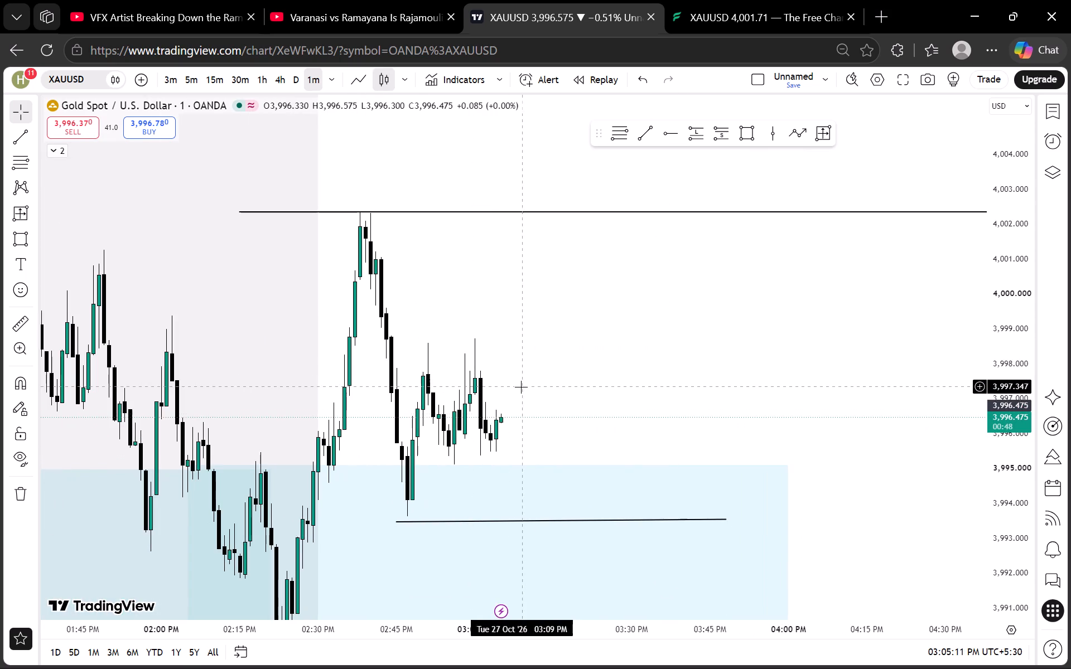
pyautogui.moveTo(545, 387); pyautogui.dragTo(538, 311)
pyautogui.click(748, 136)
pyautogui.click(456, 274)
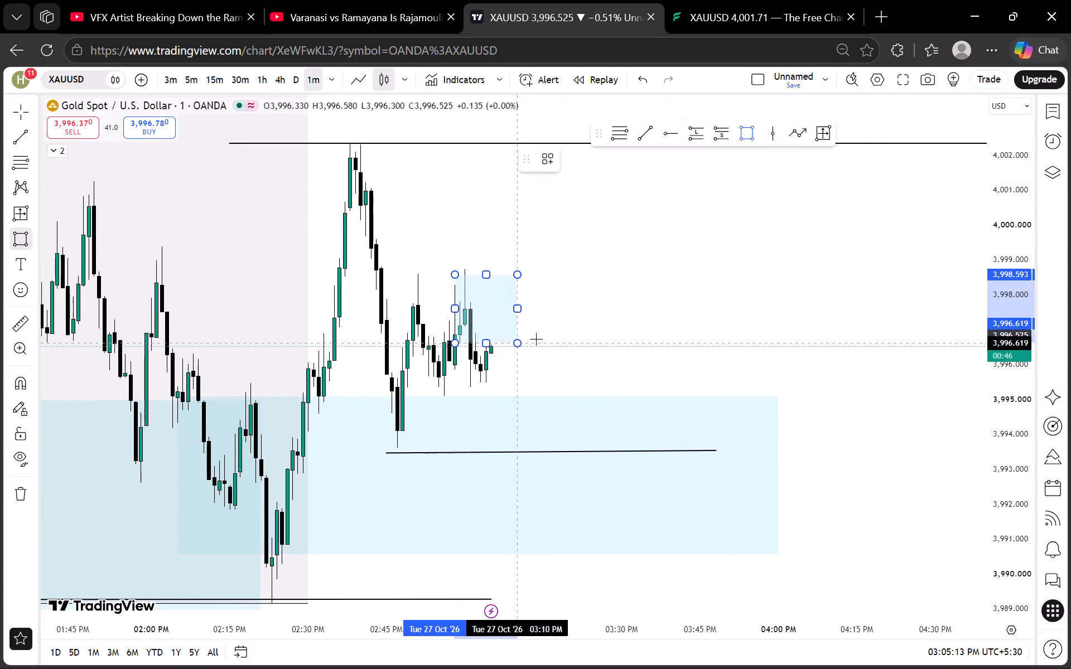
pyautogui.click(553, 332)
pyautogui.click(625, 316)
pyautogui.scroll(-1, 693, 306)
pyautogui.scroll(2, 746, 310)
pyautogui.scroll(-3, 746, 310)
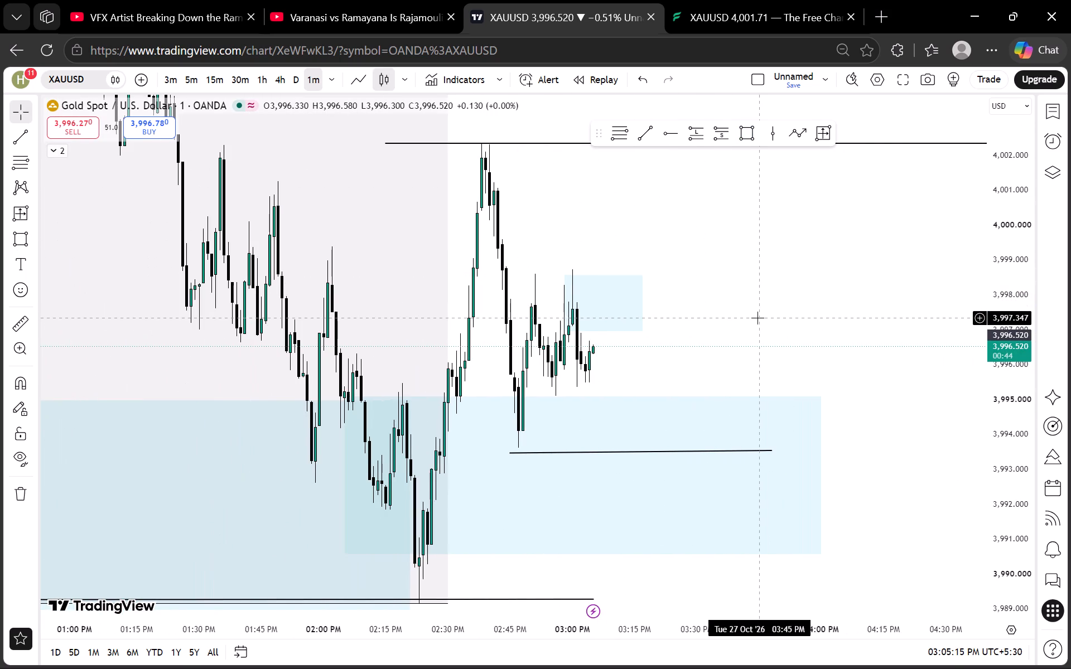
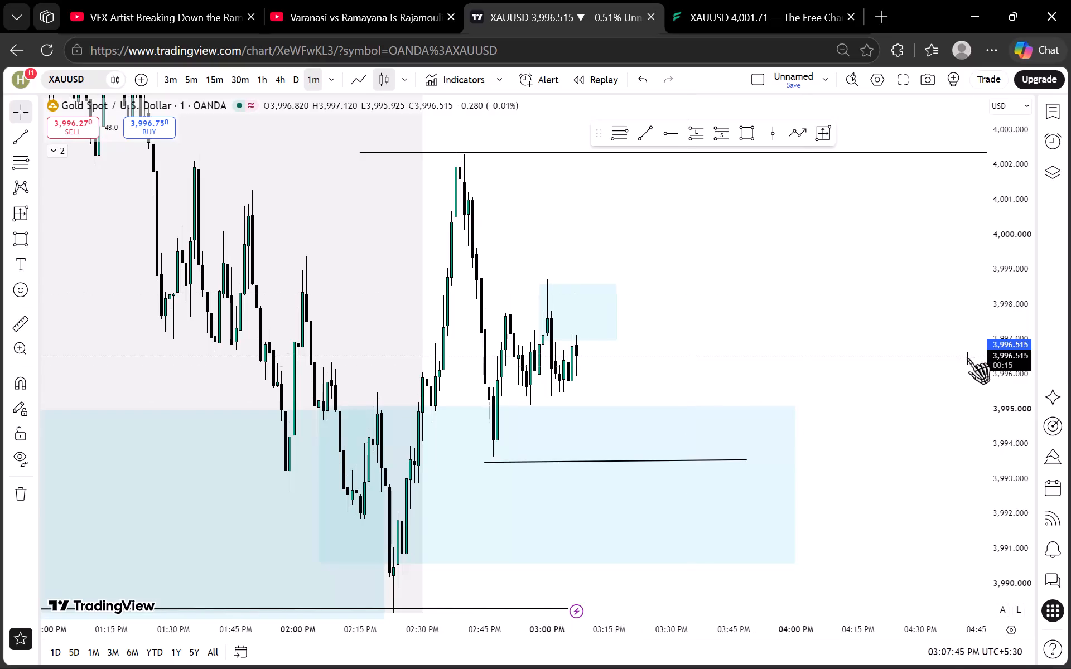
# Examine the 1-minute XAUUSD price action around the newly drawn swing-high zone and the demand zone beneath it.
pyautogui.scroll(6, 976, 370)
pyautogui.moveTo(840, 374); pyautogui.dragTo(951, 378)
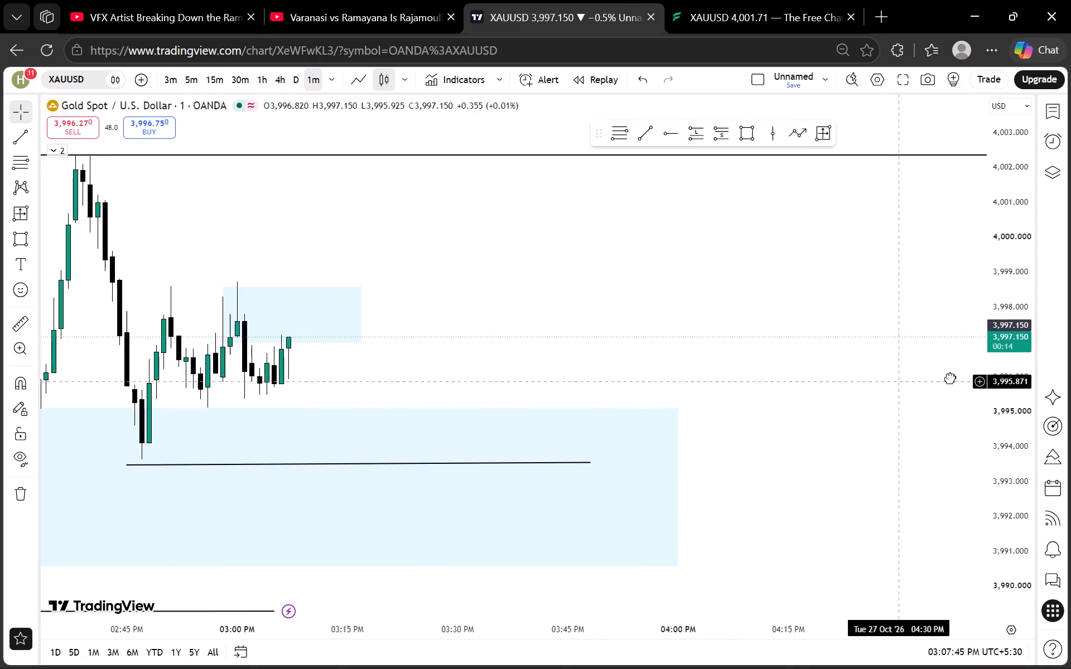
pyautogui.scroll(-8, 977, 317)
pyautogui.scroll(20, 1041, 319)
pyautogui.scroll(4, 1041, 319)
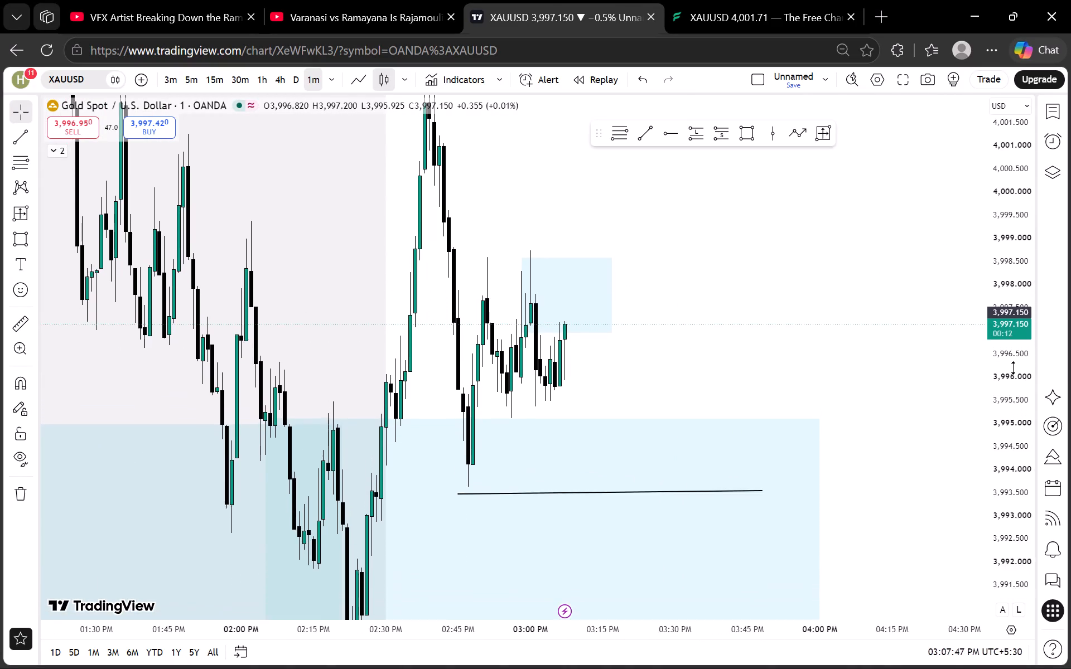
pyautogui.scroll(3, 1014, 368)
pyautogui.scroll(4, 869, 316)
pyautogui.moveTo(688, 314); pyautogui.dragTo(739, 311)
# Switch XAUUSD to the 3-minute timeframe and examine recent price action against the marked zones and swing lines.
pyautogui.click(160, 77)
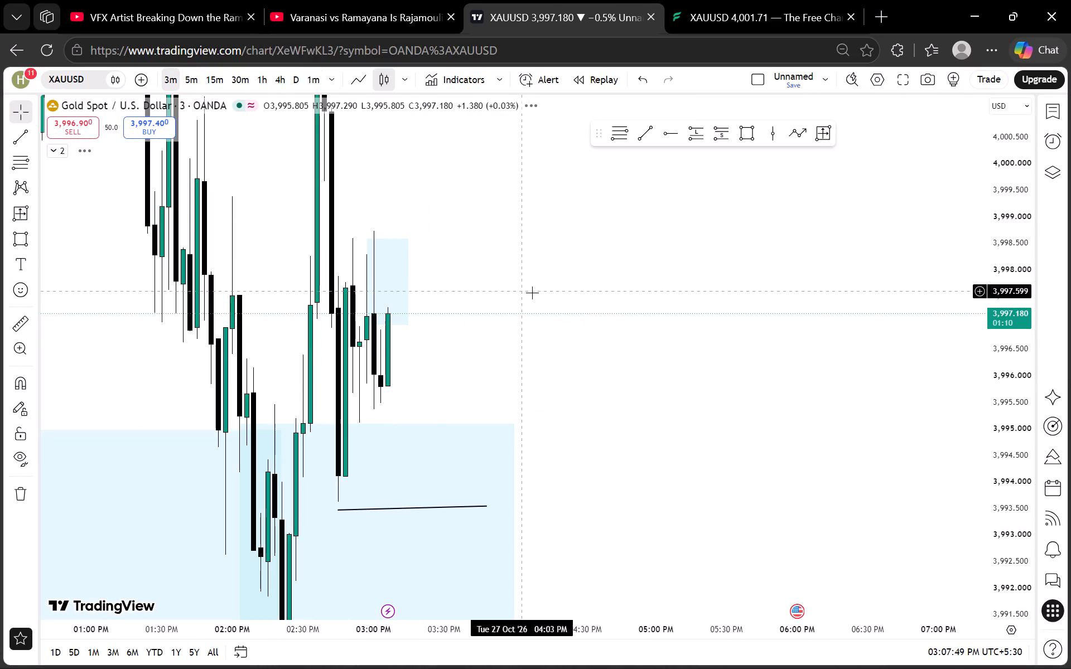
pyautogui.scroll(-20, 968, 274)
pyautogui.scroll(5, 988, 348)
pyautogui.scroll(-7, 968, 307)
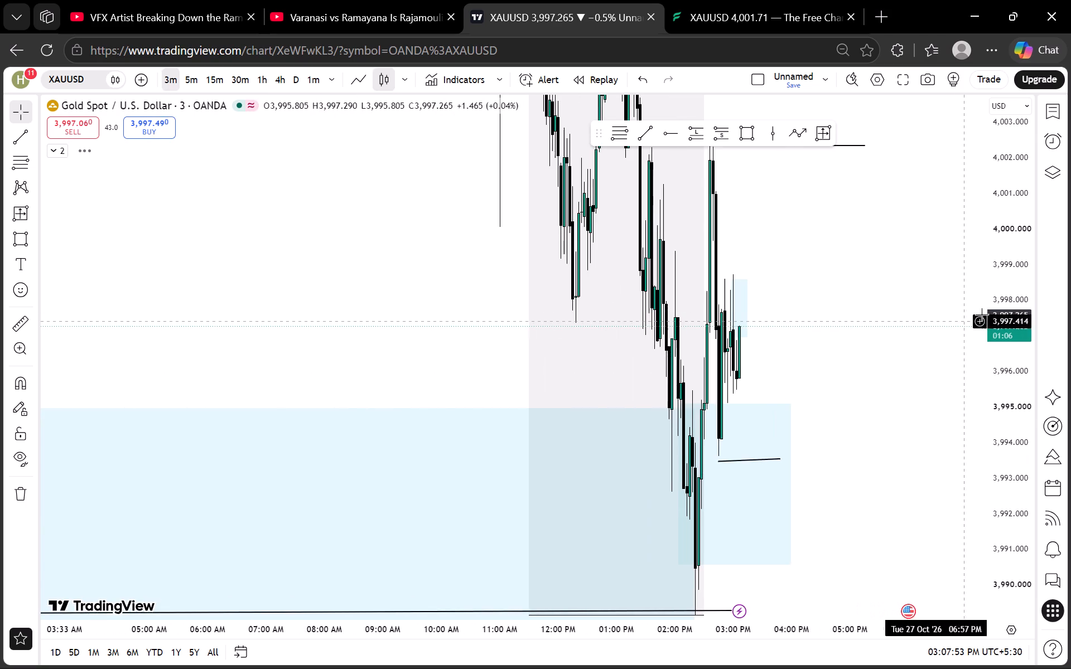
pyautogui.scroll(-11, 1011, 353)
pyautogui.scroll(8, 1000, 362)
pyautogui.moveTo(754, 373); pyautogui.dragTo(818, 360)
pyautogui.scroll(2, 818, 360)
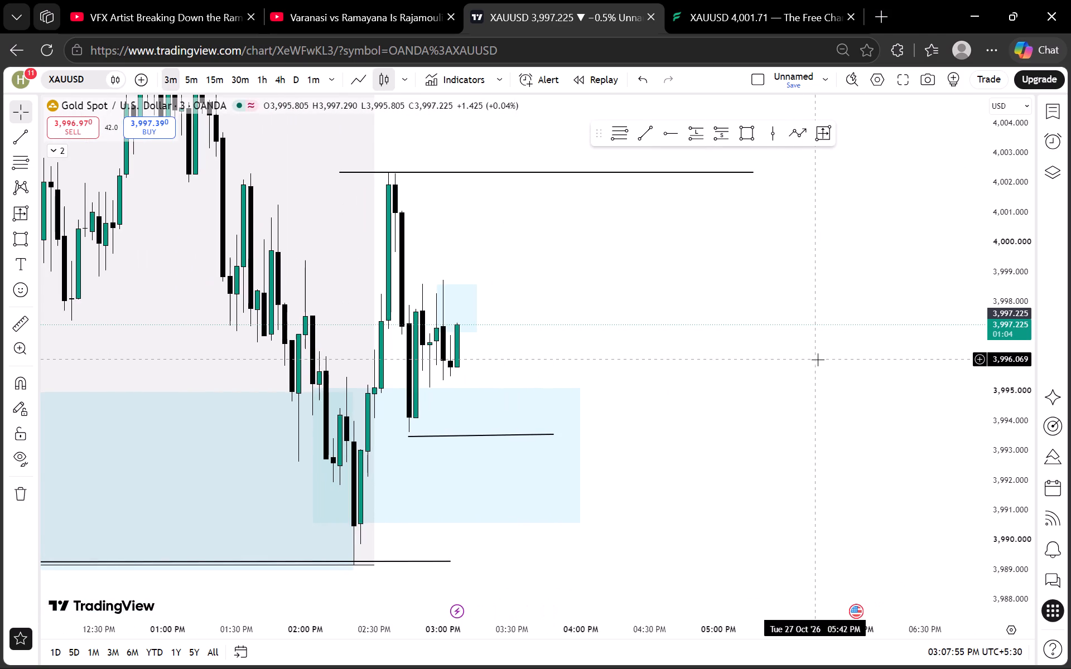
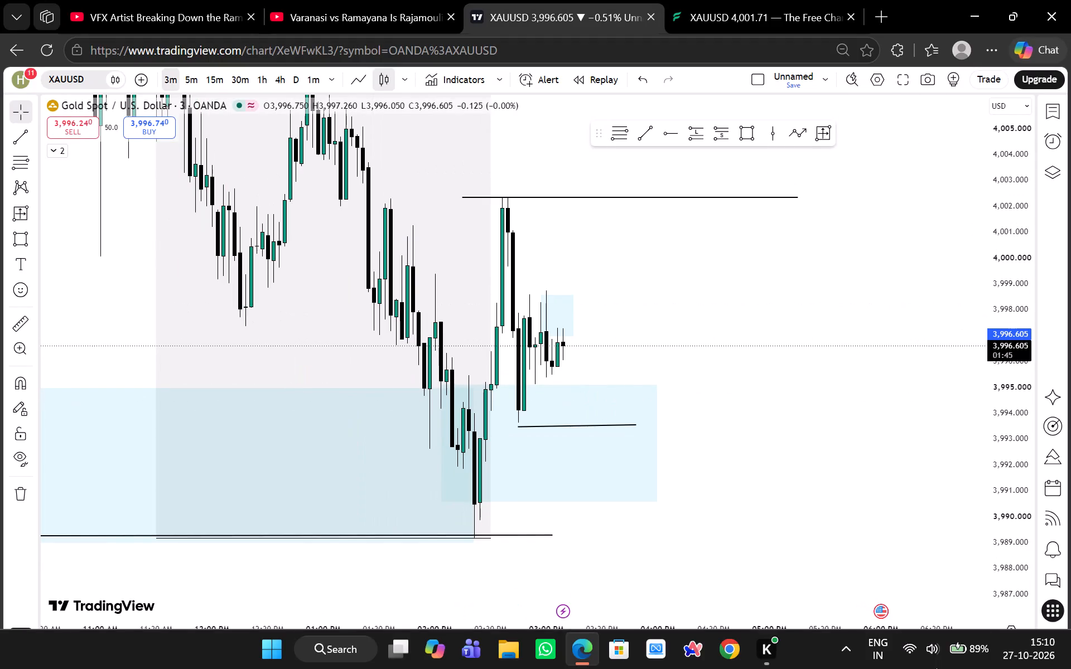
# Examine the 3-minute XAUUSD chart from the London session swing lines up to the 30 MIN Refine OB and ASIAN ZONE.
pyautogui.scroll(5, 824, 406)
pyautogui.scroll(-20, 964, 318)
pyautogui.moveTo(925, 293); pyautogui.dragTo(924, 387)
pyautogui.scroll(3, 923, 387)
pyautogui.moveTo(826, 362); pyautogui.dragTo(857, 410)
pyautogui.scroll(15, 1012, 316)
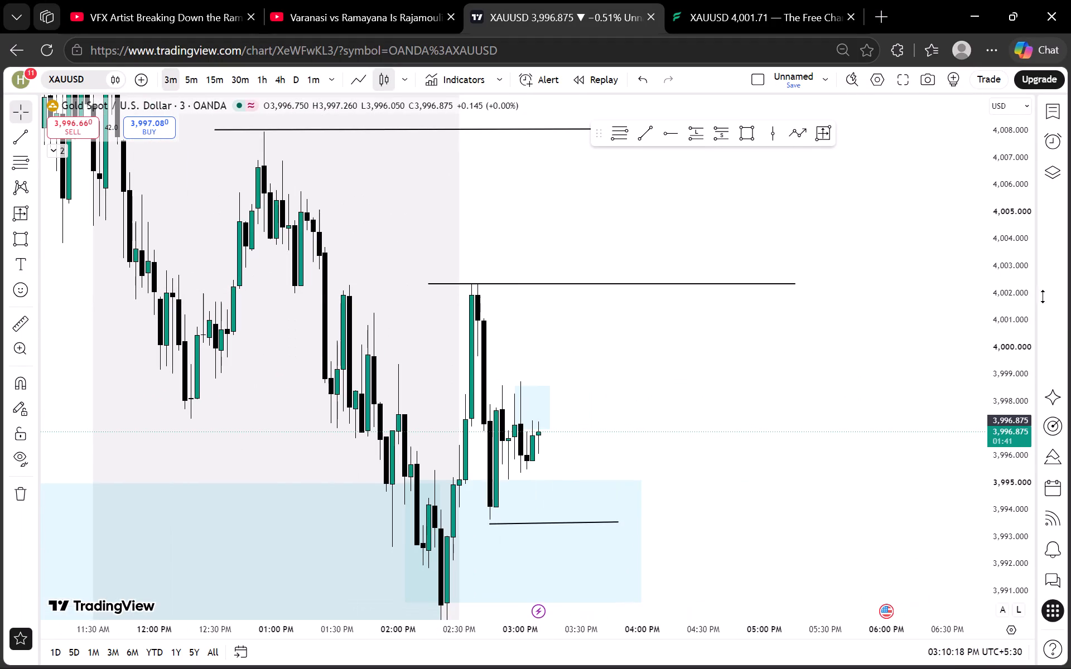
pyautogui.scroll(-20, 1067, 331)
pyautogui.scroll(-20, 1067, 331)
pyautogui.scroll(-1, 1067, 331)
pyautogui.moveTo(958, 282); pyautogui.dragTo(958, 285)
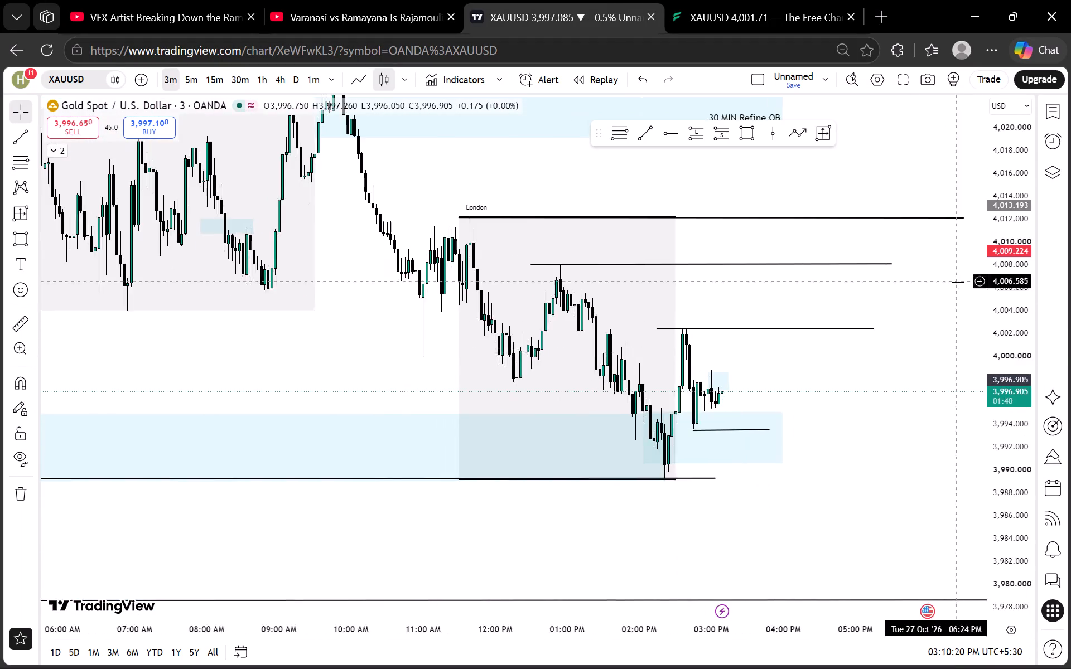
pyautogui.moveTo(958, 285); pyautogui.dragTo(905, 458)
pyautogui.moveTo(694, 327); pyautogui.dragTo(648, 283)
# Switch XAUUSD to the 15-minute timeframe and examine the Asian and London sessions against the marked zones and swing lines.
pyautogui.click(189, 74)
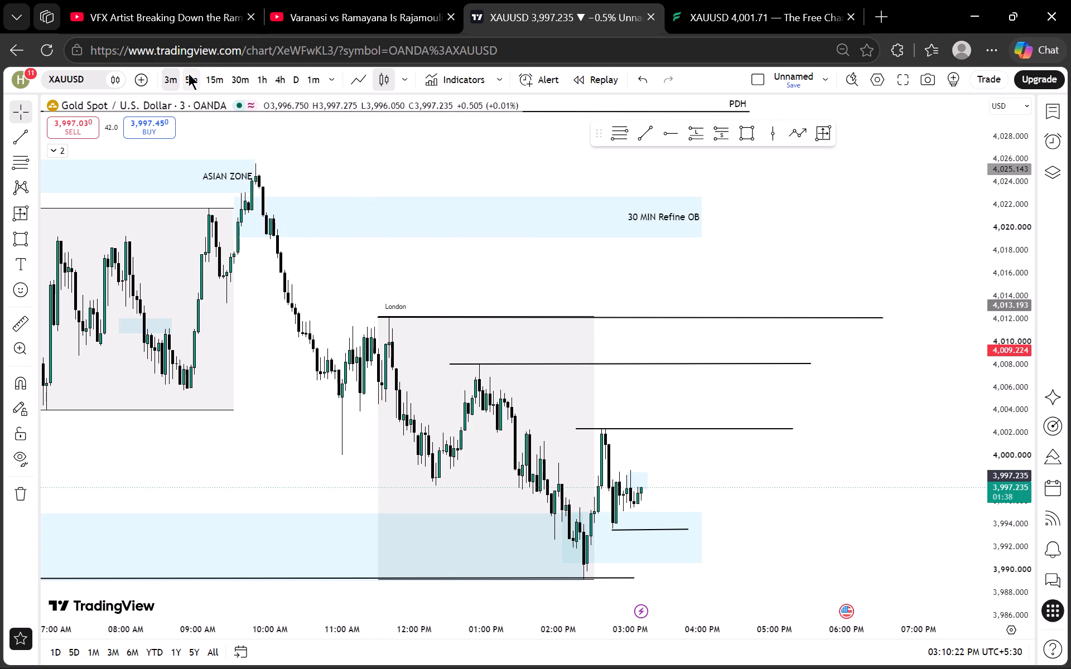
pyautogui.click(211, 73)
pyautogui.scroll(3, 709, 315)
pyautogui.moveTo(697, 432); pyautogui.dragTo(755, 361)
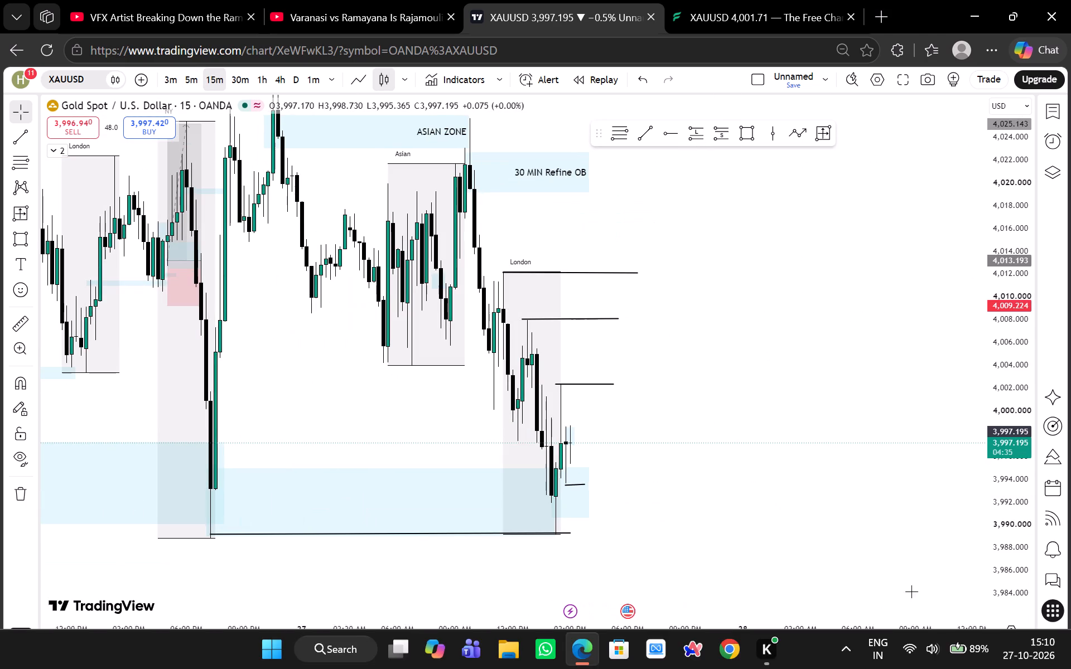
pyautogui.scroll(-7, 995, 383)
pyautogui.scroll(4, 876, 443)
pyautogui.moveTo(669, 466); pyautogui.dragTo(681, 464)
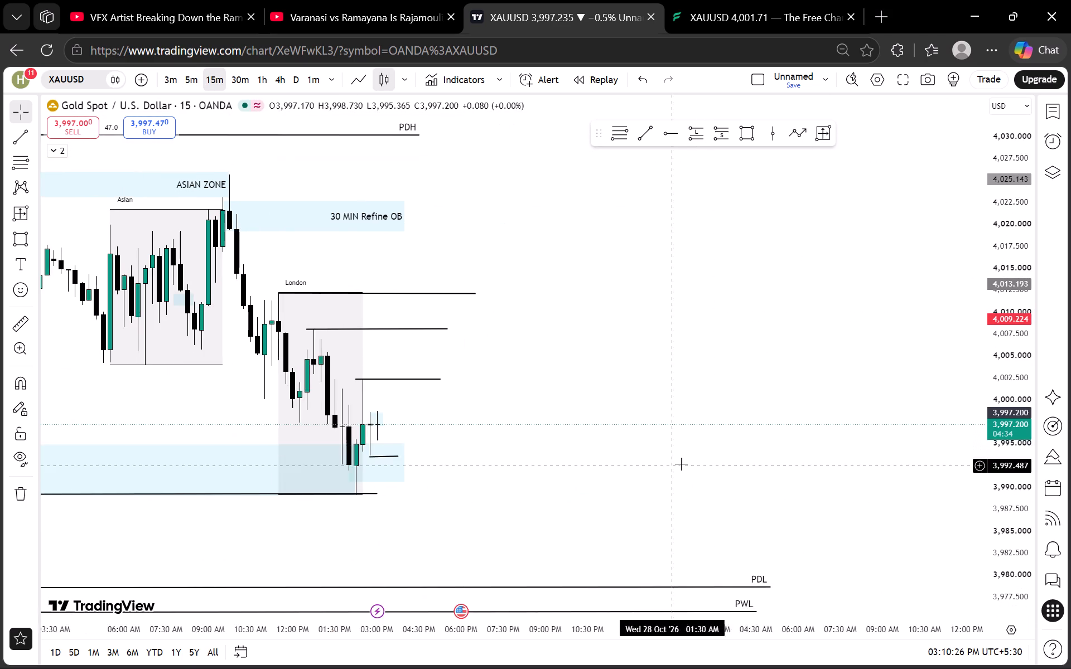
pyautogui.moveTo(681, 464); pyautogui.dragTo(744, 448)
pyautogui.scroll(11, 1010, 404)
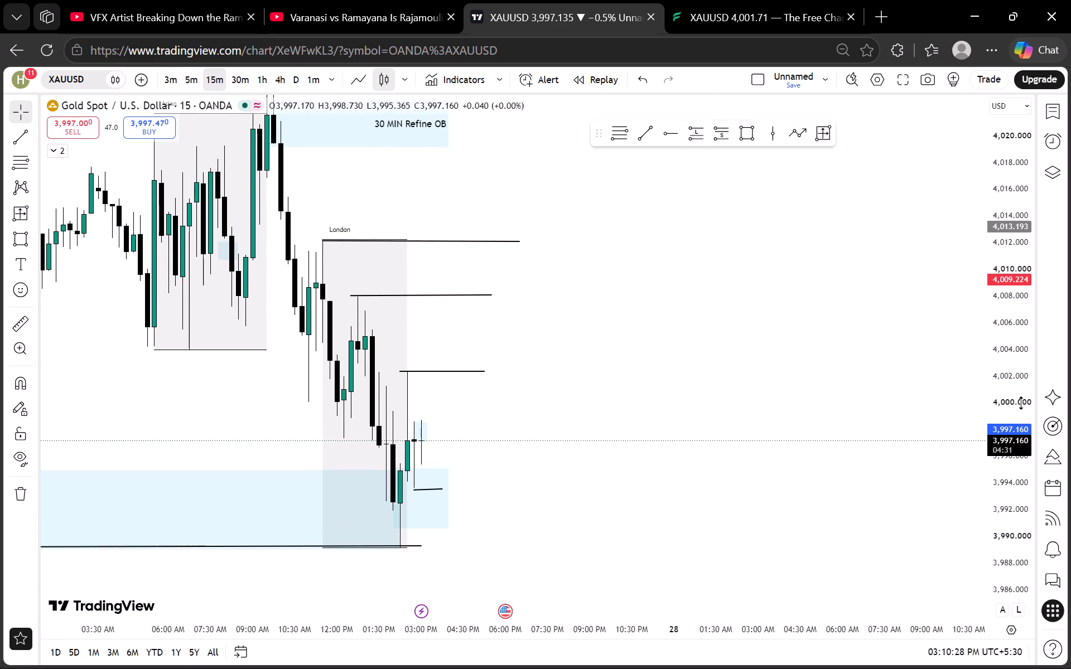
pyautogui.scroll(-5, 1021, 403)
pyautogui.scroll(-3, 884, 372)
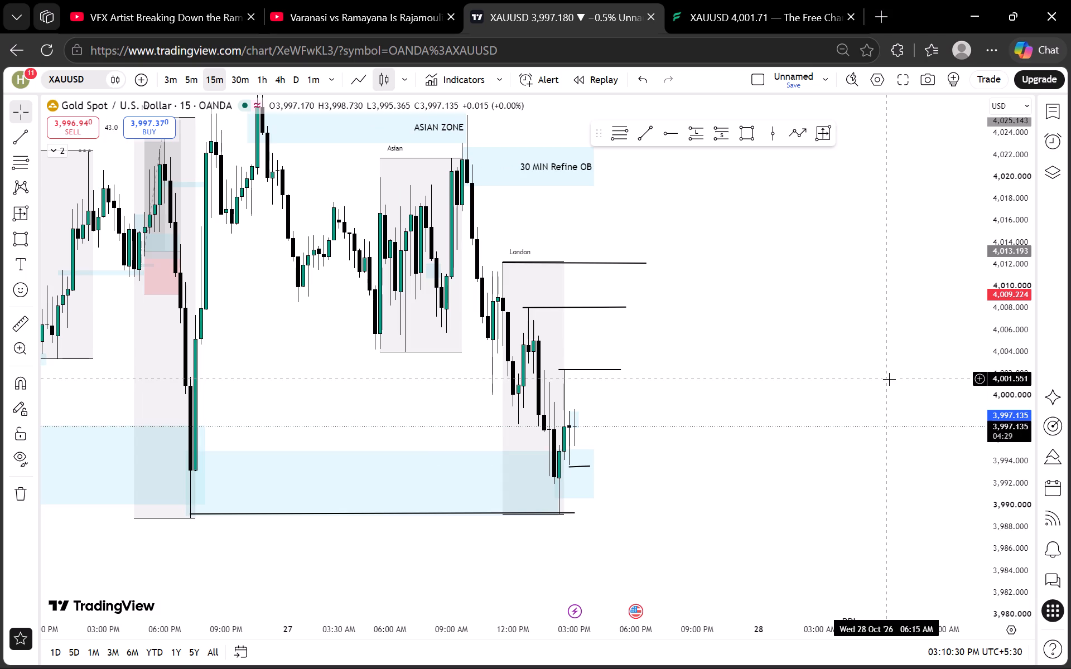
pyautogui.scroll(-5, 1035, 334)
pyautogui.scroll(-3, 889, 386)
pyautogui.scroll(3, 899, 395)
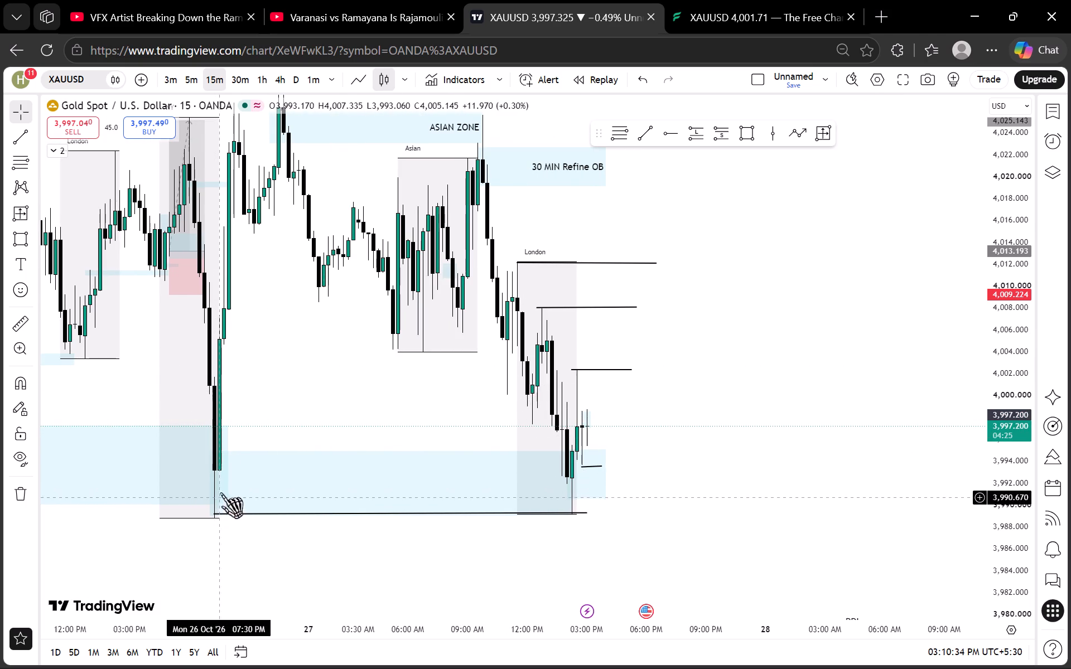
# Compare XAUUSD on the 5-minute and 3-minute timeframes, ending on 5-minute, and examine London session price action around the demand zone.
pyautogui.click(183, 74)
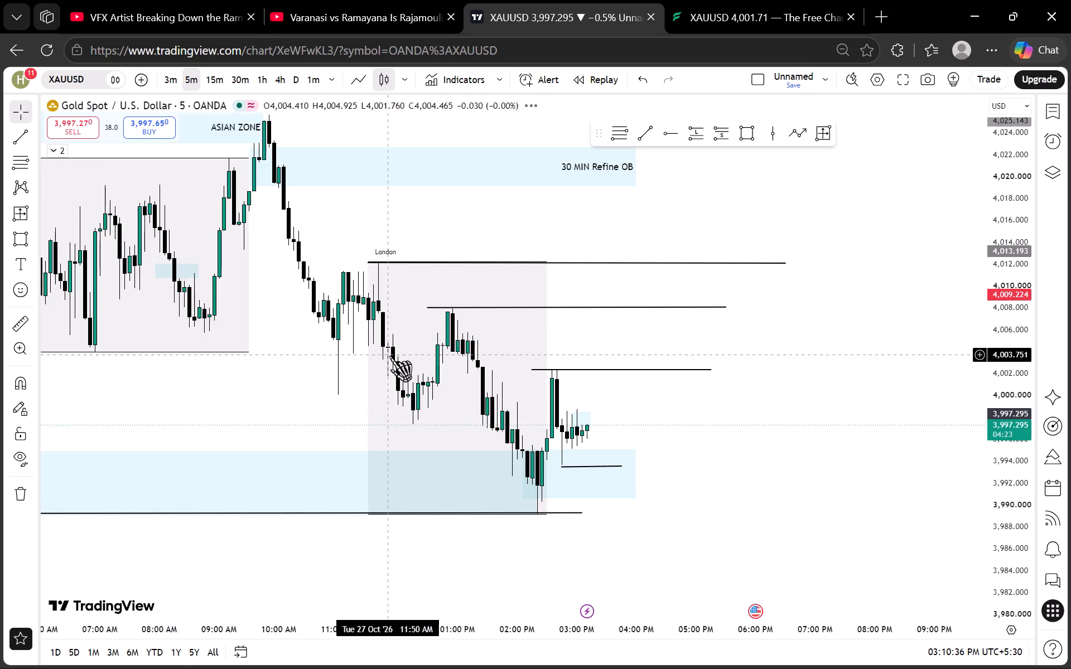
pyautogui.scroll(-4, 389, 356)
pyautogui.scroll(-2, 357, 396)
pyautogui.scroll(6, 349, 408)
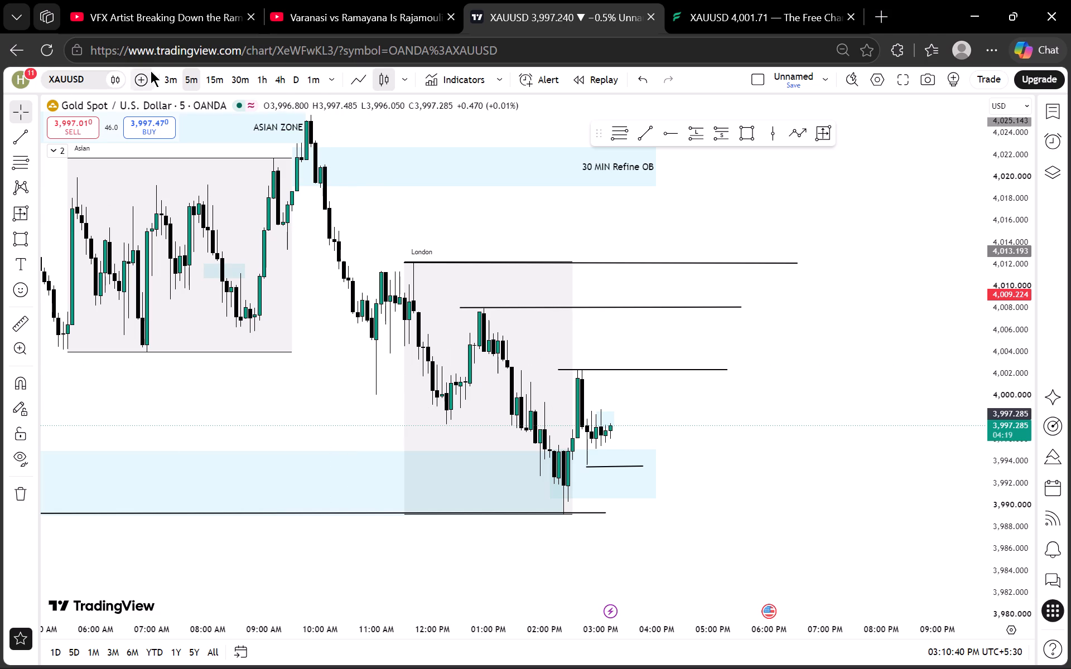
pyautogui.click(166, 76)
pyautogui.scroll(-4, 532, 339)
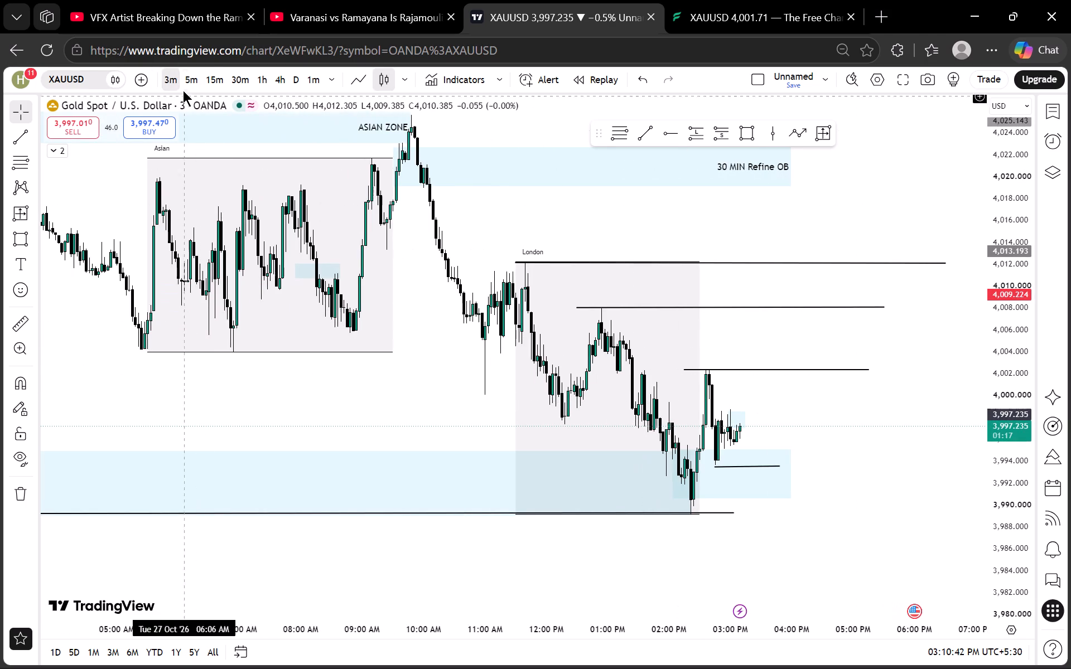
pyautogui.click(182, 84)
pyautogui.moveTo(817, 395); pyautogui.dragTo(700, 406)
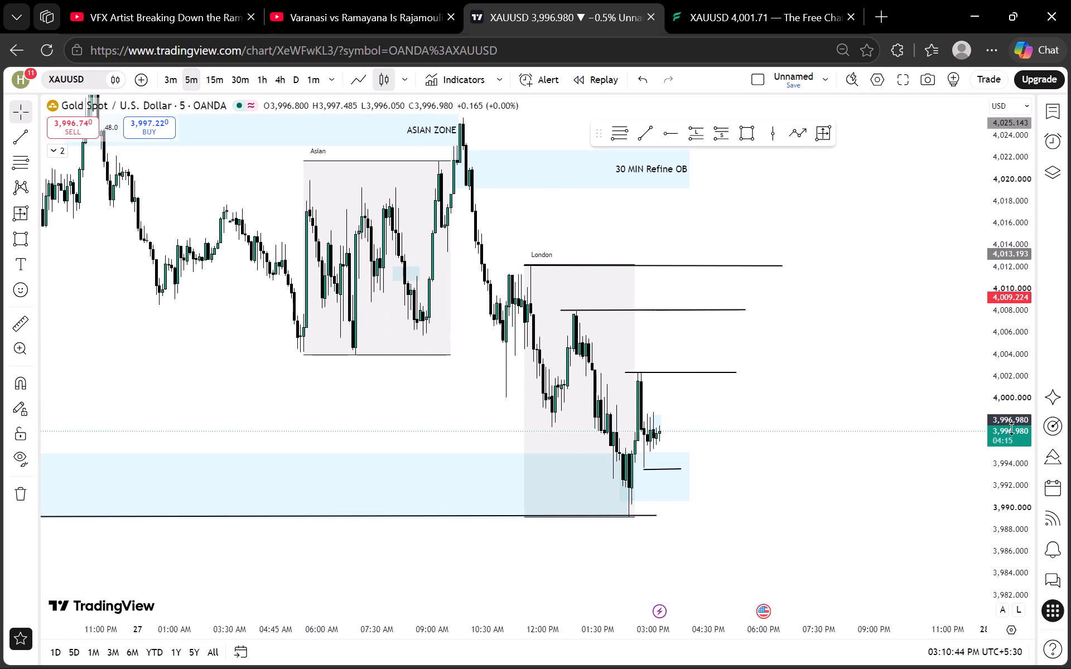
pyautogui.scroll(18, 1012, 429)
pyautogui.moveTo(558, 430); pyautogui.dragTo(558, 420)
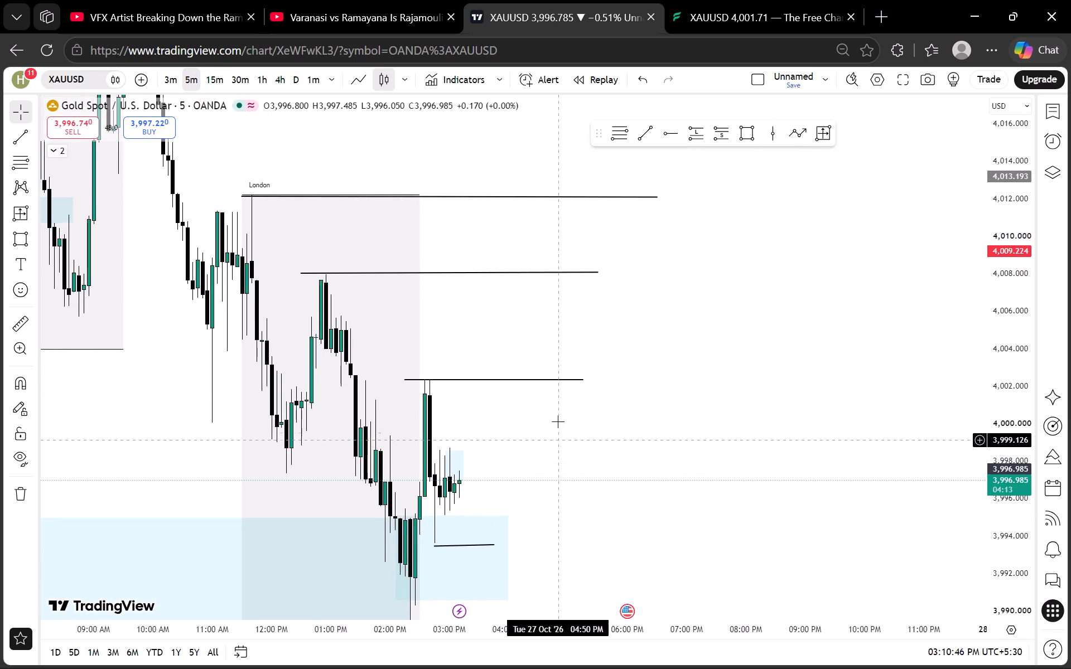
pyautogui.moveTo(558, 420); pyautogui.dragTo(562, 404)
pyautogui.scroll(4, 562, 408)
pyautogui.moveTo(549, 415); pyautogui.dragTo(659, 380)
pyautogui.scroll(-16, 998, 387)
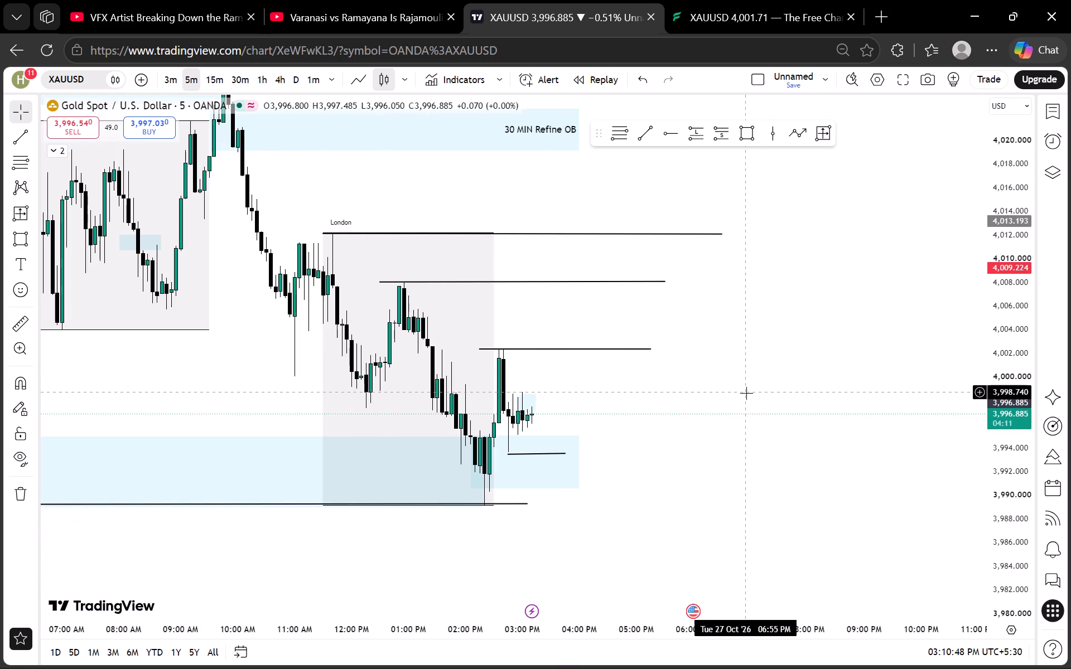
# Switch XAUUSD to the 1-minute timeframe and examine price action between the small supply zone and the demand zone below.
pyautogui.click(314, 71)
pyautogui.scroll(-4, 588, 284)
pyautogui.moveTo(897, 370); pyautogui.dragTo(775, 401)
pyautogui.scroll(6, 1005, 432)
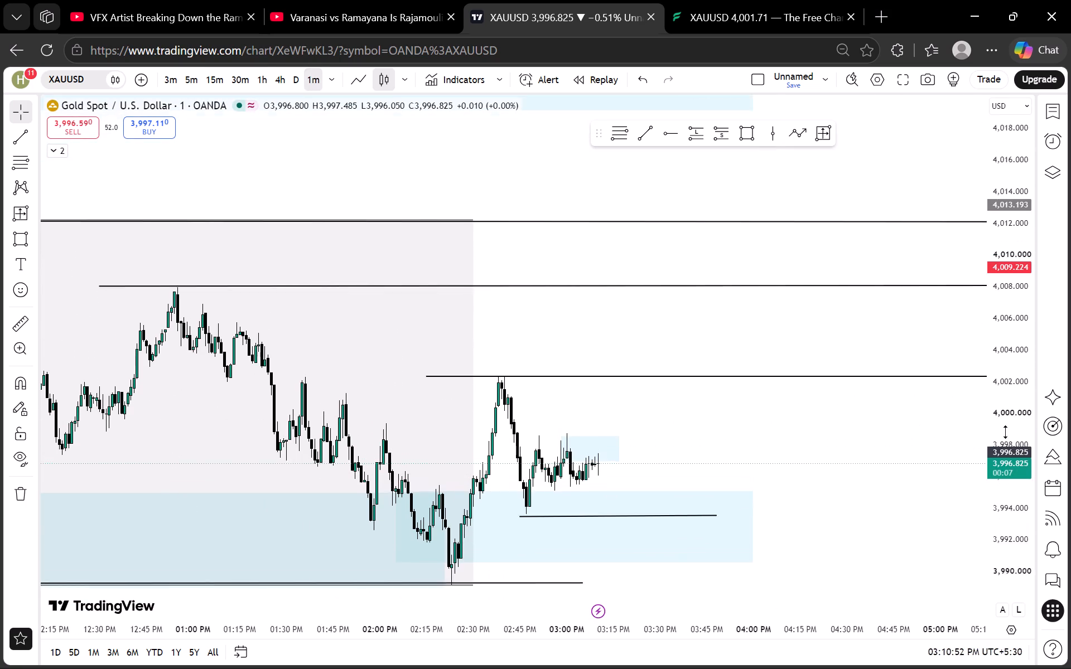
pyautogui.scroll(15, 1006, 432)
pyautogui.scroll(3, 673, 513)
pyautogui.moveTo(620, 540); pyautogui.dragTo(698, 406)
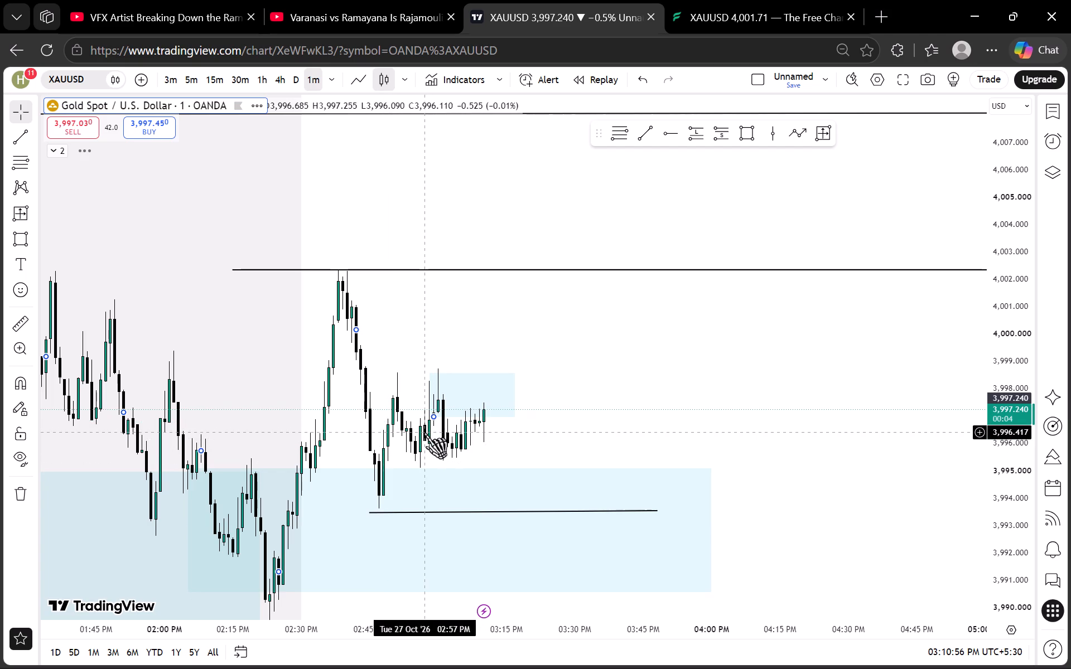
pyautogui.scroll(-2, 751, 387)
pyautogui.scroll(12, 990, 426)
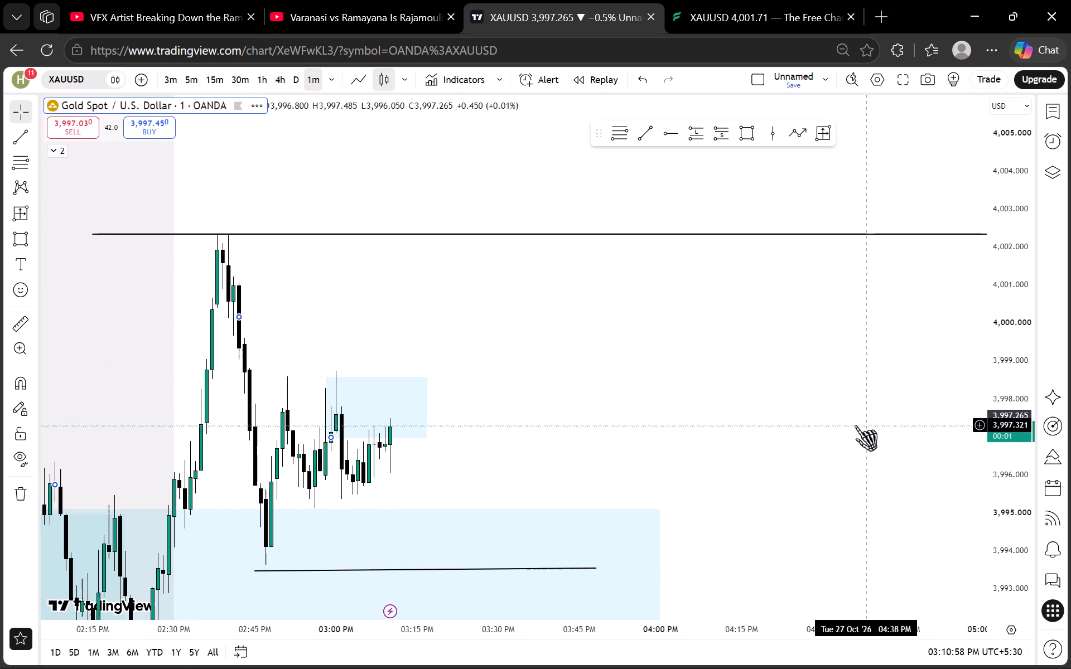
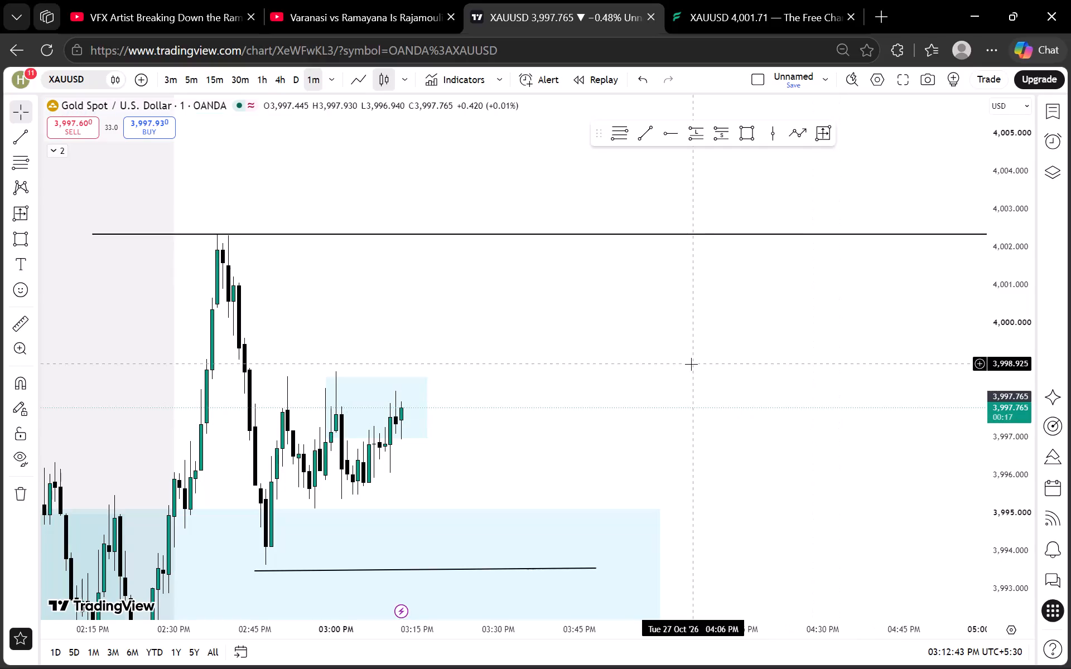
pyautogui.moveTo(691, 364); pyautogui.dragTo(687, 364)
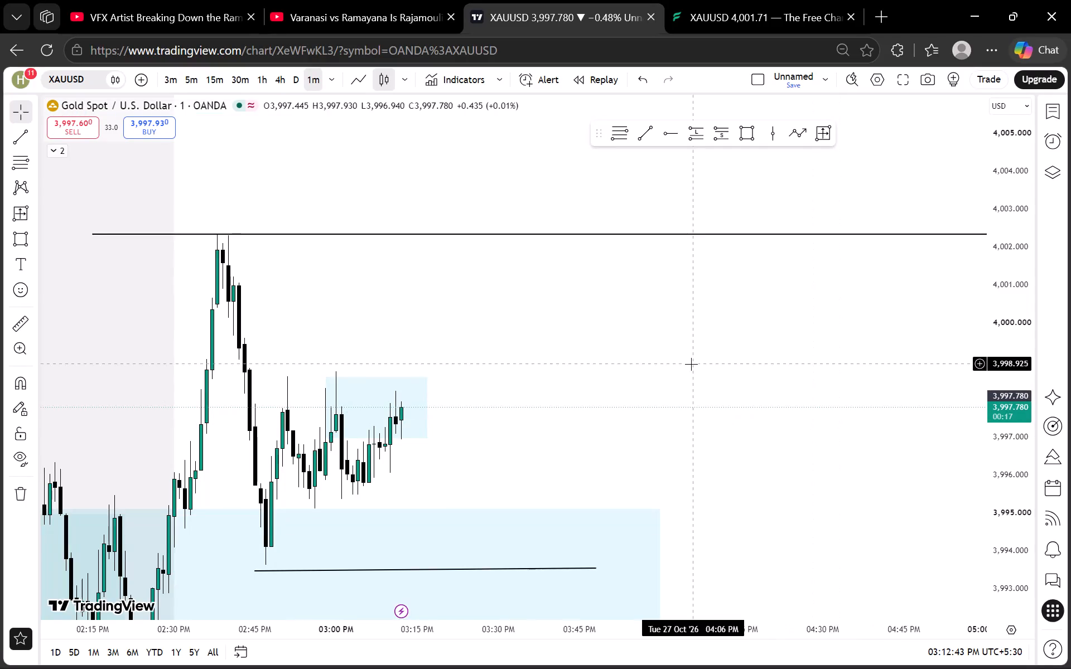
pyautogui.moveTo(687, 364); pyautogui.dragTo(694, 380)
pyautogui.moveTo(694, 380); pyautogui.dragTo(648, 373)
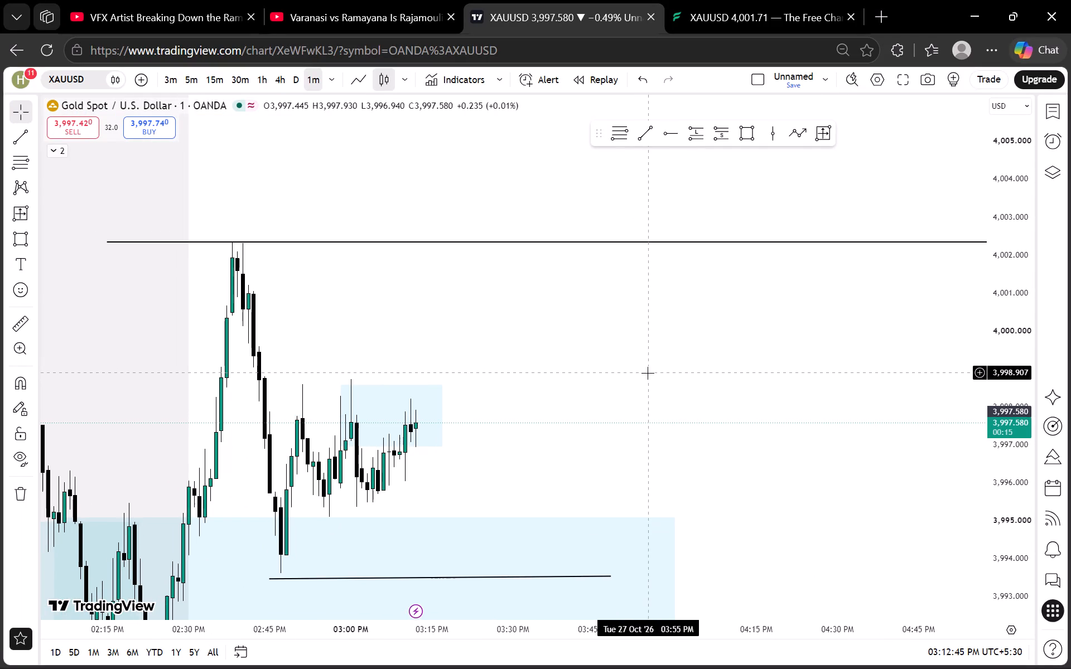
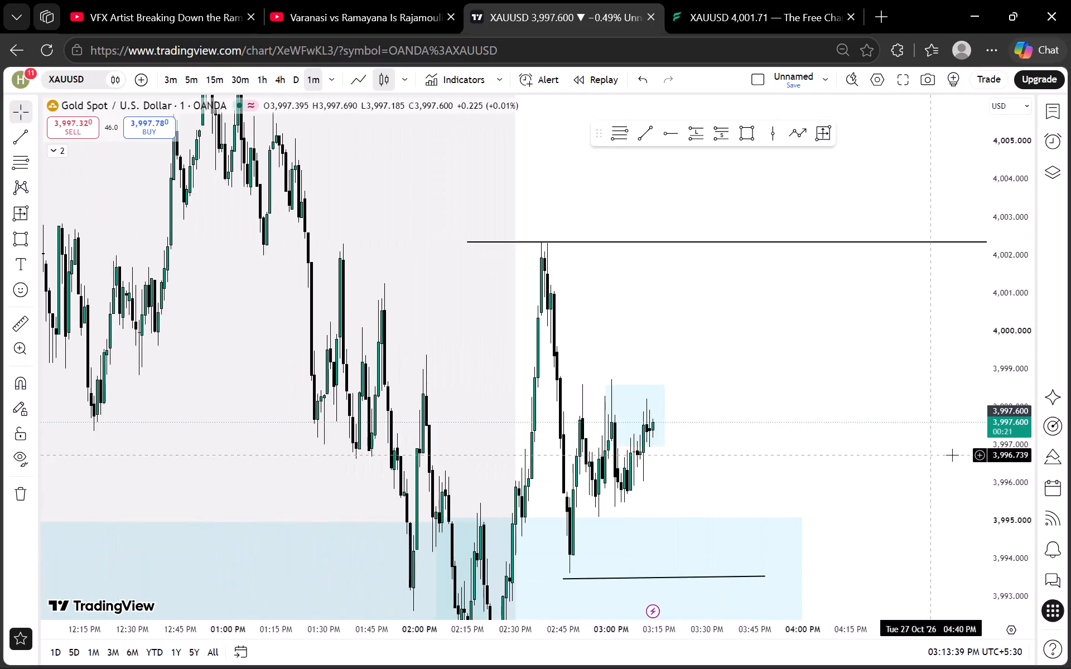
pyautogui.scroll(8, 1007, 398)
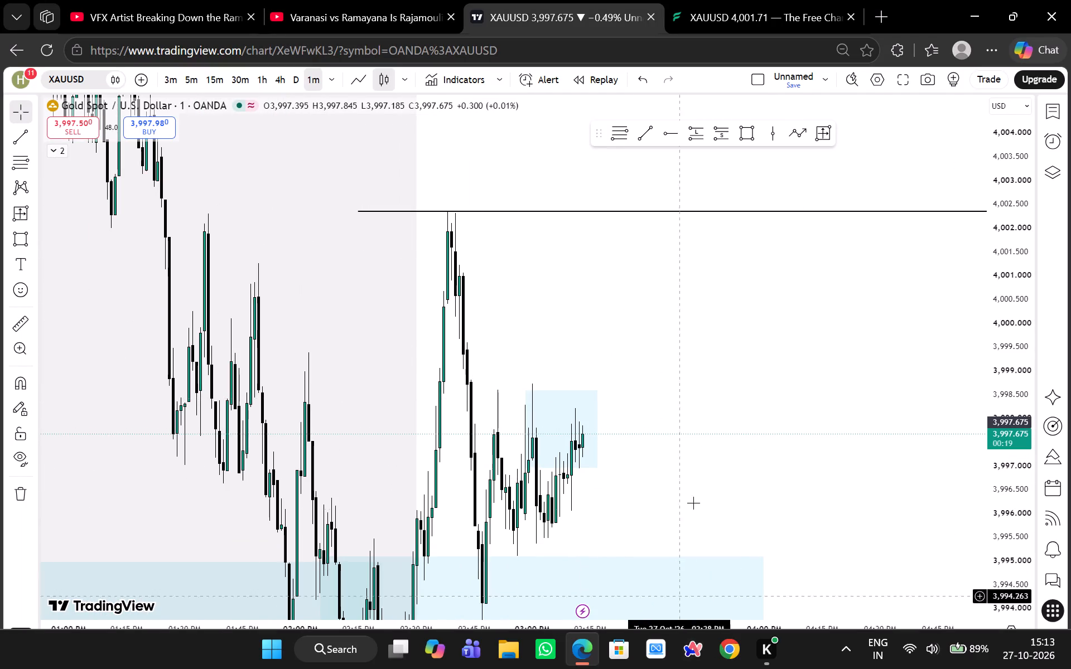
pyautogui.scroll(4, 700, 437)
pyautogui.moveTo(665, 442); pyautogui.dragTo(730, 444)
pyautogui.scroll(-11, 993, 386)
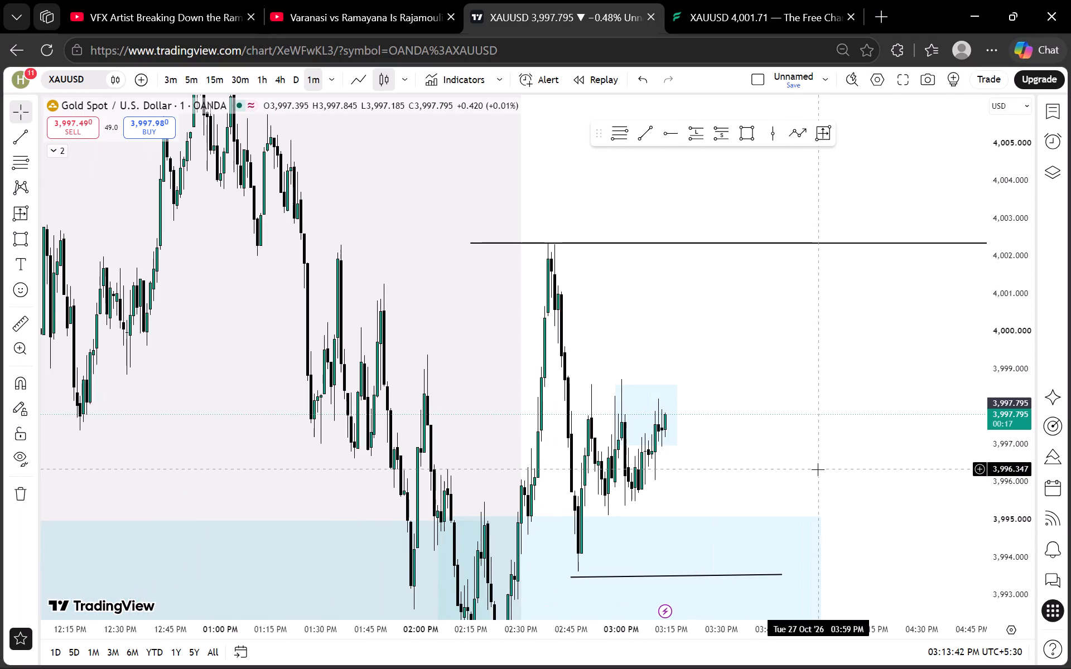
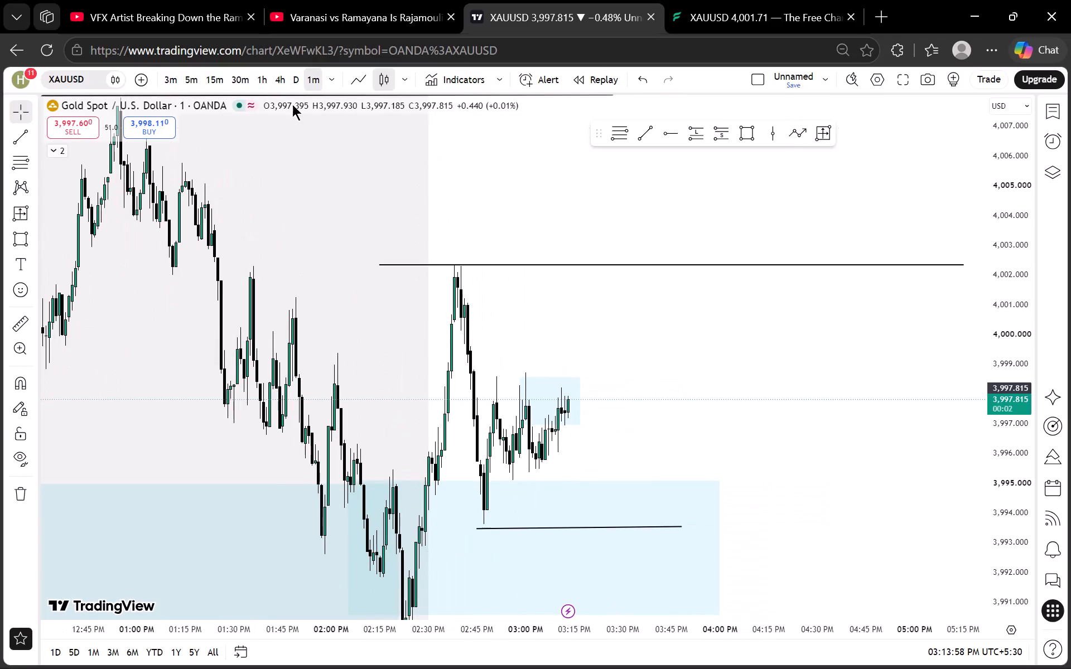
# Compare XAUUSD's recent price action against the marked zones on the 5-minute and 3-minute timeframes.
pyautogui.click(184, 72)
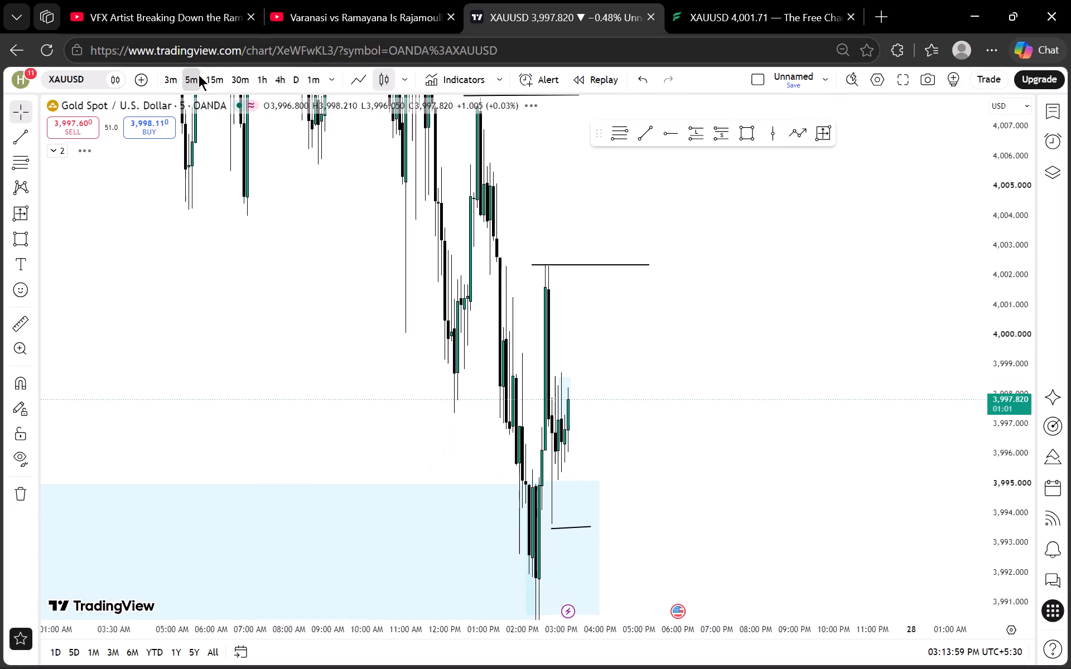
pyautogui.scroll(4, 524, 272)
pyautogui.moveTo(521, 299); pyautogui.dragTo(605, 299)
pyautogui.scroll(-3, 996, 336)
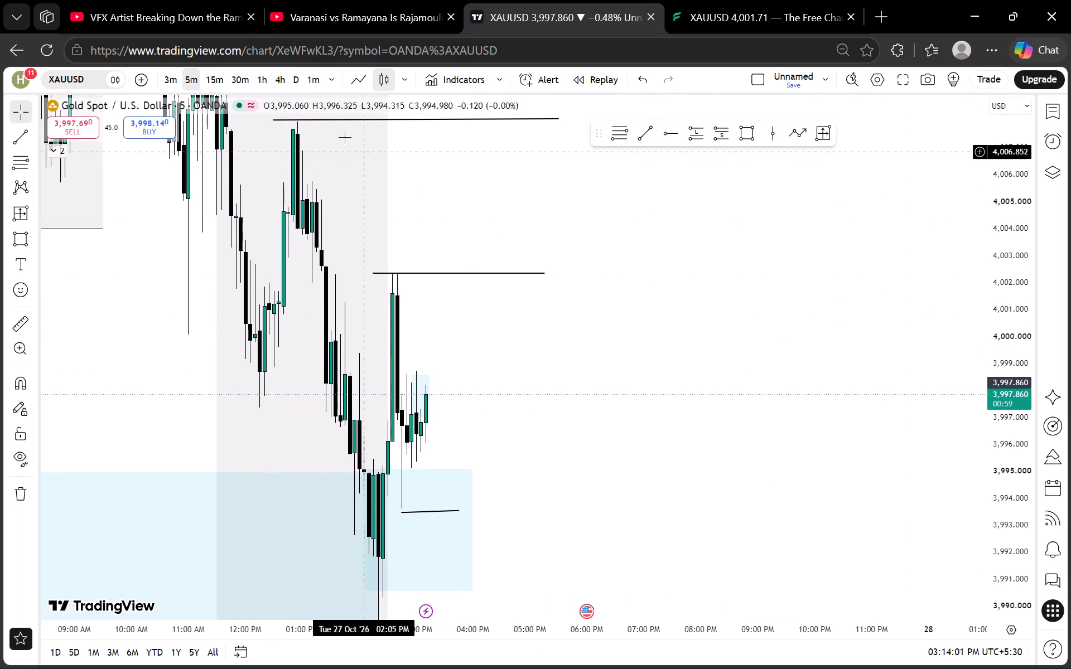
pyautogui.click(170, 79)
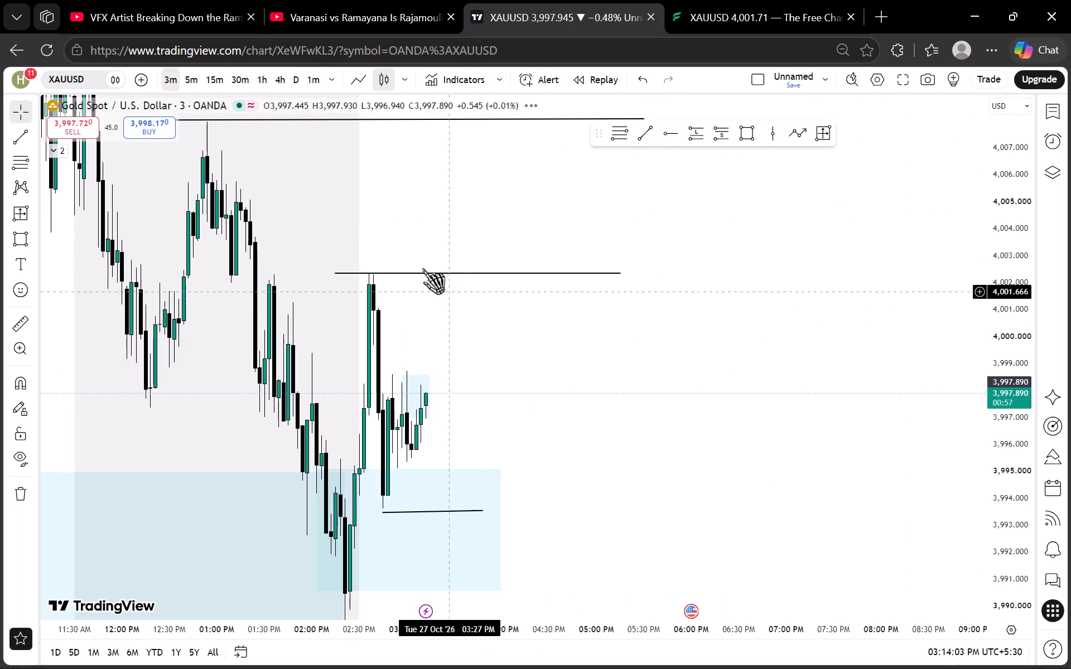
# Switch XAUUSD to the 1-minute timeframe and examine the latest candles around the small blue zone near 3,998.
pyautogui.click(316, 79)
pyautogui.scroll(3, 992, 409)
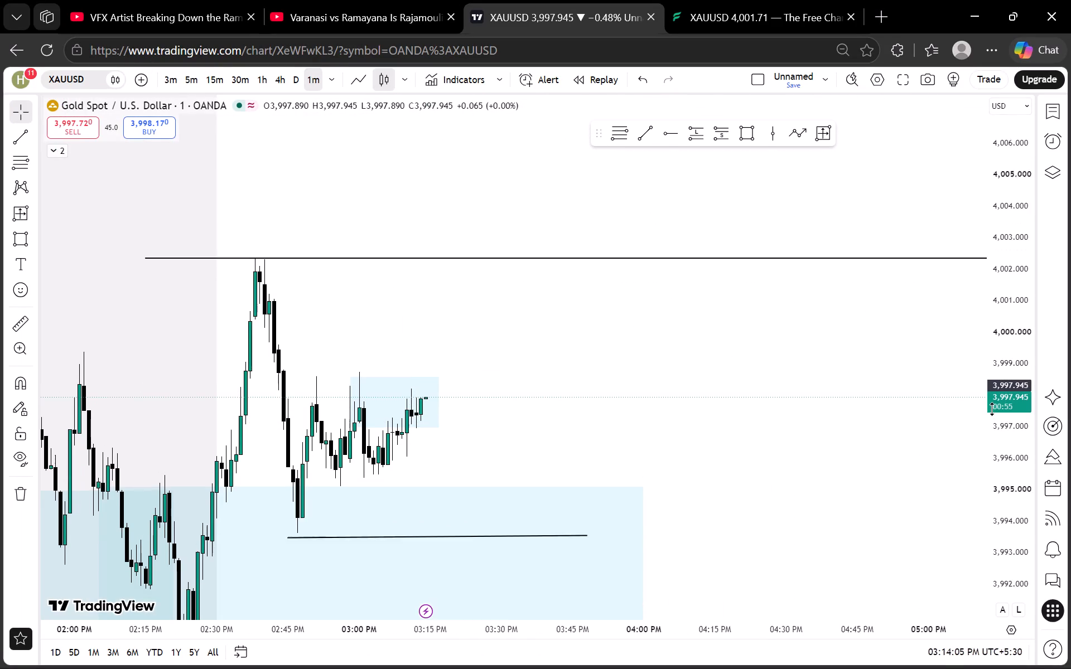
pyautogui.scroll(8, 992, 409)
pyautogui.scroll(-3, 962, 379)
pyautogui.scroll(14, 1055, 406)
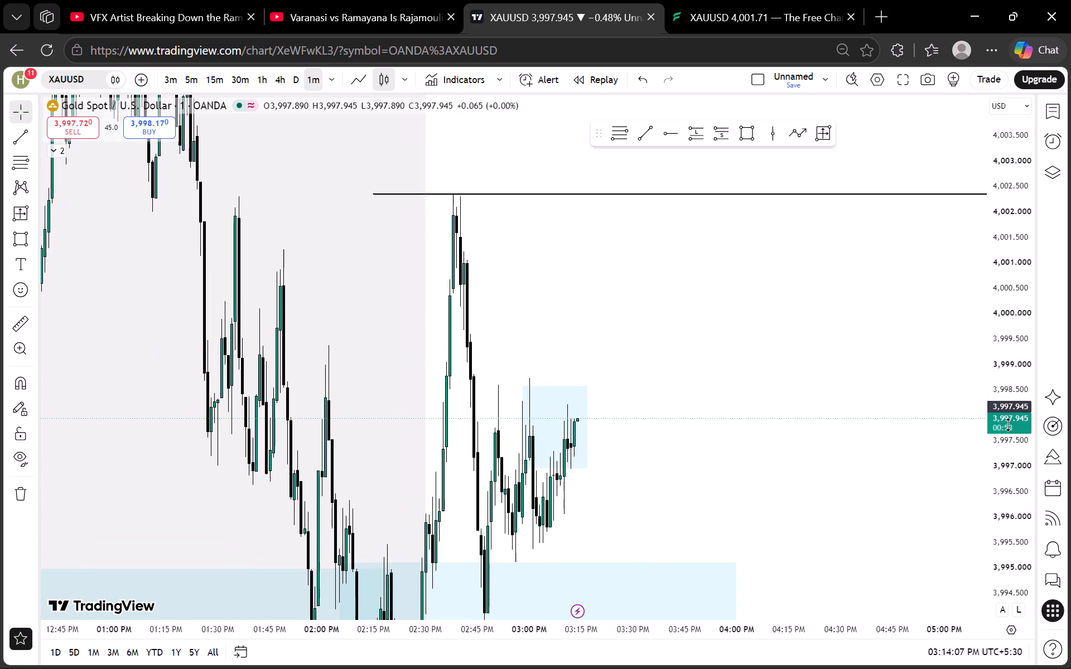
pyautogui.scroll(9, 1009, 425)
pyautogui.moveTo(566, 396); pyautogui.dragTo(598, 376)
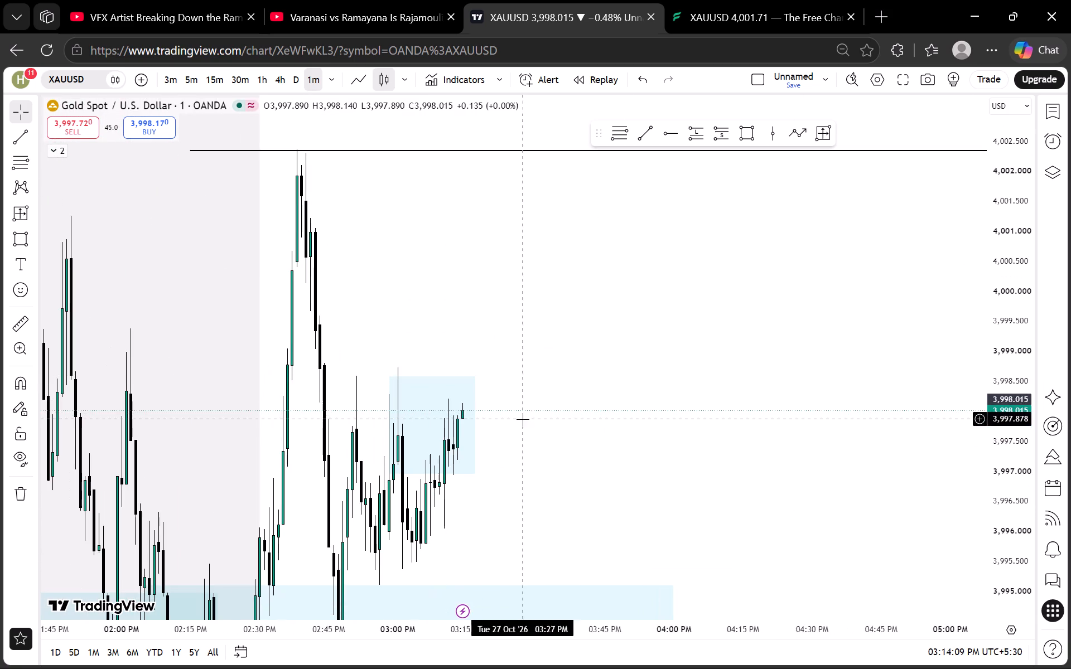
# Examine the wider London session on the 1-minute chart, with its marked high and low levels and the lower demand zones.
pyautogui.scroll(-13, 977, 345)
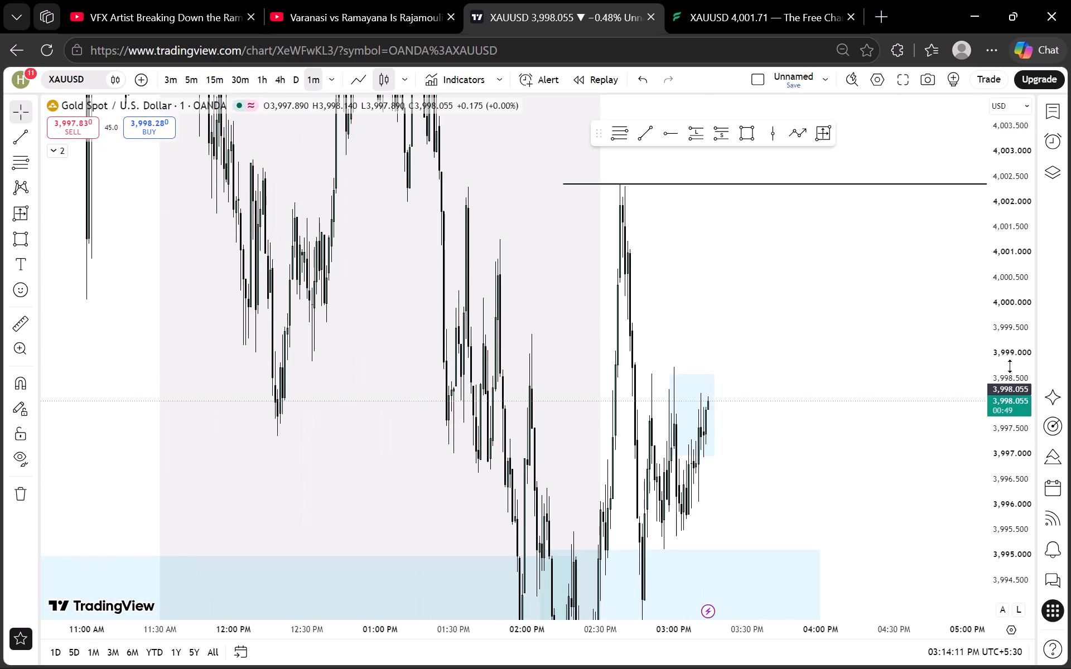
pyautogui.scroll(-13, 1010, 366)
pyautogui.scroll(1, 954, 404)
pyautogui.scroll(-14, 1000, 379)
pyautogui.moveTo(878, 352); pyautogui.dragTo(776, 426)
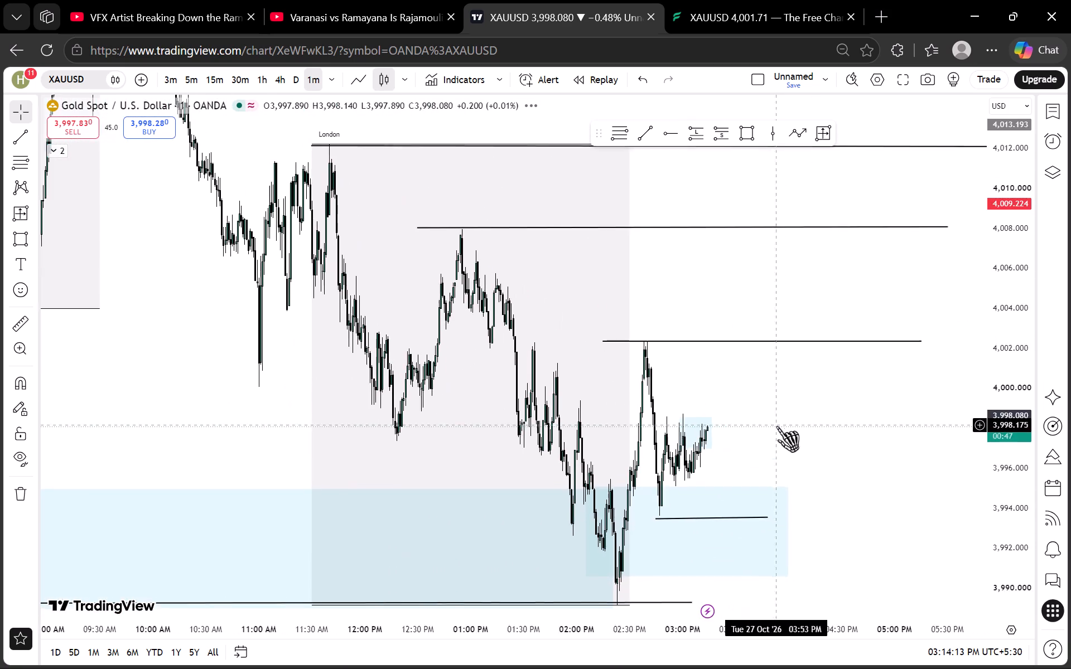
pyautogui.moveTo(740, 268); pyautogui.dragTo(658, 278)
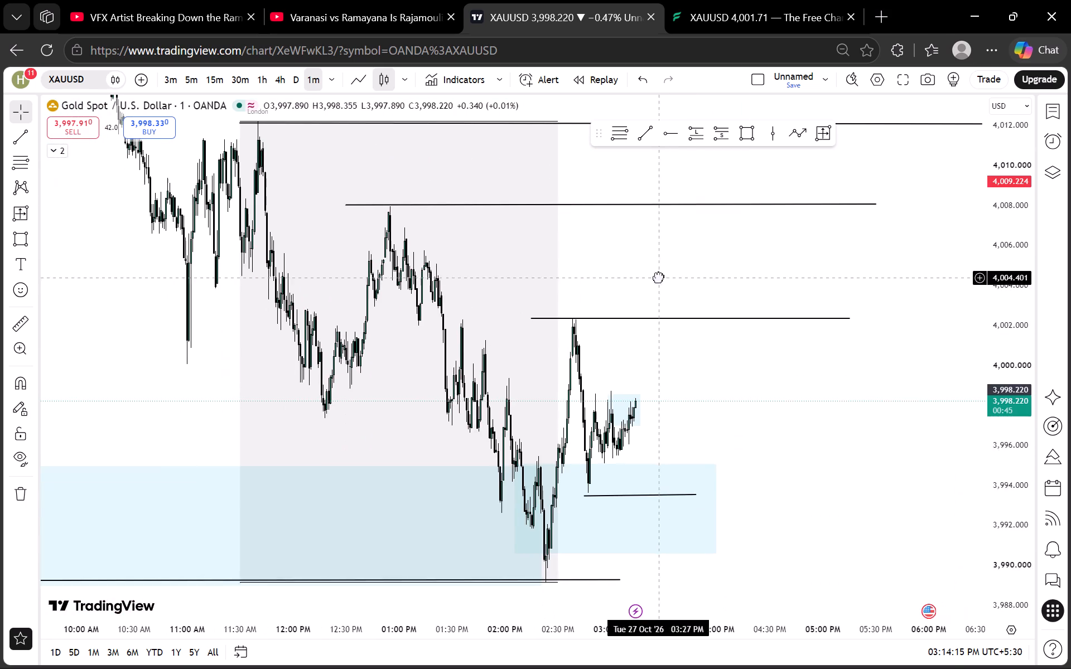
pyautogui.scroll(13, 993, 383)
pyautogui.moveTo(702, 399); pyautogui.dragTo(727, 389)
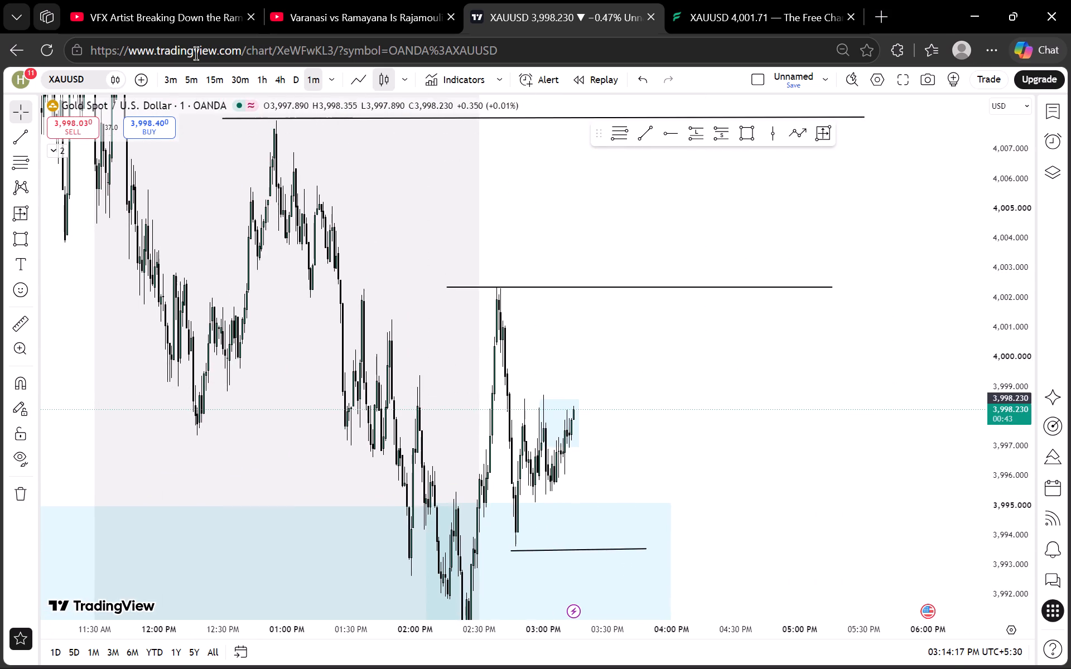
# Switch XAUUSD to the 15-minute timeframe and examine the latest candles against the London session levels and demand zones.
pyautogui.click(211, 75)
pyautogui.scroll(14, 743, 360)
pyautogui.moveTo(505, 420); pyautogui.dragTo(711, 425)
pyautogui.moveTo(585, 437); pyautogui.dragTo(858, 418)
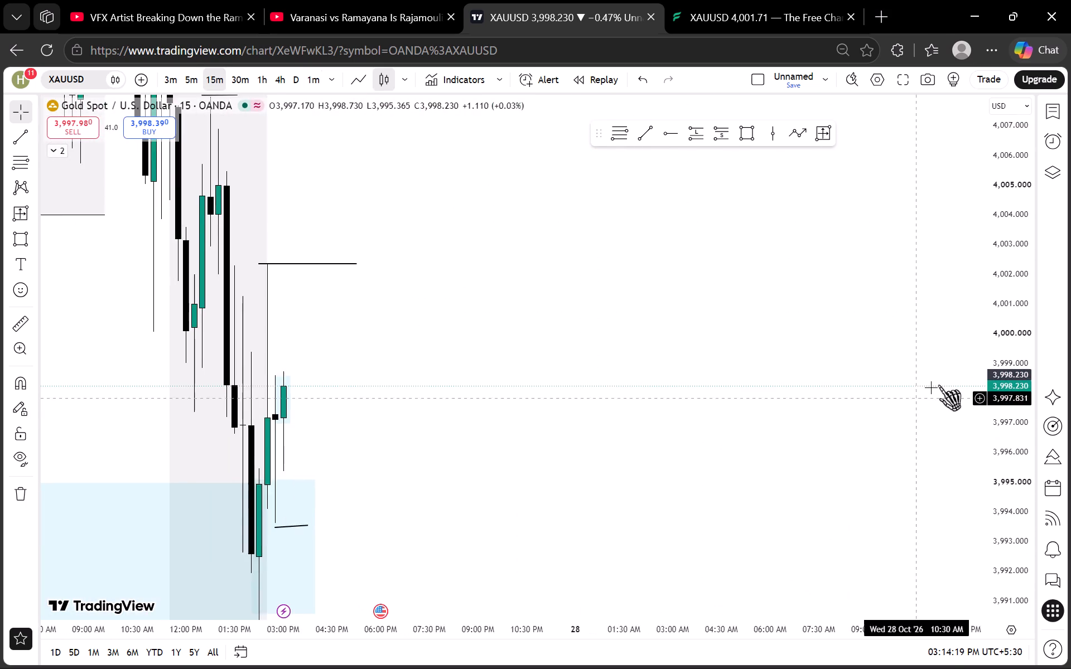
pyautogui.scroll(-14, 971, 379)
pyautogui.scroll(8, 922, 435)
pyautogui.scroll(-8, 1010, 384)
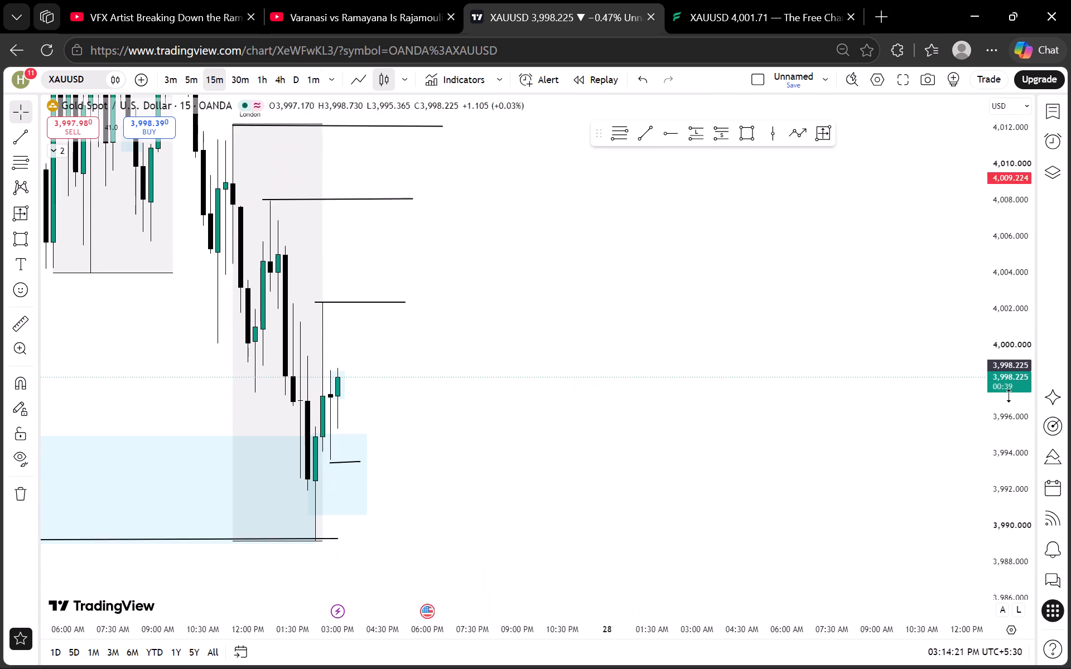
pyautogui.scroll(-4, 1009, 396)
# Return XAUUSD to the 5-minute timeframe and examine price between the 4,002 level line and the demand zone below 3,995.
pyautogui.click(190, 78)
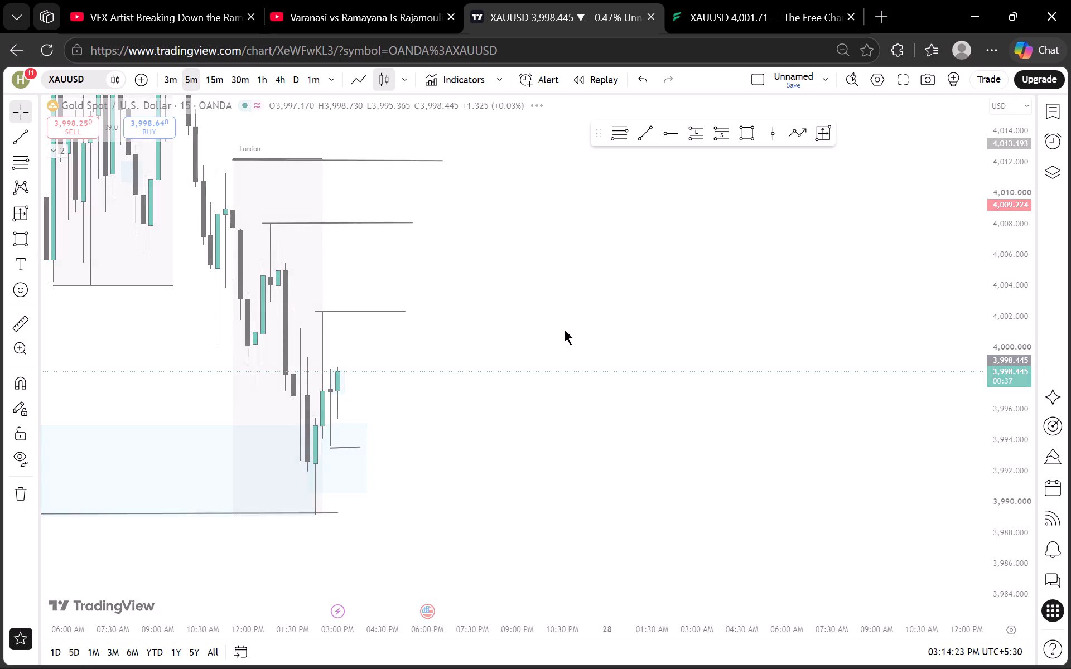
pyautogui.scroll(-1, 589, 329)
pyautogui.scroll(4, 974, 379)
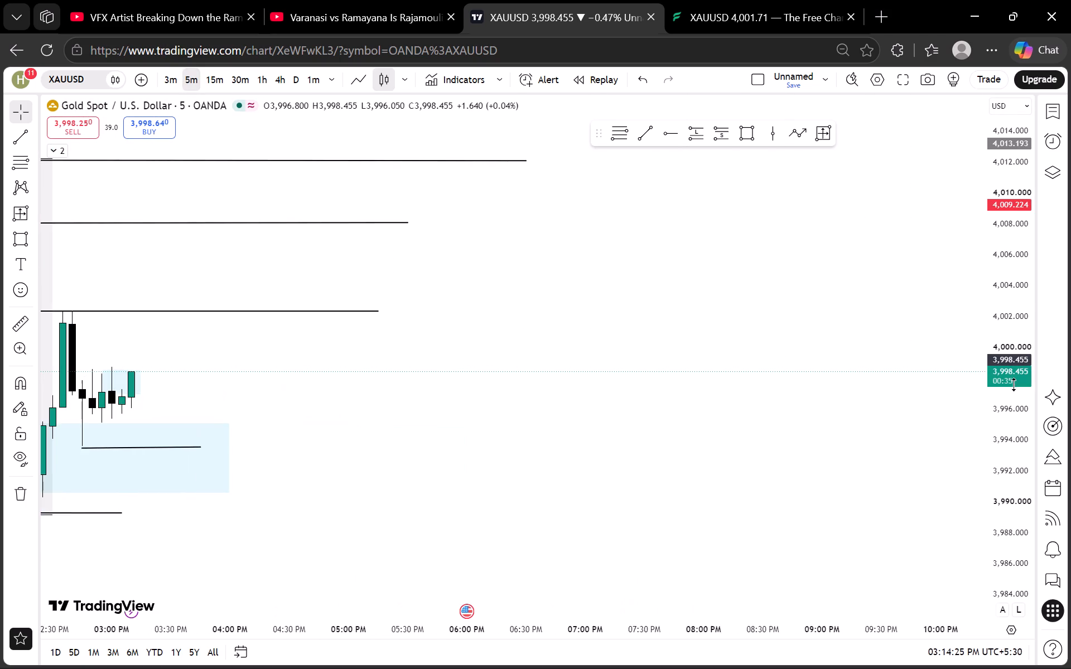
pyautogui.scroll(6, 1021, 386)
pyautogui.scroll(-5, 924, 371)
pyautogui.scroll(12, 1034, 406)
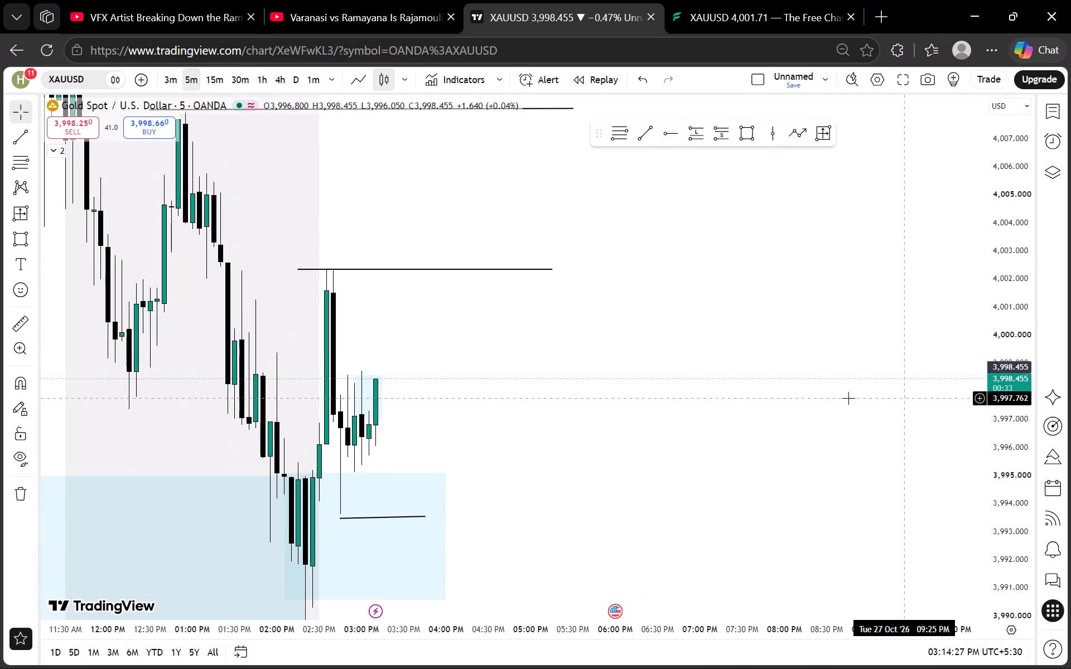
pyautogui.scroll(-2, 823, 386)
pyautogui.scroll(2, 809, 381)
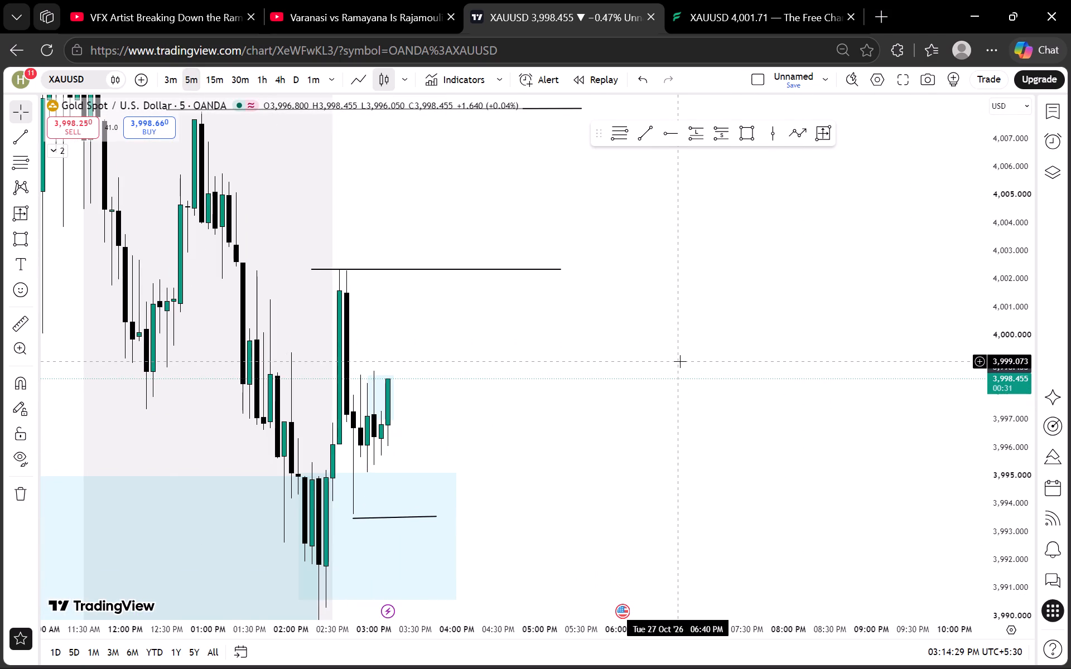
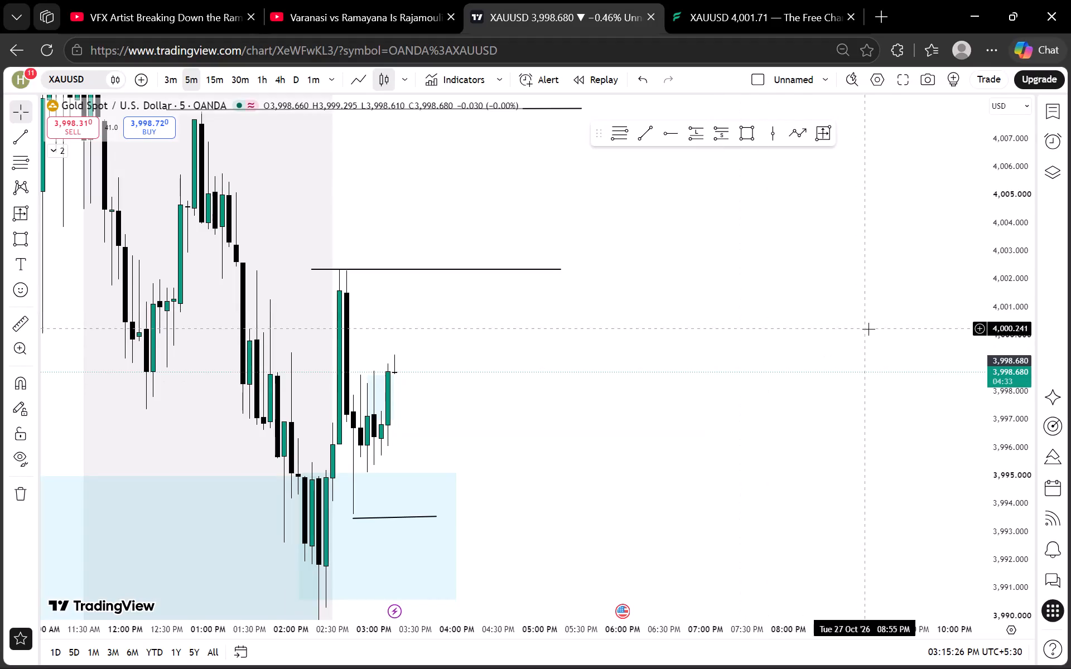
# Extend the small blue zone on the 5-minute chart to 04:00 PM and resize it to span about 3,997.3 to 3,998.4.
pyautogui.scroll(8, 958, 348)
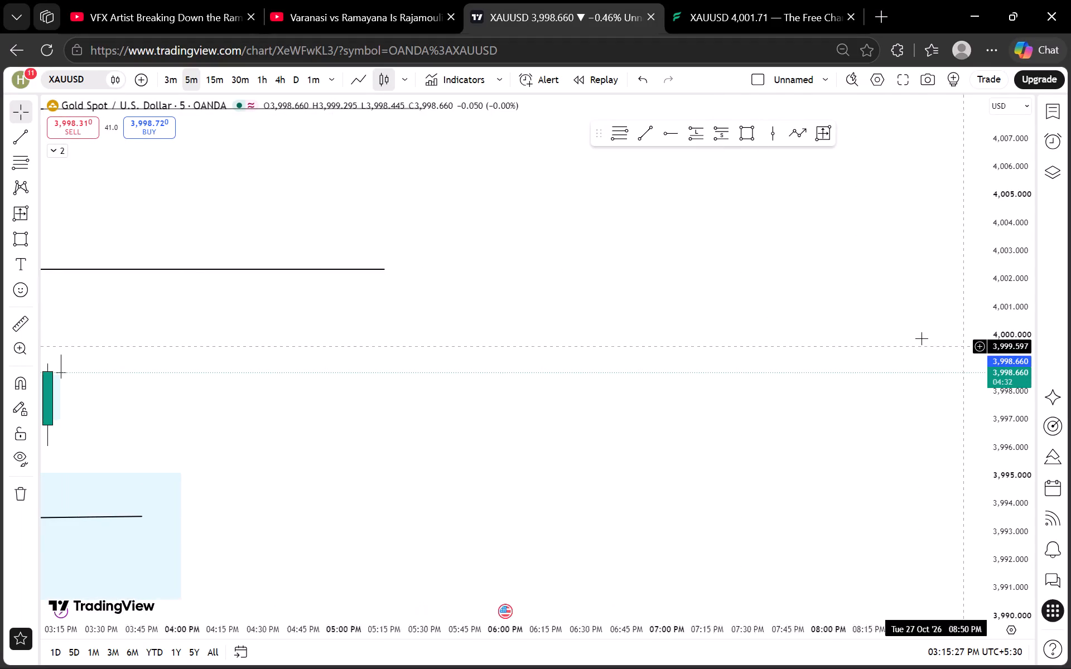
pyautogui.scroll(9, 1007, 360)
pyautogui.scroll(-6, 816, 345)
pyautogui.moveTo(670, 411); pyautogui.dragTo(752, 409)
pyautogui.scroll(2, 696, 411)
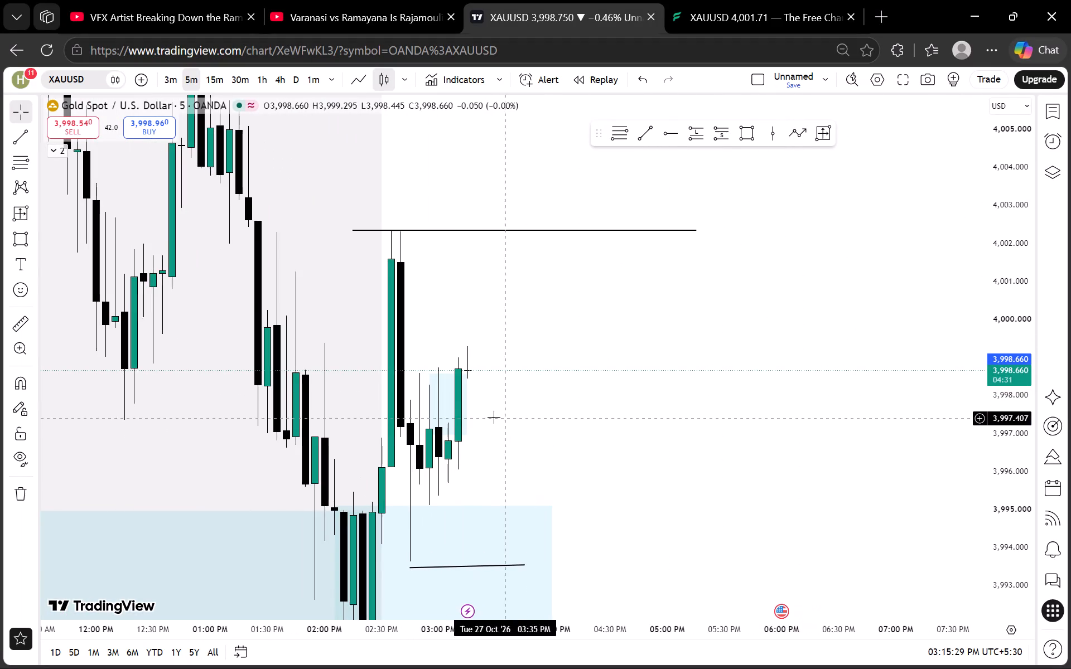
pyautogui.moveTo(465, 405); pyautogui.dragTo(543, 407)
pyautogui.moveTo(493, 369); pyautogui.dragTo(493, 382)
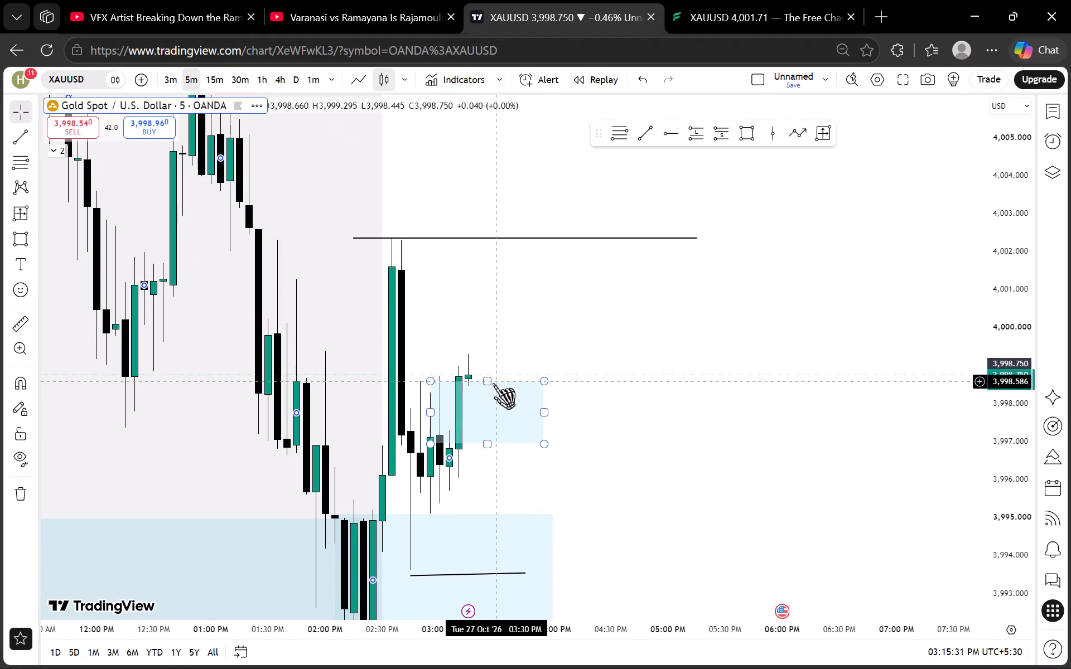
pyautogui.moveTo(481, 383); pyautogui.dragTo(483, 396)
pyautogui.moveTo(482, 388); pyautogui.dragTo(482, 383)
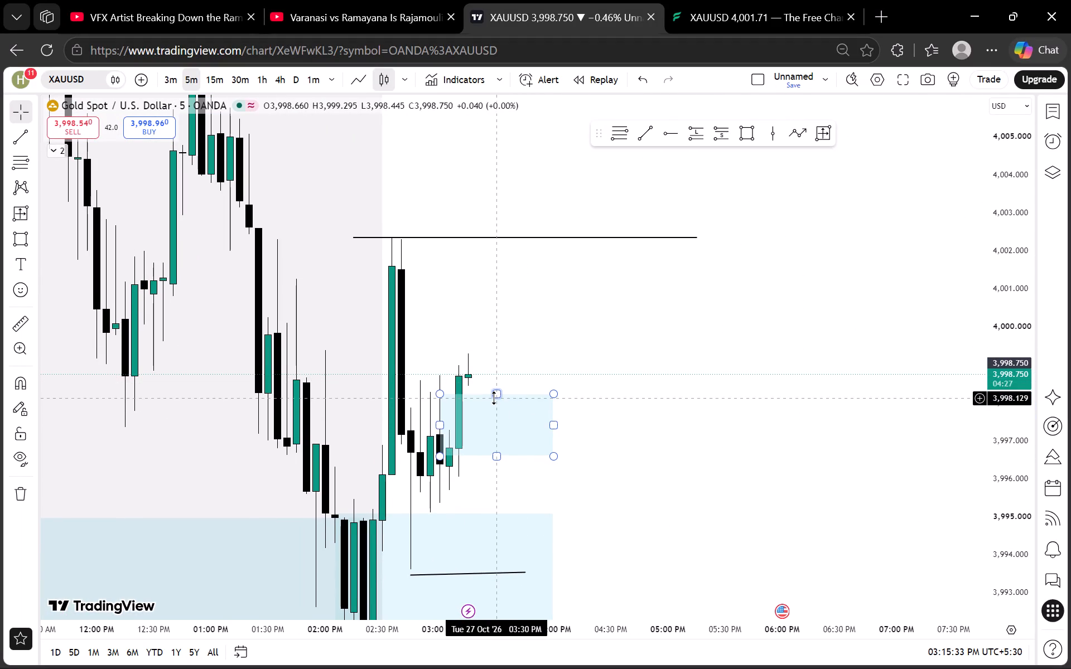
pyautogui.moveTo(494, 398); pyautogui.dragTo(499, 386)
pyautogui.moveTo(495, 453); pyautogui.dragTo(497, 428)
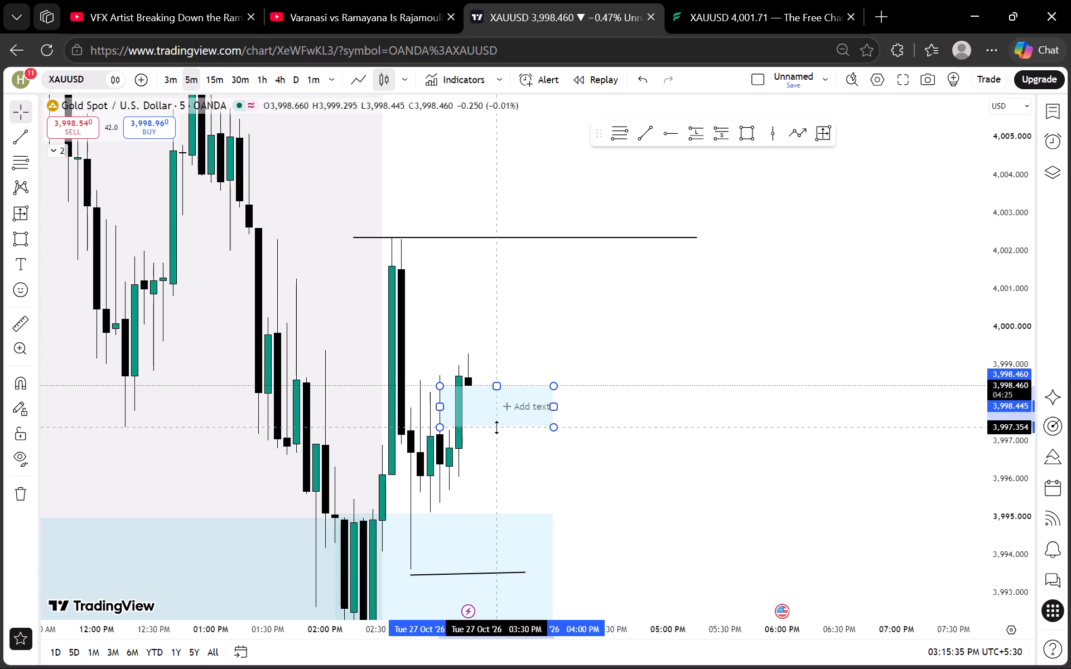
pyautogui.moveTo(497, 428); pyautogui.dragTo(497, 429)
pyautogui.click(648, 421)
# Switch XAUUSD to the 3-minute timeframe and examine the latest candles against the resized blue zone.
pyautogui.click(170, 79)
pyautogui.scroll(-3, 509, 309)
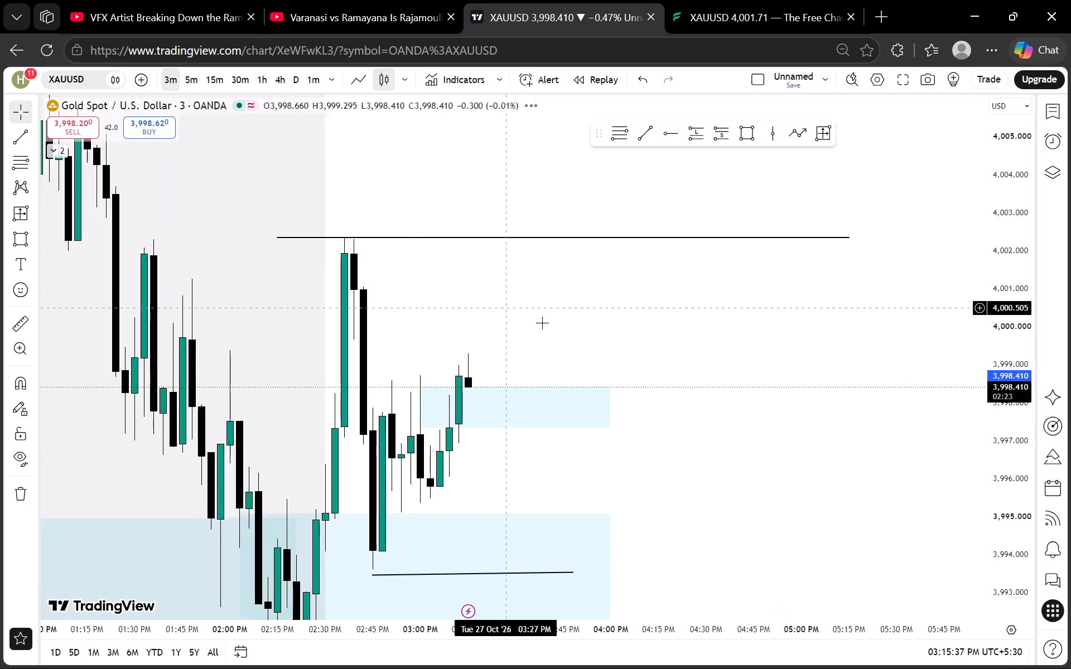
pyautogui.scroll(6, 1043, 425)
pyautogui.scroll(-5, 1033, 416)
pyautogui.scroll(3, 947, 430)
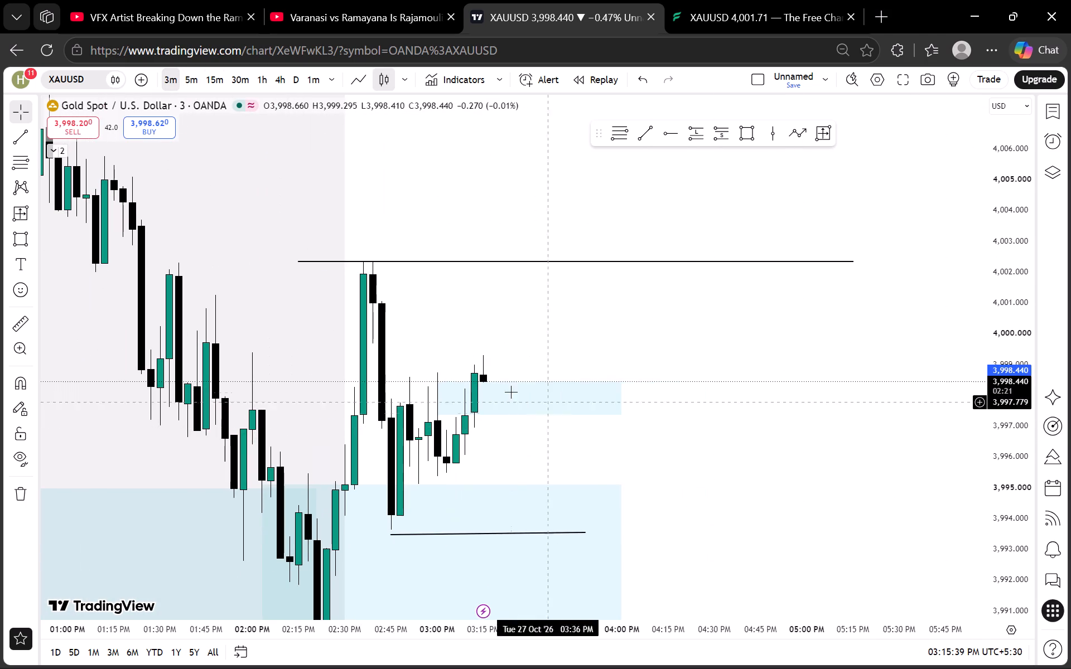
# On the 1-minute chart, pull the small blue zone's upper-left corner in to about 03:12 PM and 3,998.
pyautogui.click(306, 74)
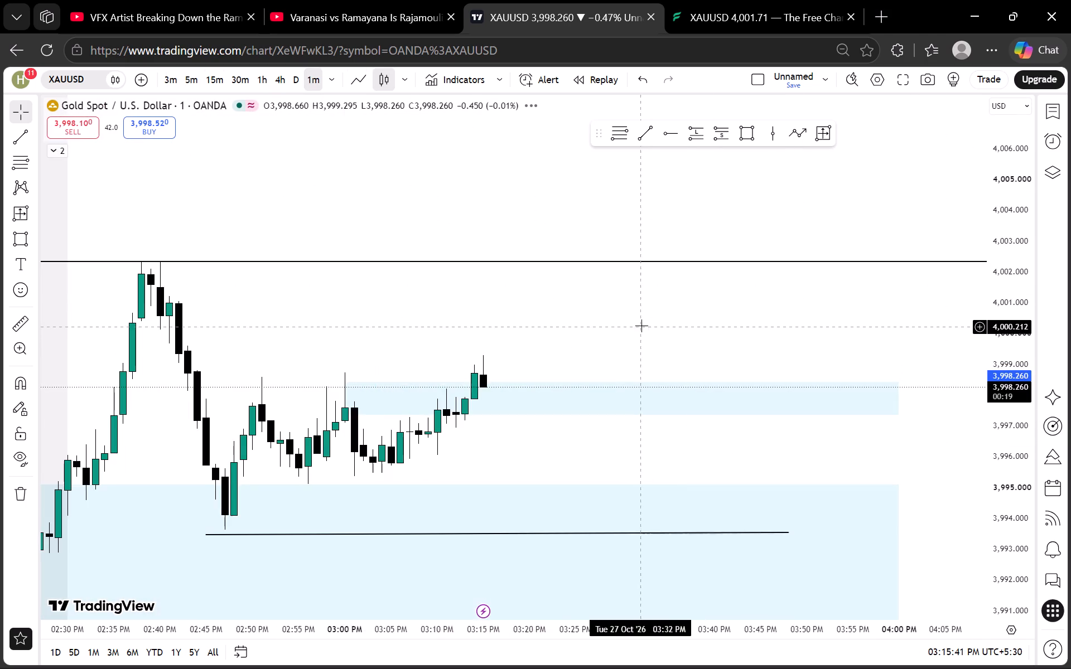
pyautogui.scroll(-5, 642, 325)
pyautogui.scroll(11, 1024, 400)
pyautogui.scroll(-2, 938, 352)
pyautogui.moveTo(907, 330); pyautogui.dragTo(782, 355)
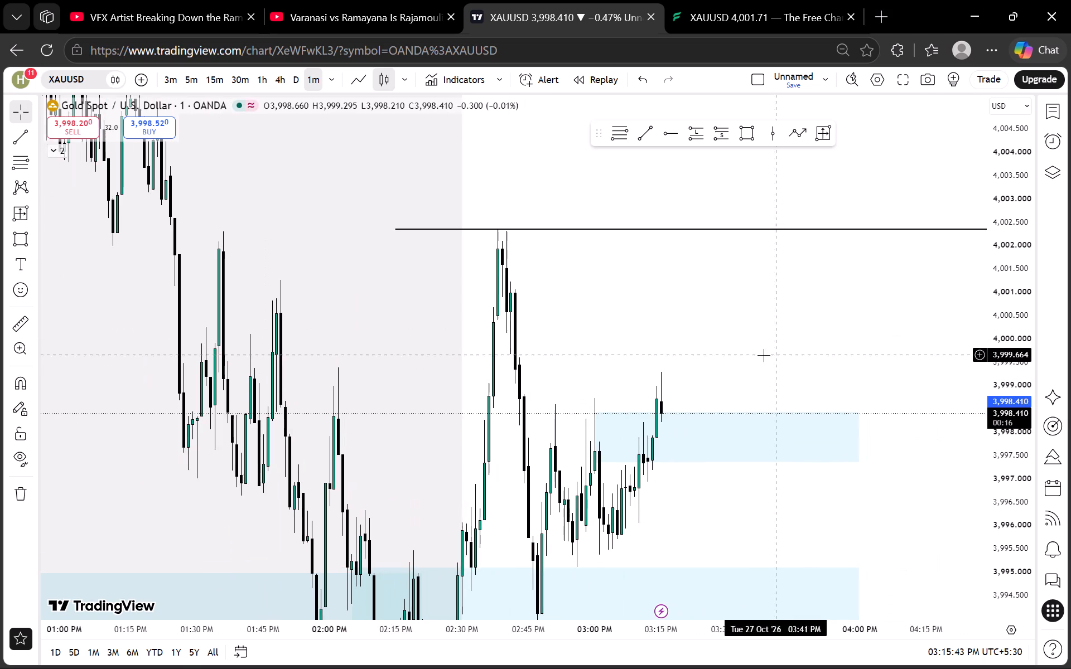
pyautogui.scroll(14, 1010, 404)
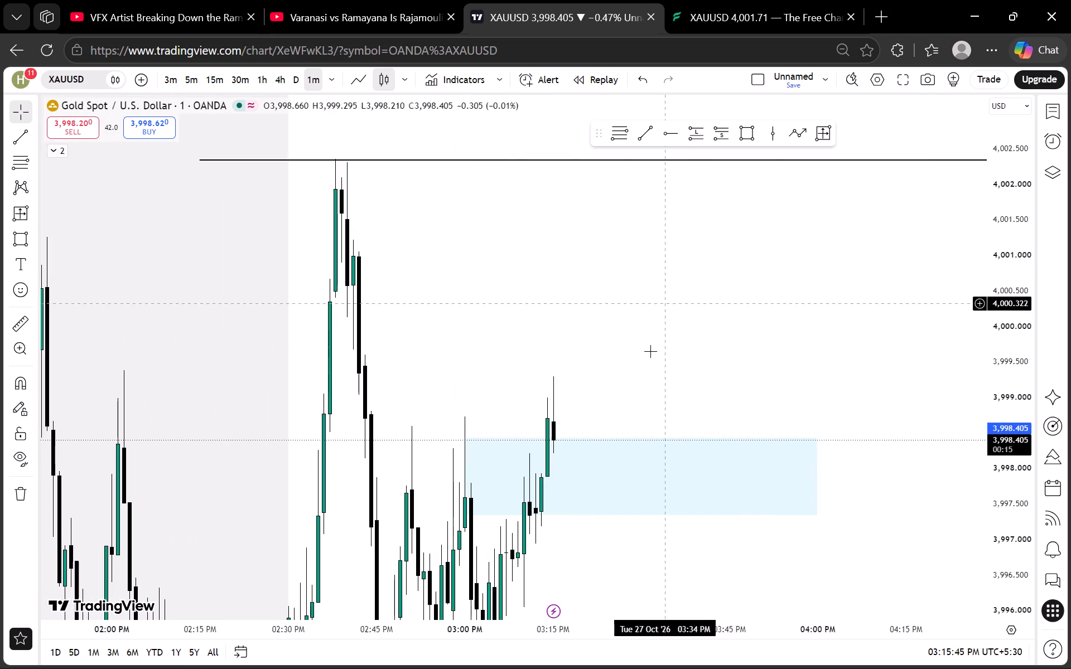
pyautogui.moveTo(472, 440); pyautogui.dragTo(544, 501)
pyautogui.moveTo(542, 486); pyautogui.dragTo(495, 367)
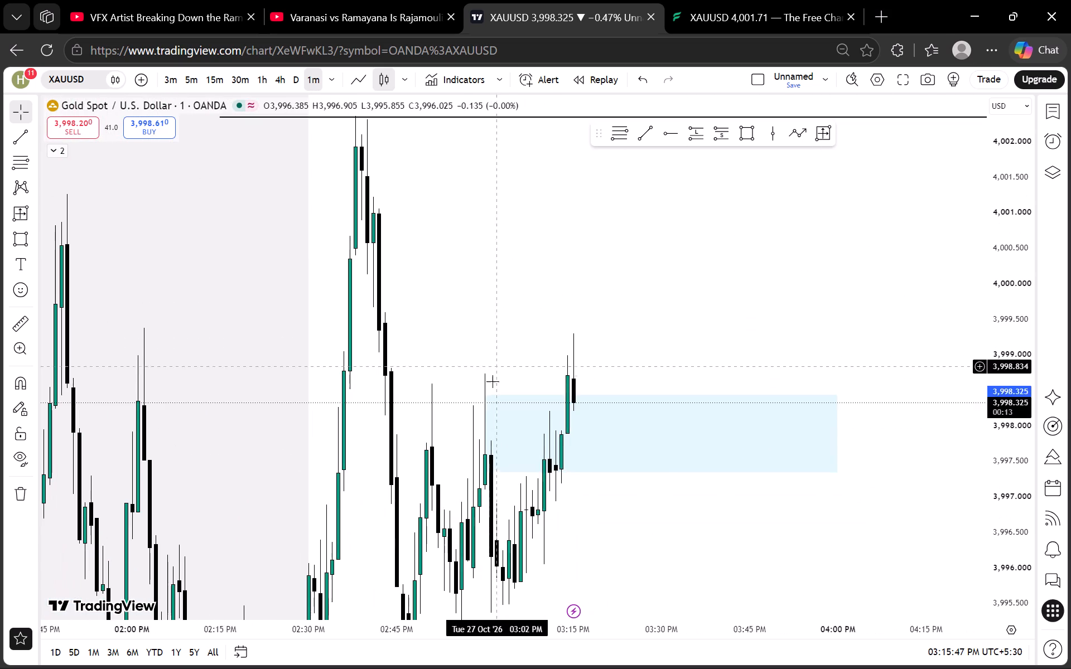
pyautogui.moveTo(490, 397); pyautogui.dragTo(580, 452)
pyautogui.moveTo(567, 447); pyautogui.dragTo(621, 493)
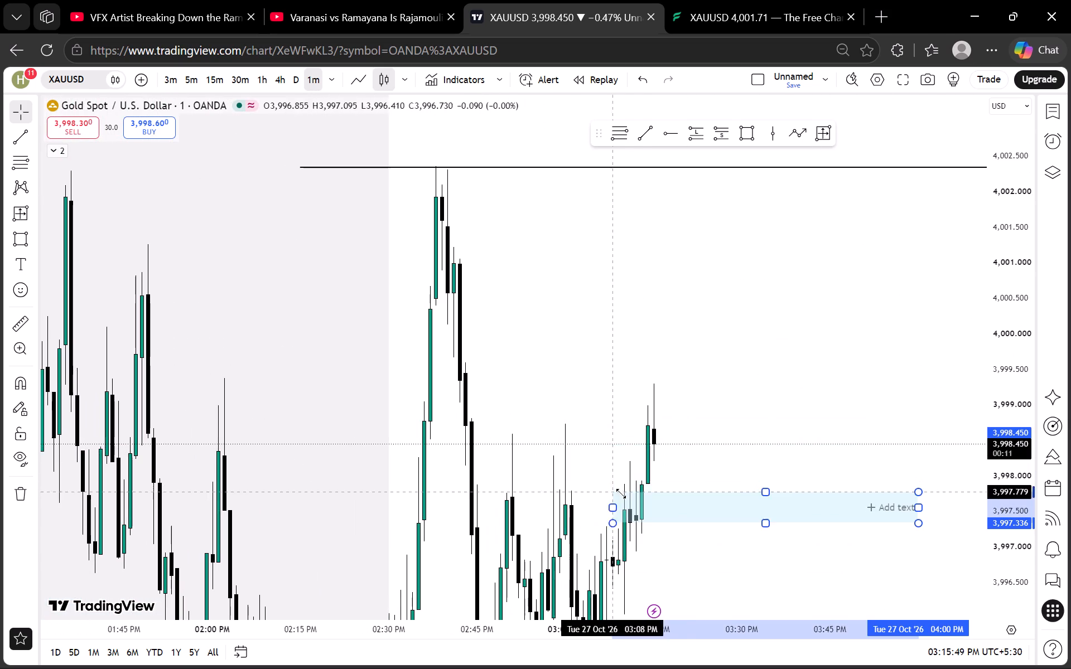
pyautogui.moveTo(621, 493); pyautogui.dragTo(637, 477)
pyautogui.click(751, 381)
# Examine the latest 1-minute candles as price trades just above the small blue zone.
pyautogui.moveTo(758, 381); pyautogui.dragTo(656, 265)
pyautogui.scroll(2, 597, 390)
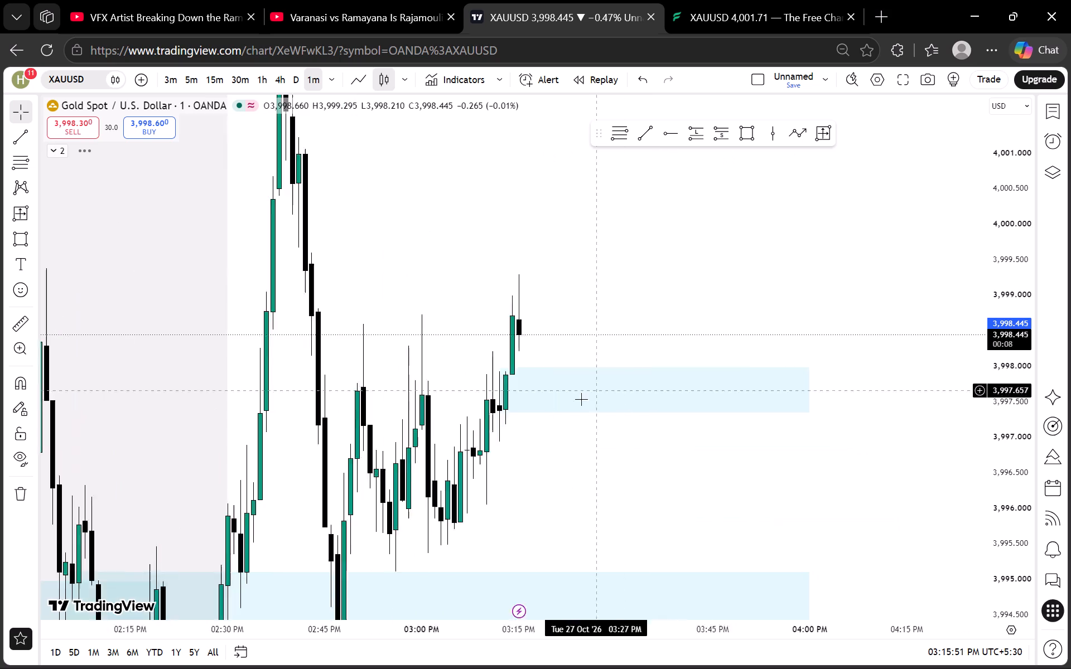
pyautogui.moveTo(448, 408); pyautogui.dragTo(442, 419)
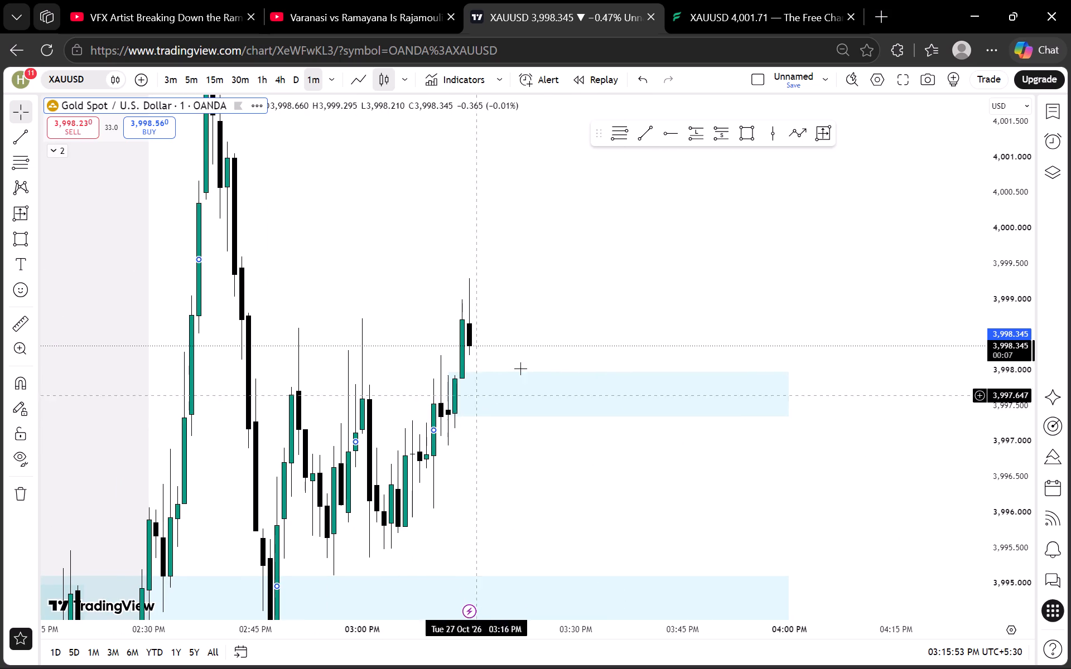
pyautogui.scroll(11, 1016, 361)
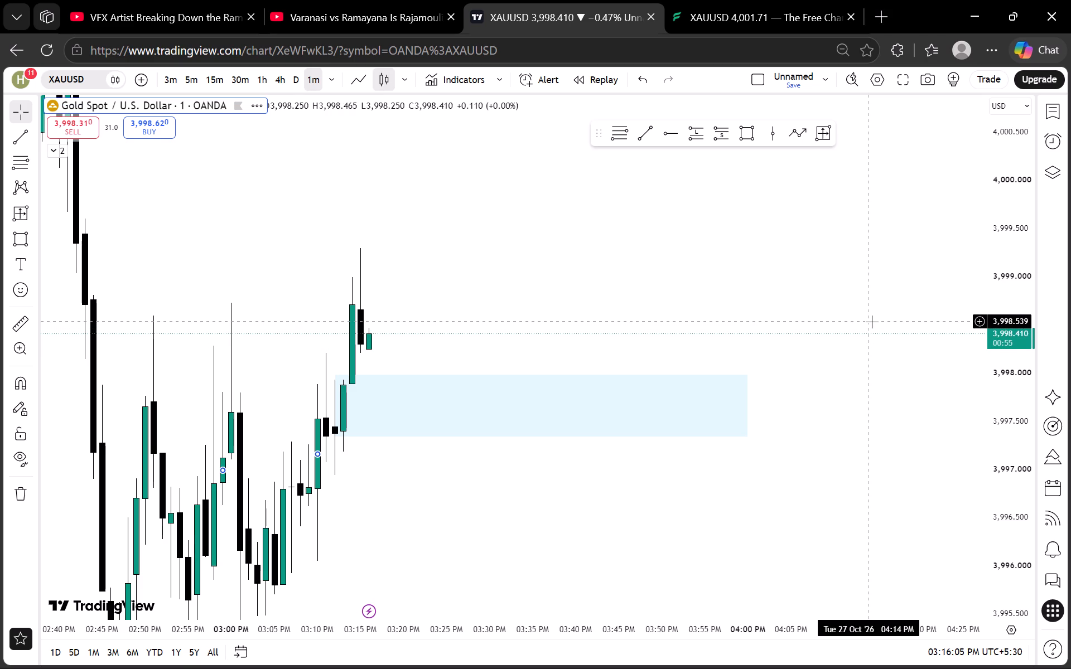
pyautogui.scroll(-3, 1009, 342)
pyautogui.scroll(8, 998, 359)
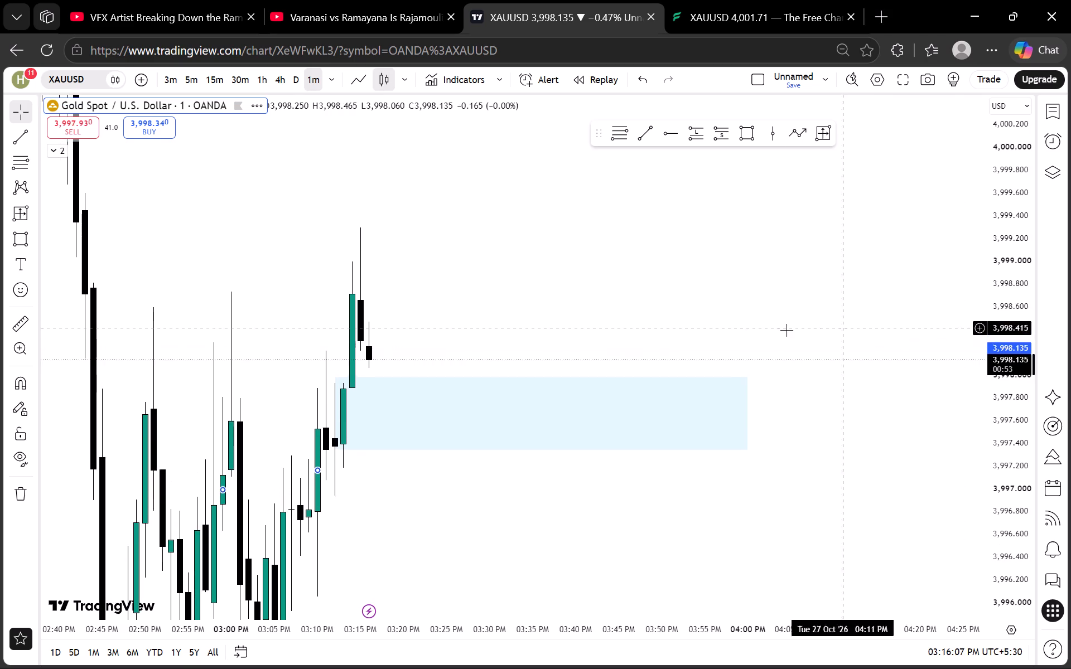
pyautogui.scroll(2, 784, 331)
pyautogui.moveTo(572, 323); pyautogui.dragTo(600, 311)
# Compare the latest candles with the small blue zone on the 5-minute and 3-minute timeframes.
pyautogui.click(190, 77)
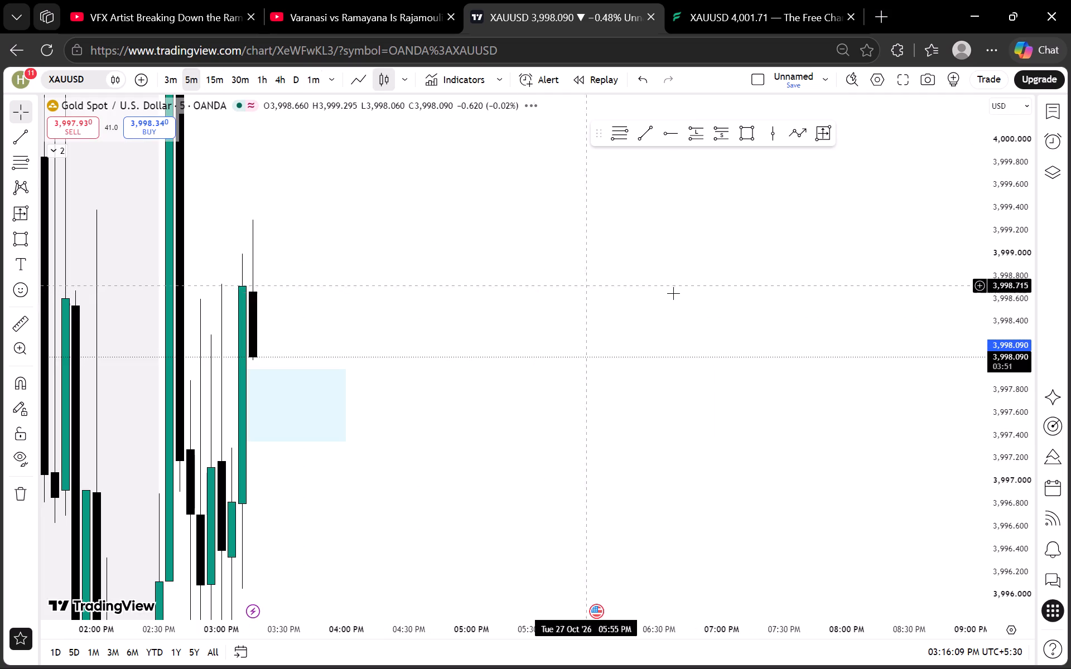
pyautogui.scroll(3, 995, 337)
pyautogui.scroll(-14, 995, 337)
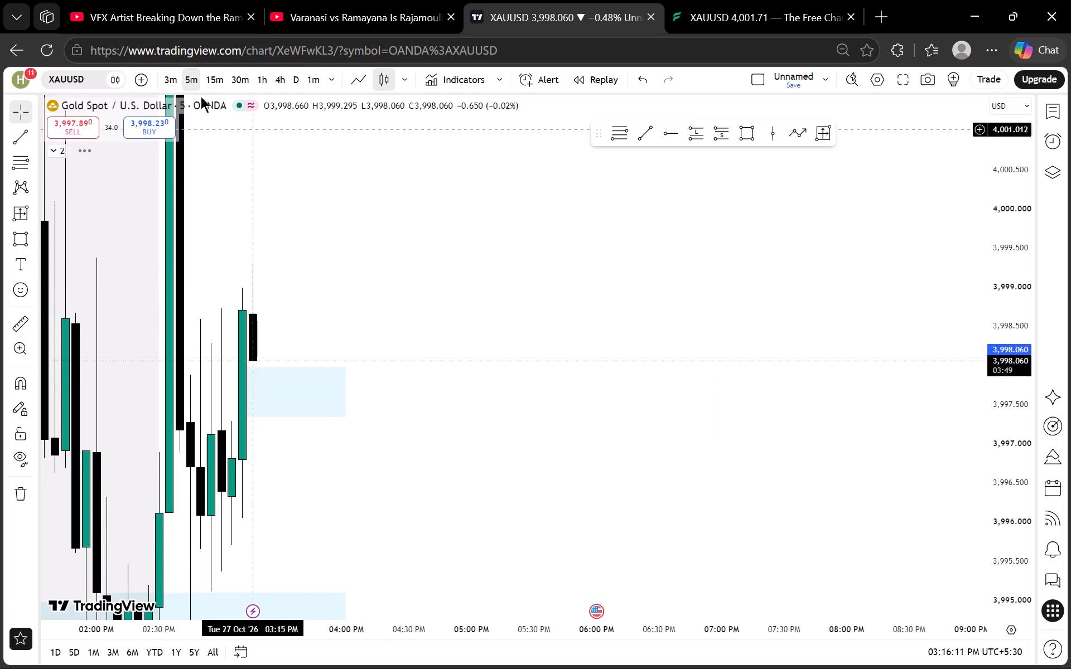
pyautogui.click(168, 75)
pyautogui.scroll(-3, 502, 302)
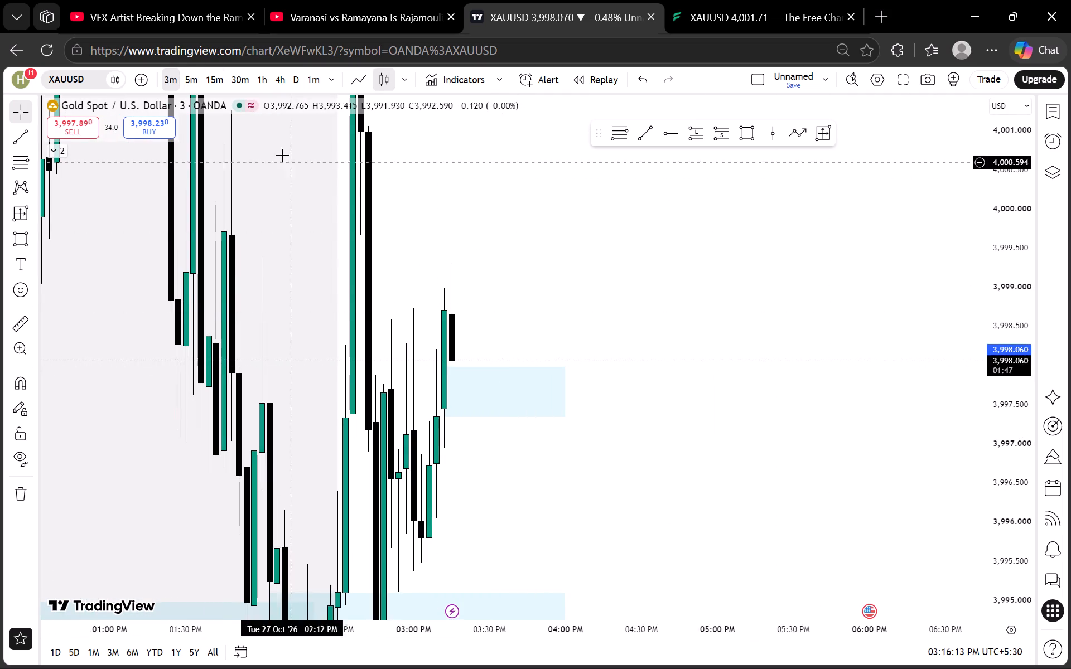
# Return XAUUSD to the 1-minute timeframe and examine how the current candle behaves at the small blue zone.
pyautogui.click(316, 82)
pyautogui.scroll(4, 1014, 358)
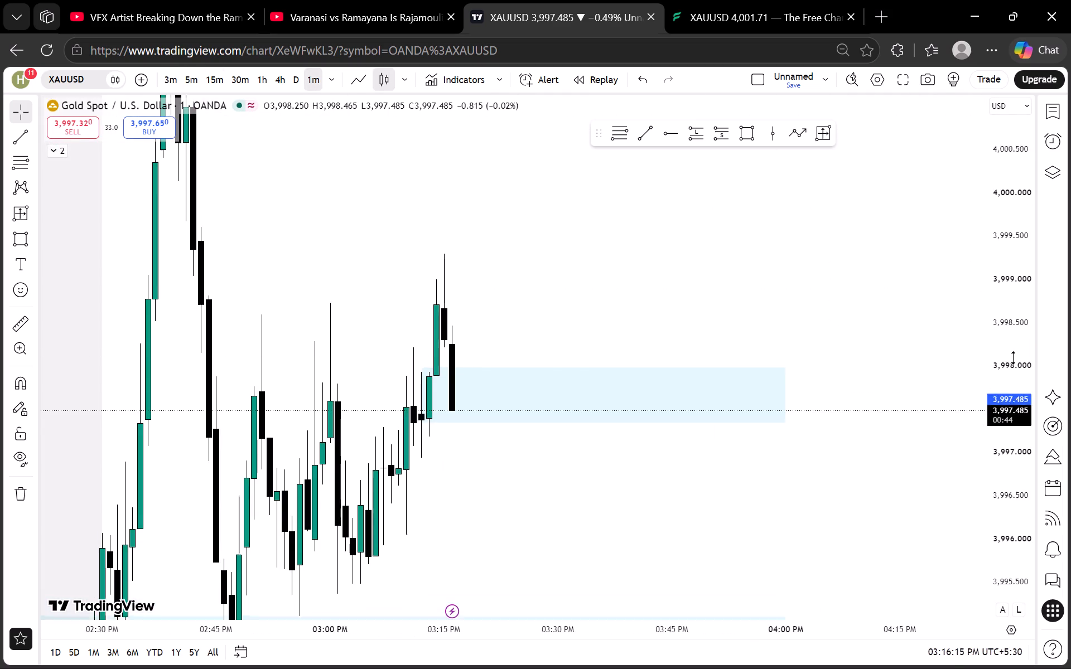
pyautogui.scroll(-7, 1014, 358)
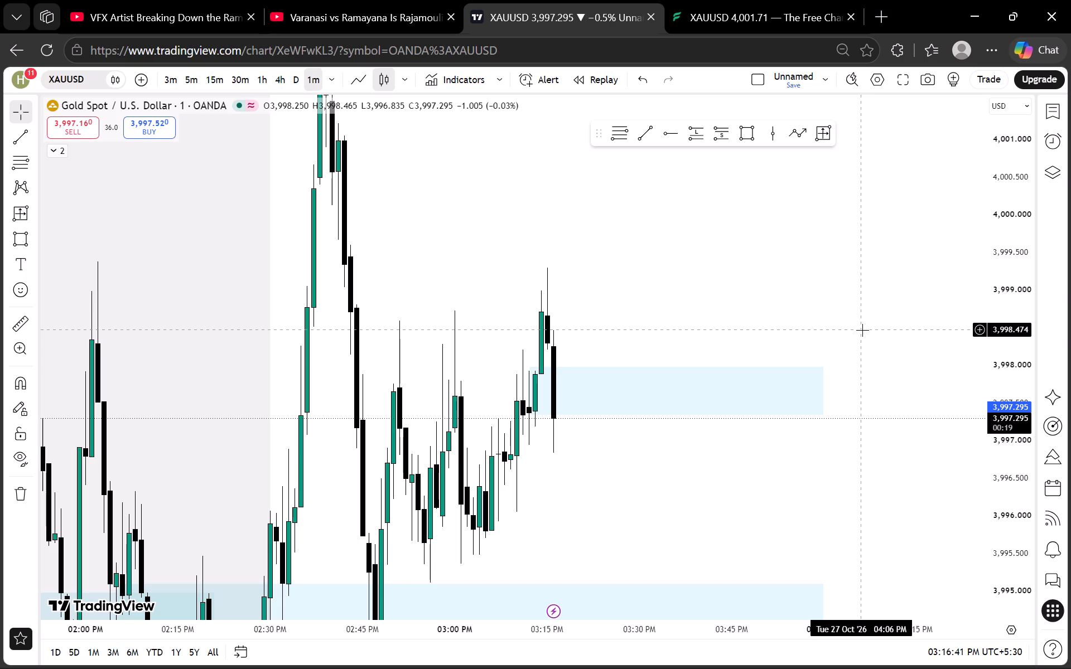
pyautogui.scroll(-4, 962, 351)
pyautogui.scroll(9, 976, 358)
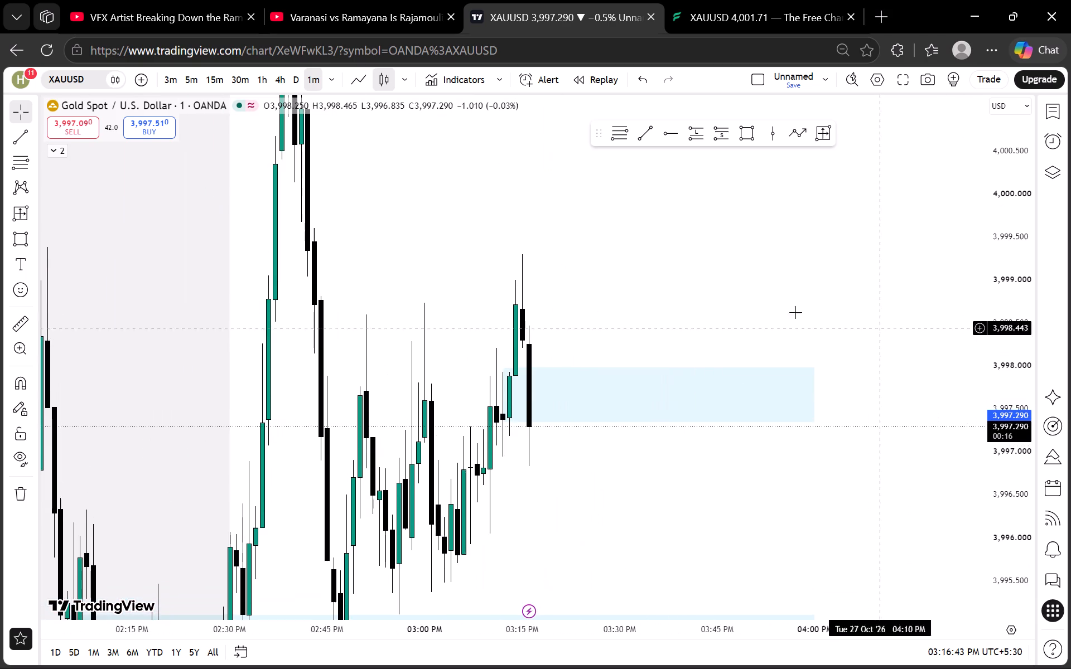
pyautogui.scroll(3, 666, 303)
# Review price between the 4,002 level line and the lower demand zone on the 3-minute and 5-minute timeframes.
pyautogui.click(159, 73)
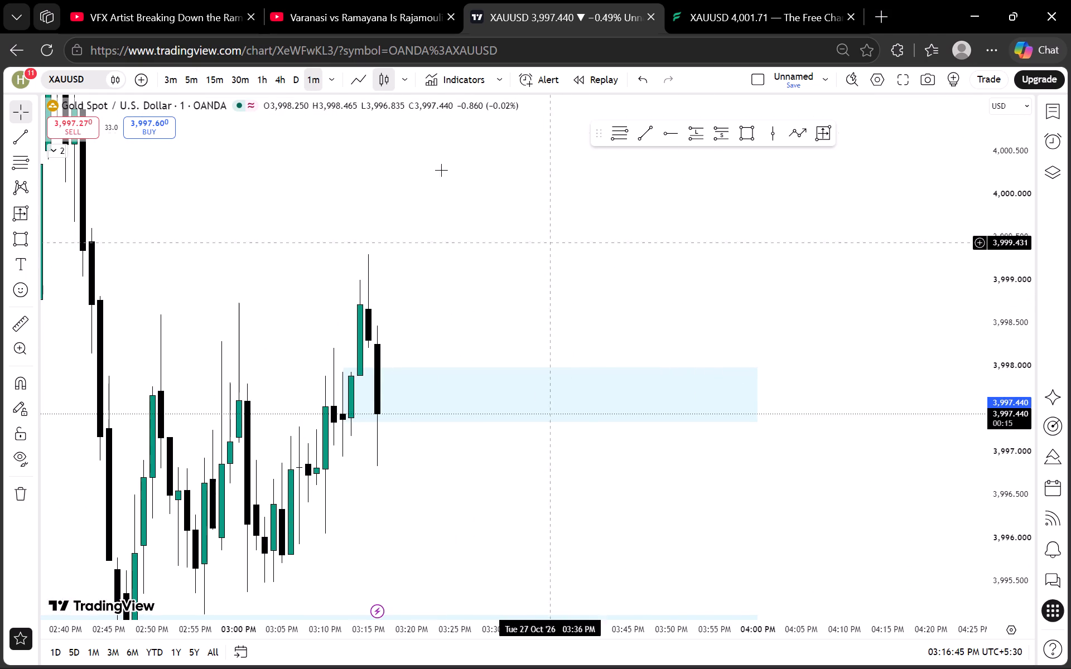
pyautogui.click(171, 70)
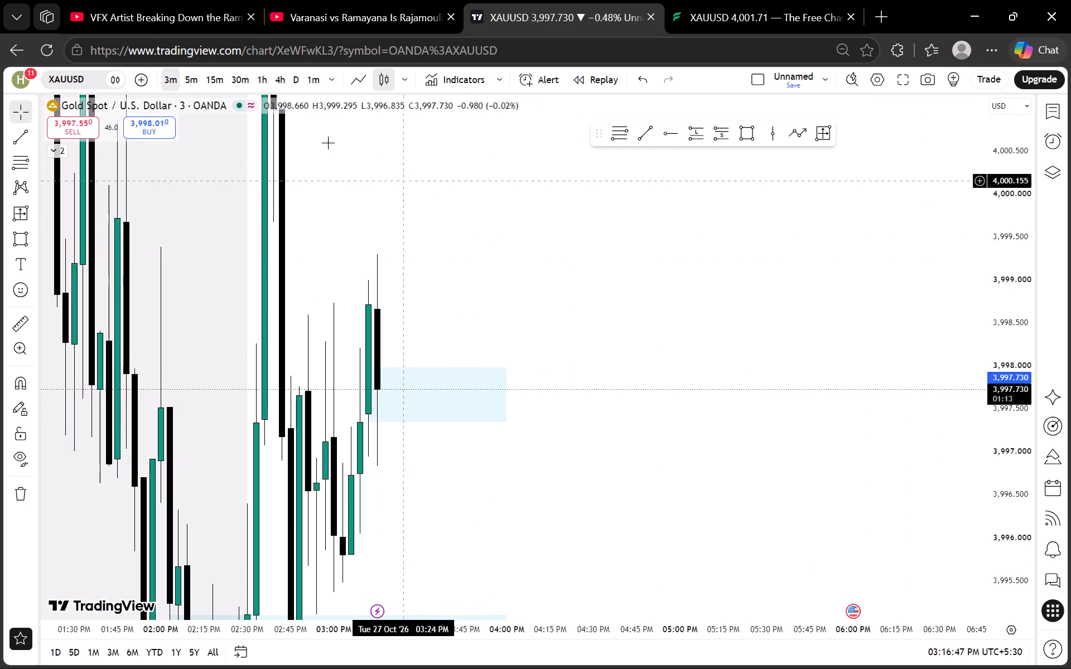
pyautogui.click(189, 67)
pyautogui.scroll(-5, 1000, 347)
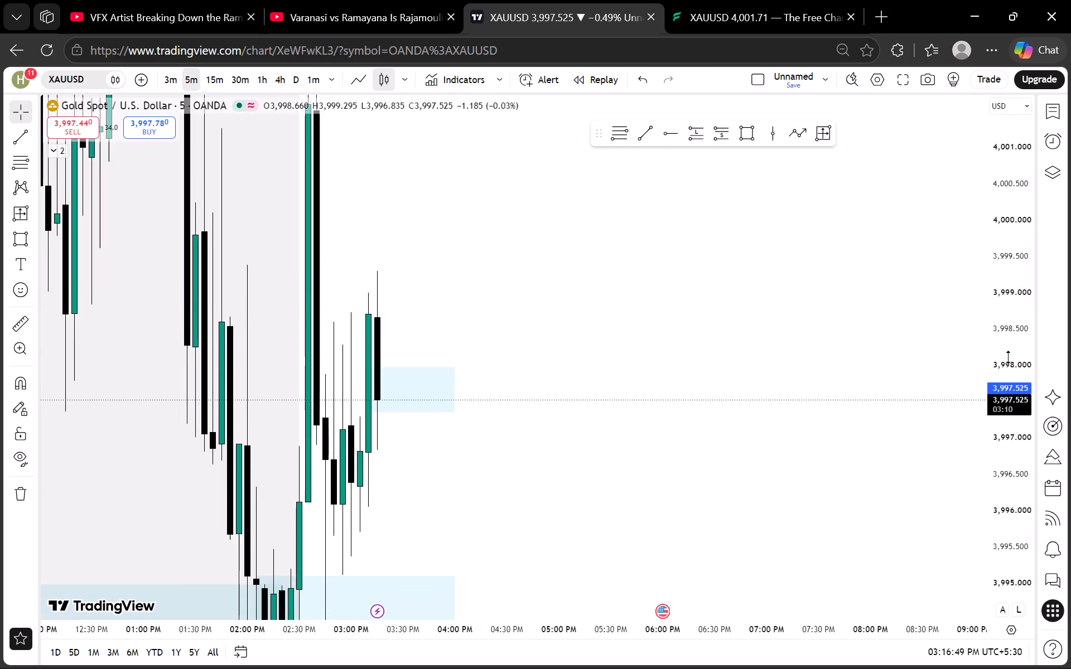
pyautogui.scroll(-5, 1009, 357)
pyautogui.scroll(-4, 856, 337)
pyautogui.scroll(-17, 1060, 363)
pyautogui.scroll(5, 957, 375)
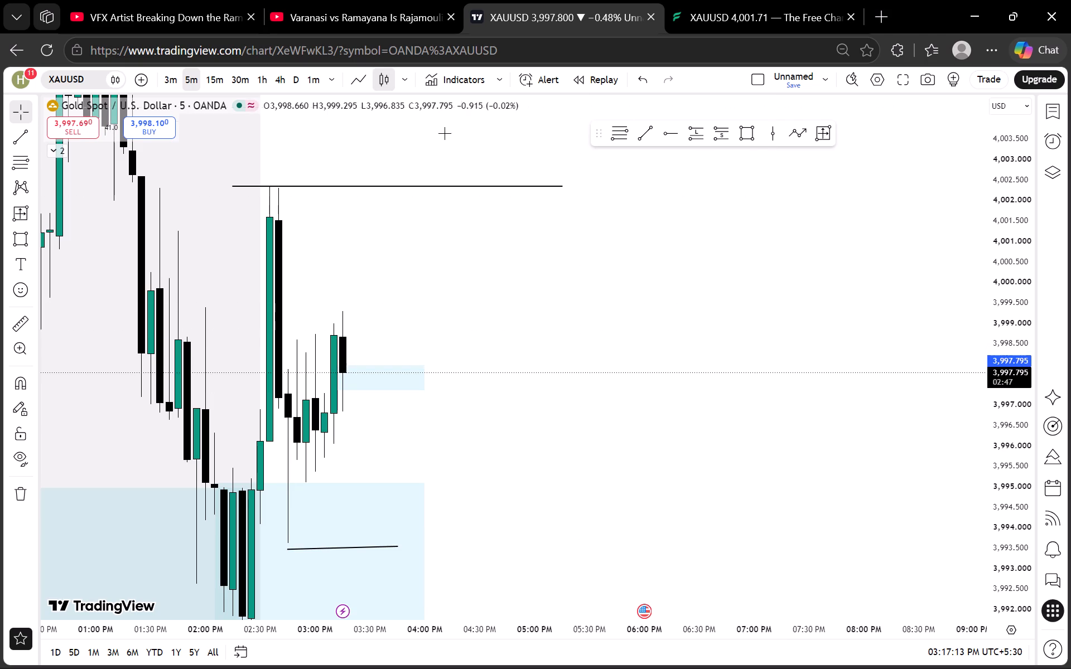
pyautogui.click(171, 80)
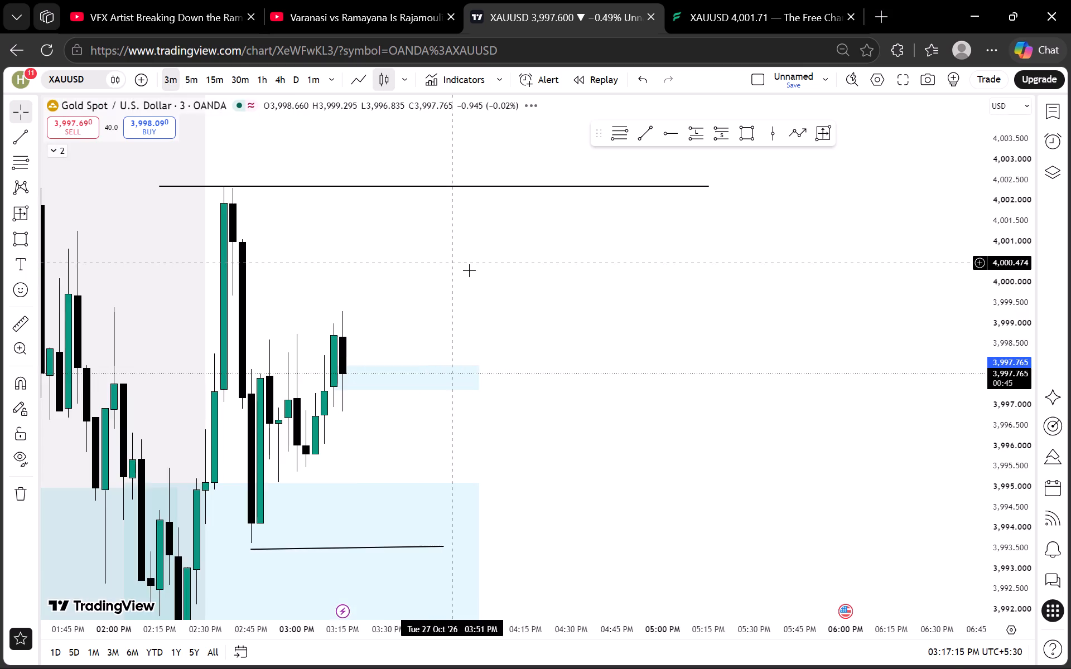
pyautogui.scroll(-2, 477, 274)
# Switch XAUUSD to the 1-minute timeframe and examine the newest candles around the small blue zone and the surrounding levels.
pyautogui.click(317, 78)
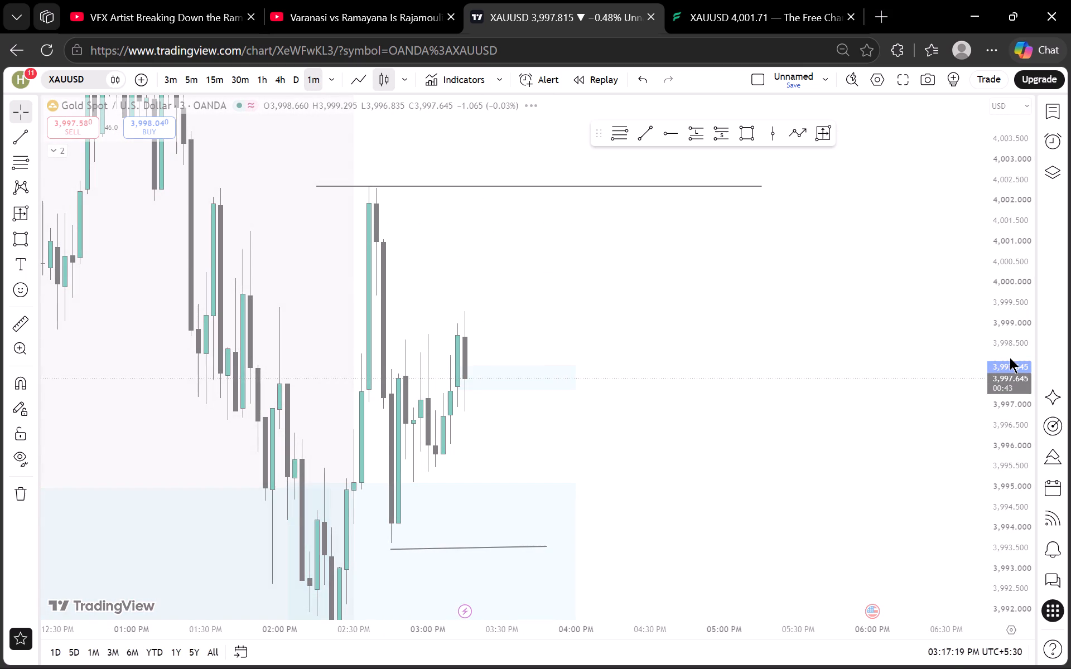
pyautogui.scroll(5, 1010, 357)
pyautogui.scroll(-6, 1010, 357)
pyautogui.scroll(2, 1010, 357)
pyautogui.scroll(-4, 644, 330)
pyautogui.scroll(2, 670, 332)
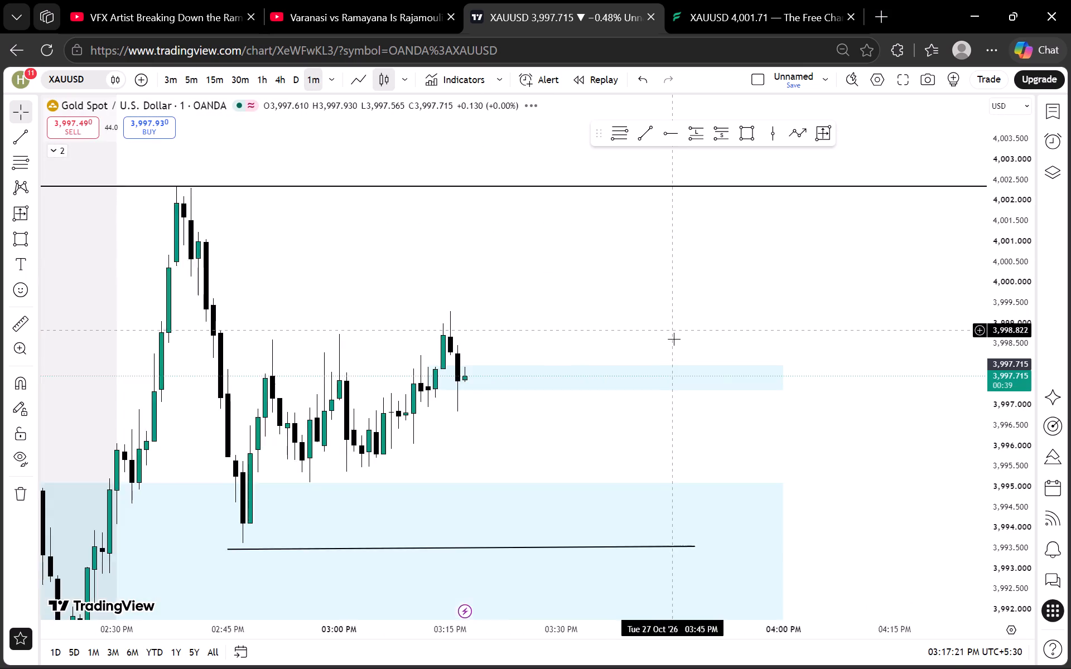
pyautogui.scroll(3, 674, 339)
pyautogui.scroll(-5, 663, 331)
pyautogui.scroll(8, 993, 363)
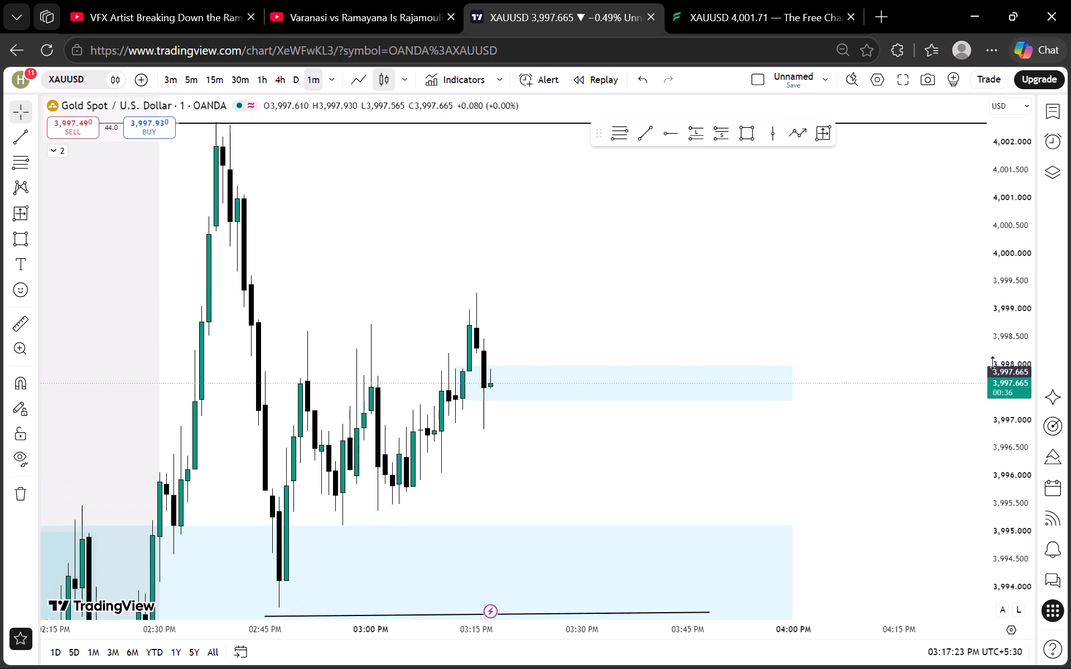
pyautogui.scroll(4, 993, 363)
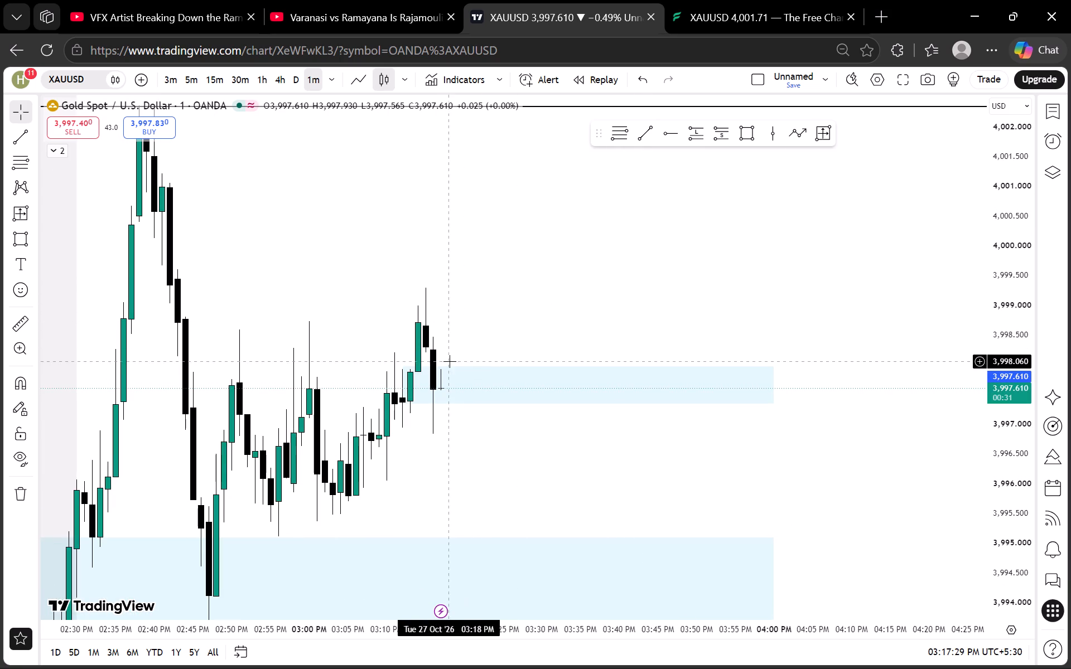
pyautogui.scroll(3, 1005, 342)
pyautogui.scroll(-4, 1005, 342)
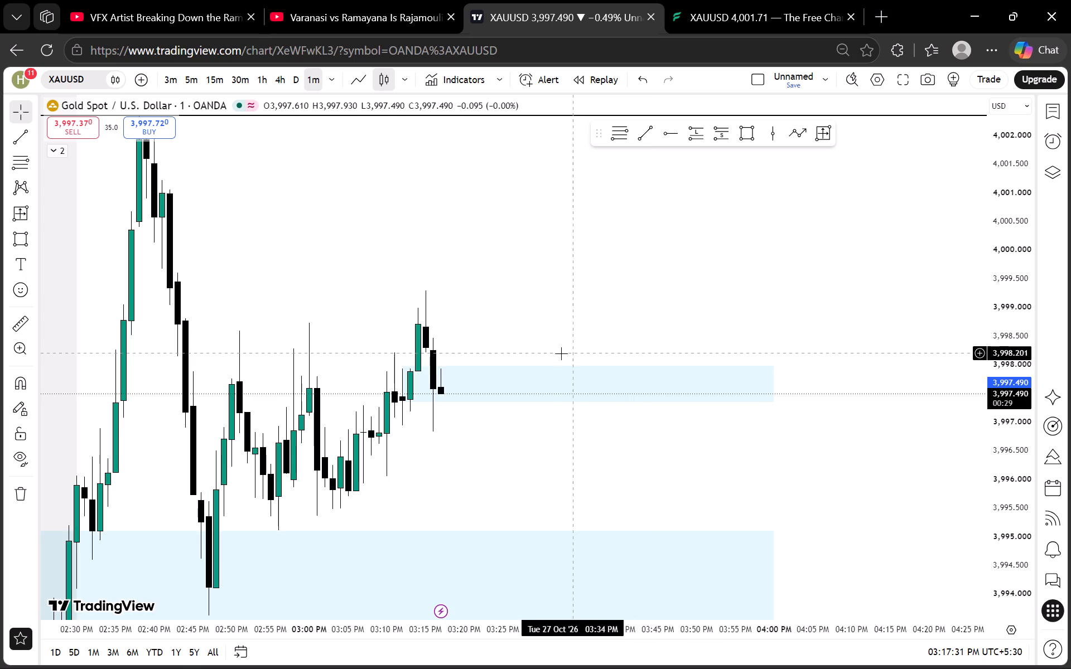
pyautogui.scroll(-2, 558, 356)
# Raise the small blue zone's top edge to about 3,999 and its bottom edge to about 3,998.
pyautogui.moveTo(665, 363); pyautogui.dragTo(659, 329)
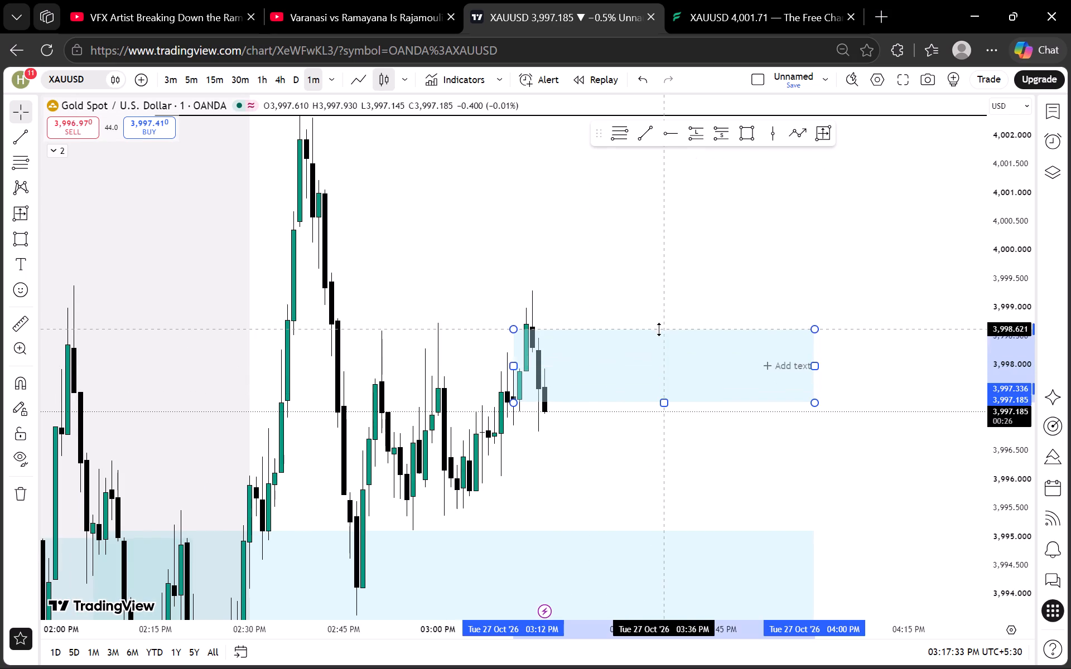
pyautogui.moveTo(659, 329); pyautogui.dragTo(649, 308)
pyautogui.moveTo(660, 404); pyautogui.dragTo(665, 369)
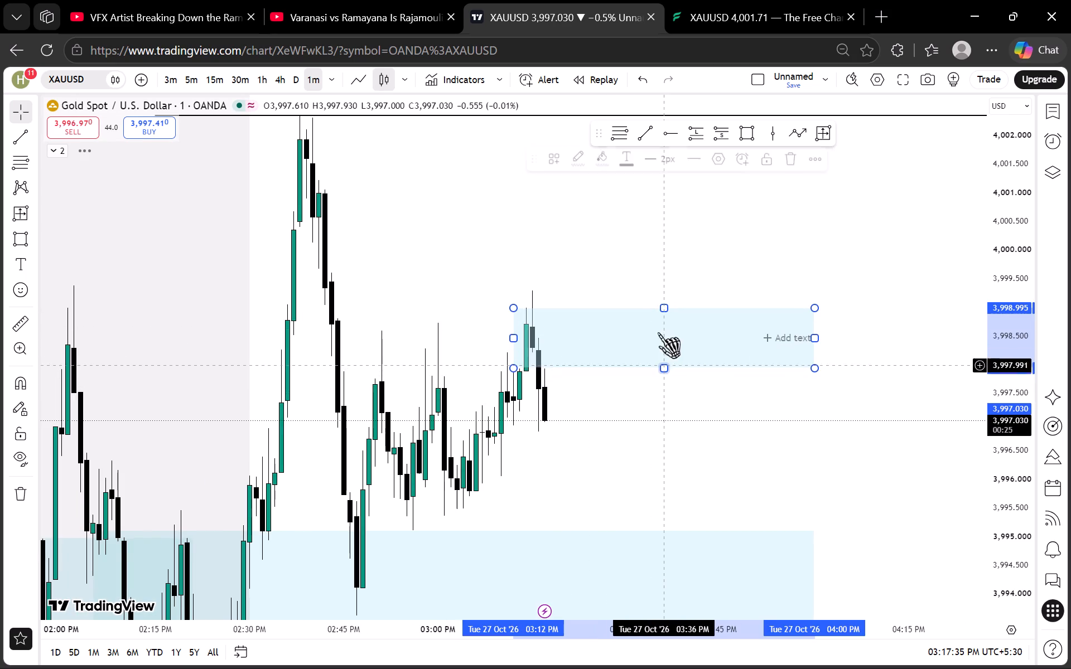
pyautogui.moveTo(652, 306); pyautogui.dragTo(658, 336)
pyautogui.click(543, 251)
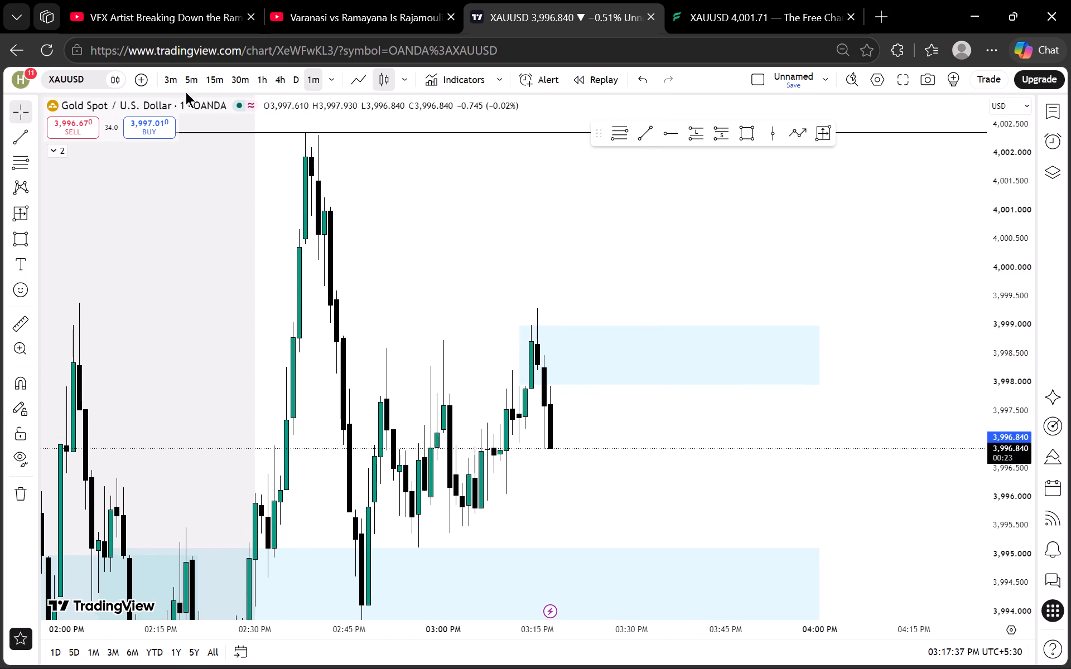
# Examine XAUUSD price around the small blue zone and the surrounding levels on the 5-minute and 3-minute timeframes.
pyautogui.click(186, 68)
pyautogui.scroll(3, 798, 375)
pyautogui.scroll(-11, 994, 317)
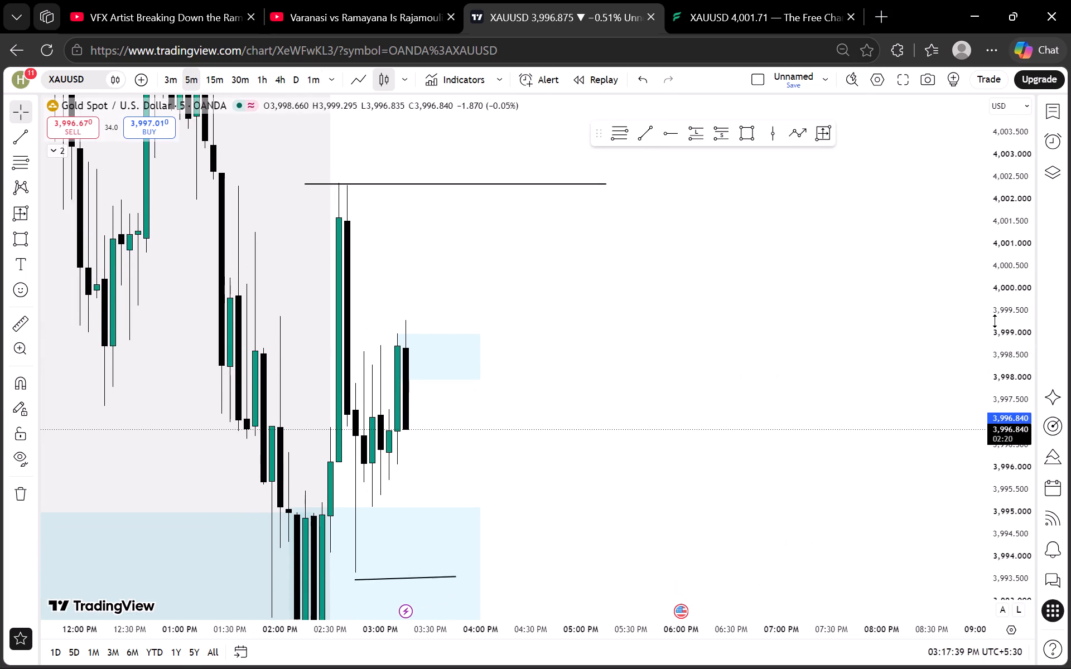
pyautogui.scroll(-1, 995, 321)
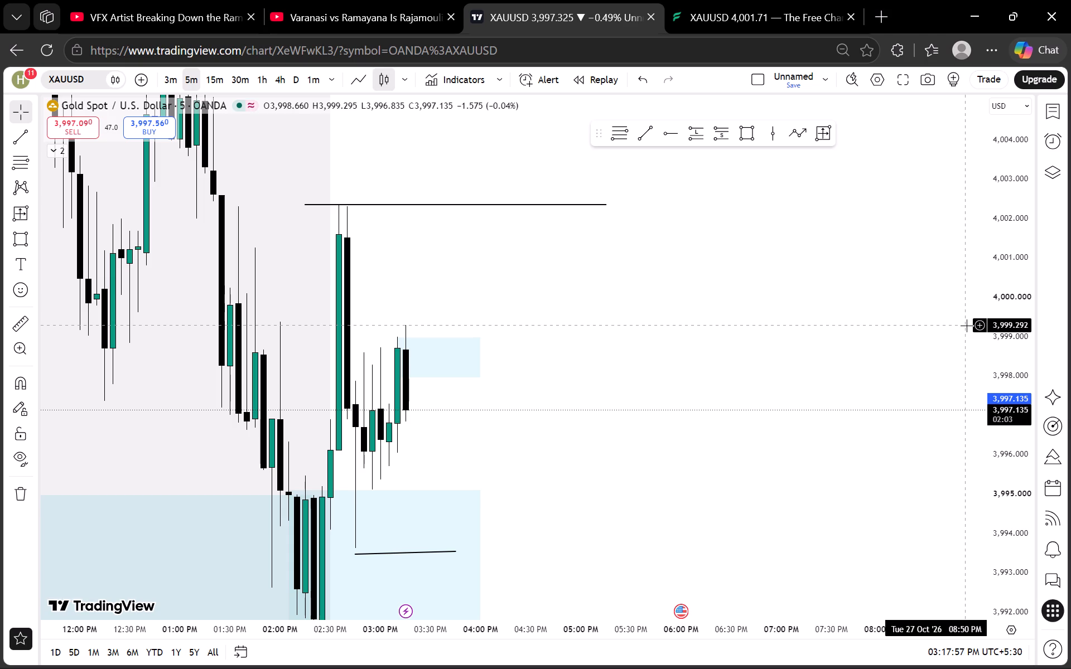
pyautogui.scroll(2, 924, 355)
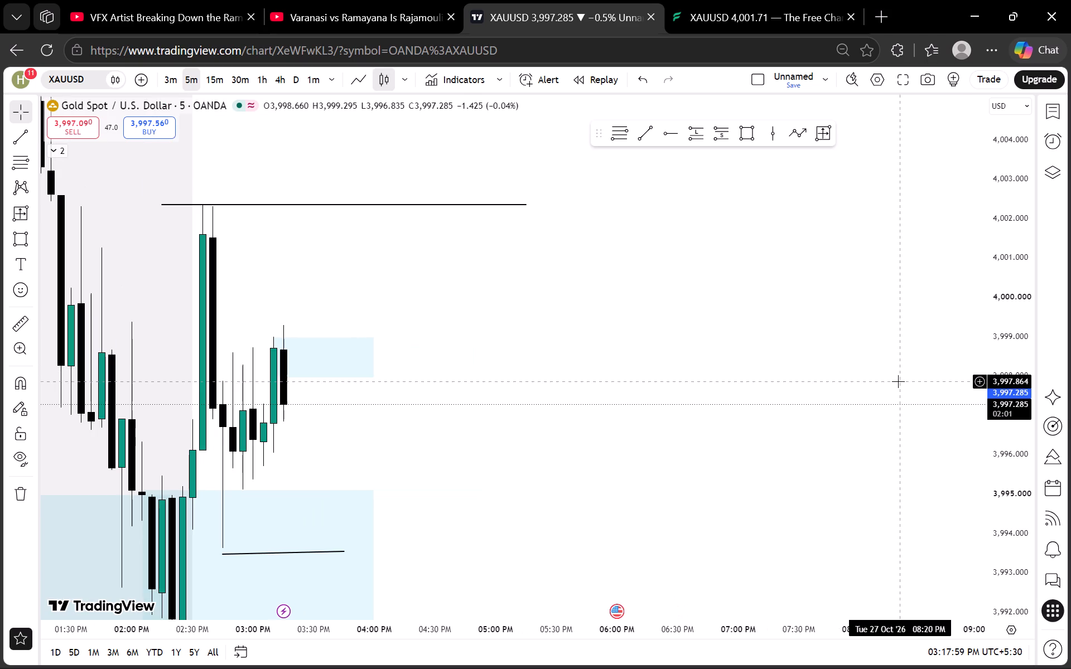
pyautogui.scroll(-12, 995, 339)
pyautogui.moveTo(648, 376); pyautogui.dragTo(764, 367)
pyautogui.scroll(4, 764, 367)
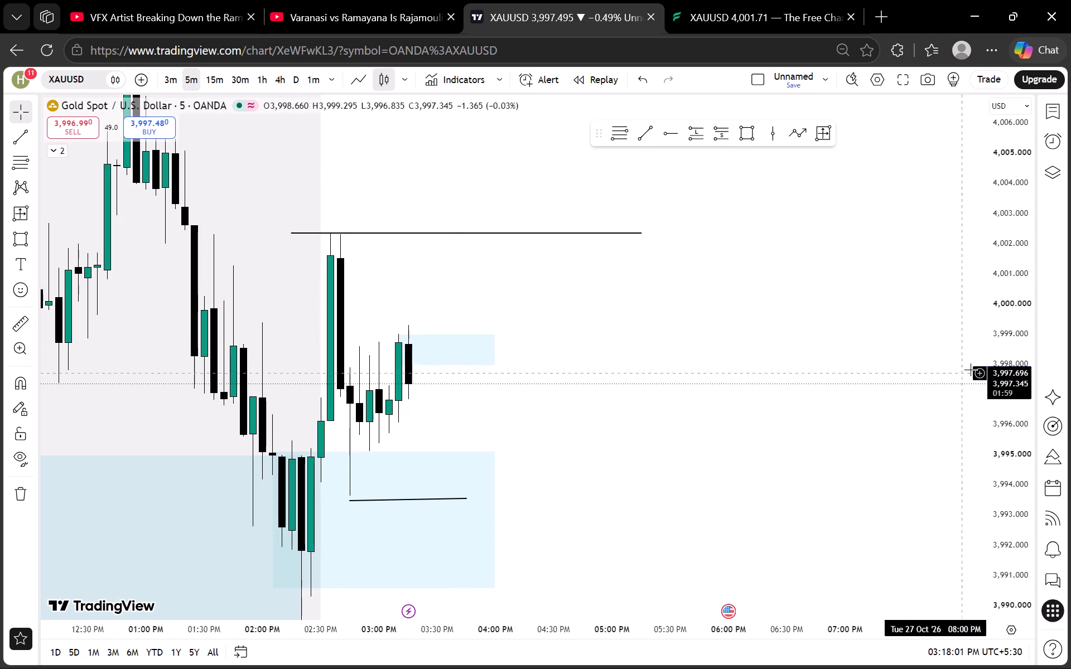
pyautogui.scroll(6, 1002, 373)
pyautogui.scroll(-12, 1002, 373)
pyautogui.moveTo(815, 415); pyautogui.dragTo(833, 411)
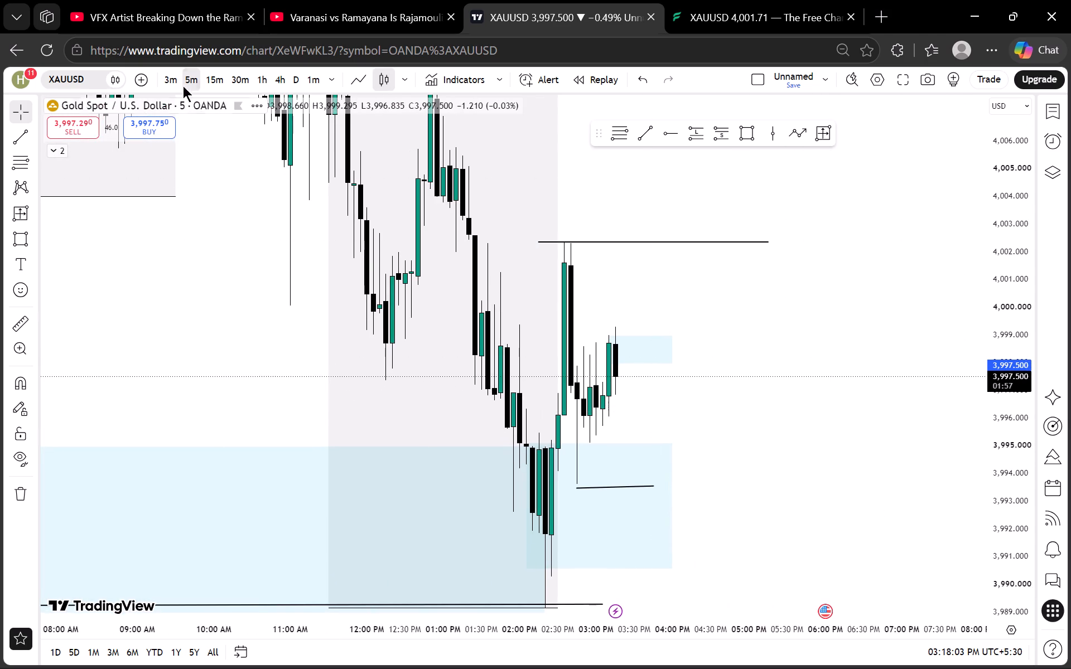
pyautogui.click(171, 74)
pyautogui.scroll(-3, 646, 325)
pyautogui.moveTo(884, 315); pyautogui.dragTo(710, 377)
pyautogui.scroll(7, 997, 377)
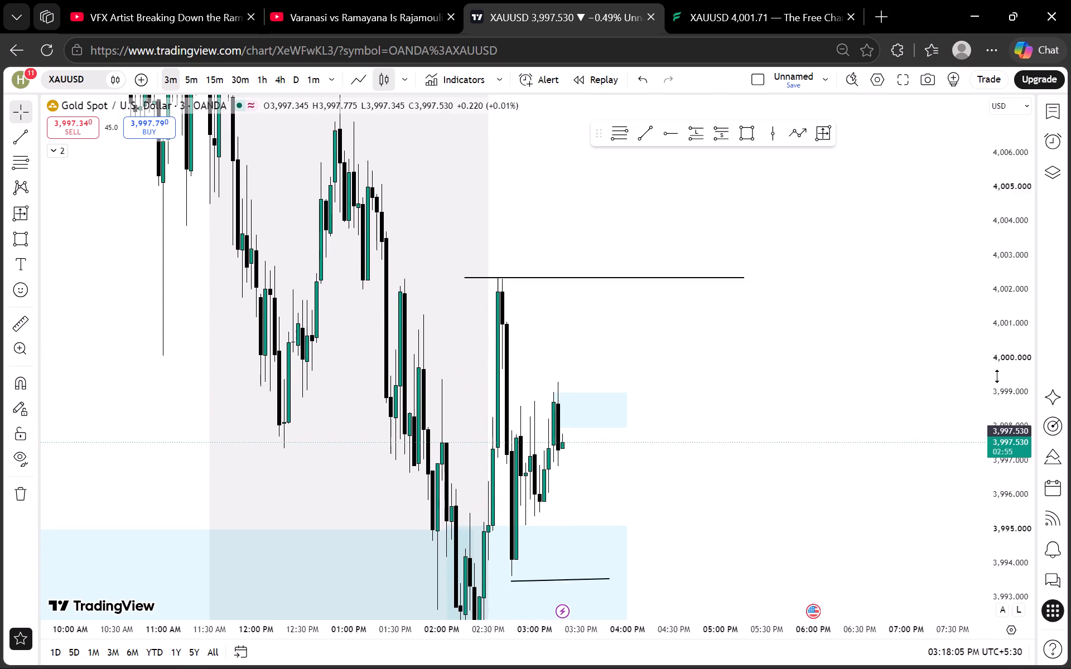
pyautogui.scroll(3, 997, 376)
# Switch XAUUSD to the 1-minute timeframe and examine the newest candles between the 4,002 level line and the lower zone.
pyautogui.click(316, 67)
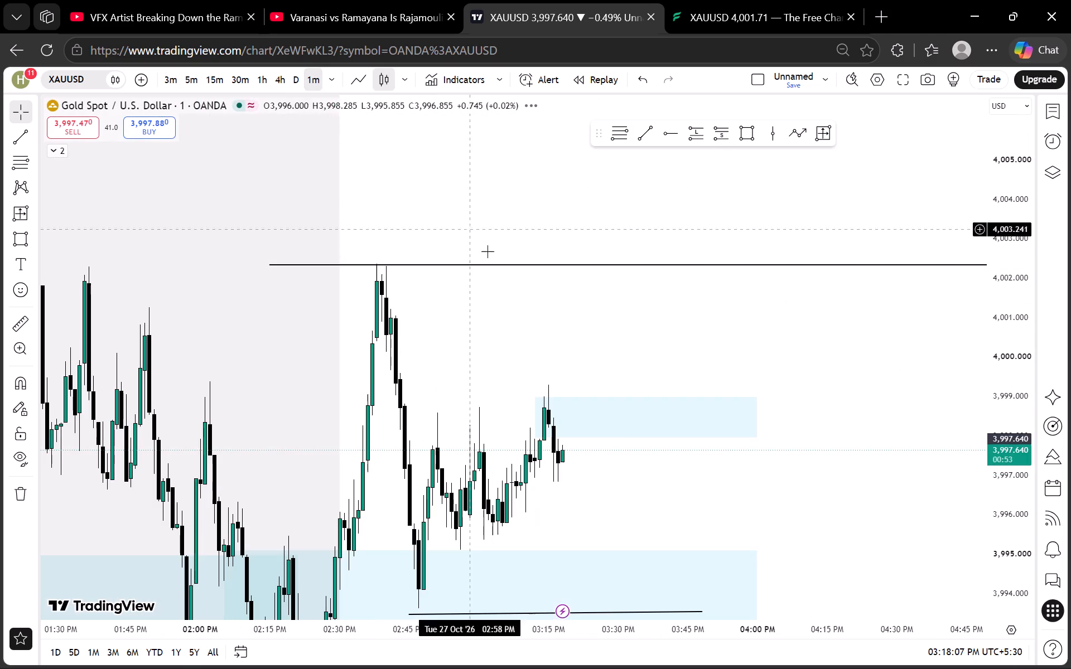
pyautogui.moveTo(776, 499); pyautogui.dragTo(748, 392)
pyautogui.scroll(9, 1005, 386)
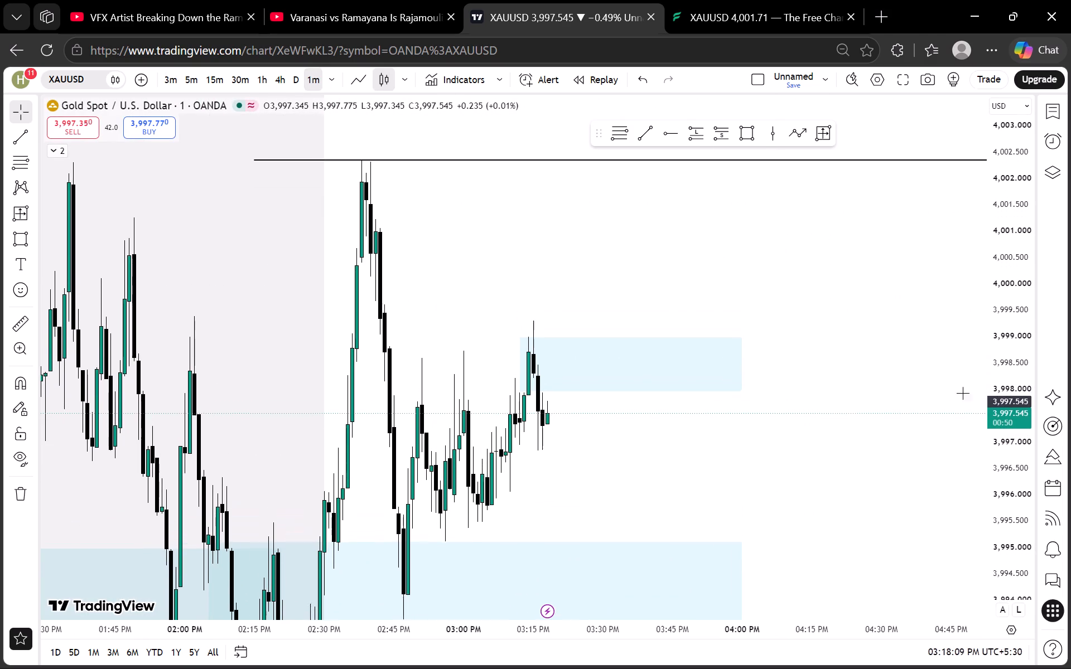
pyautogui.scroll(2, 958, 395)
pyautogui.scroll(-9, 1000, 351)
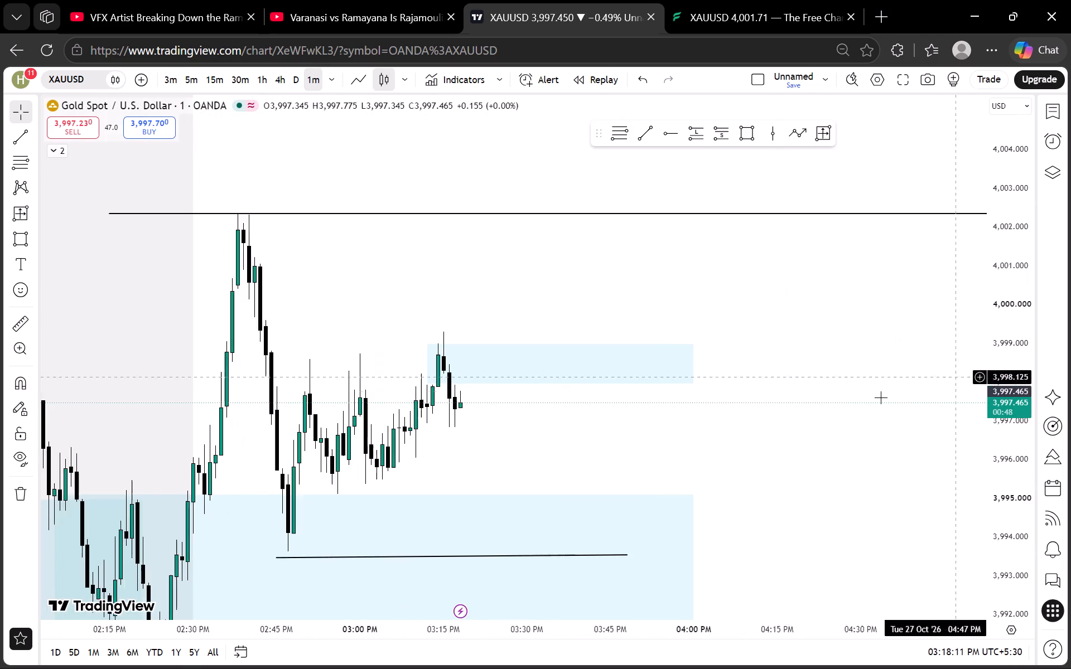
pyautogui.scroll(-4, 875, 399)
pyautogui.moveTo(757, 466); pyautogui.dragTo(741, 401)
pyautogui.scroll(-2, 741, 401)
pyautogui.moveTo(811, 423); pyautogui.dragTo(805, 346)
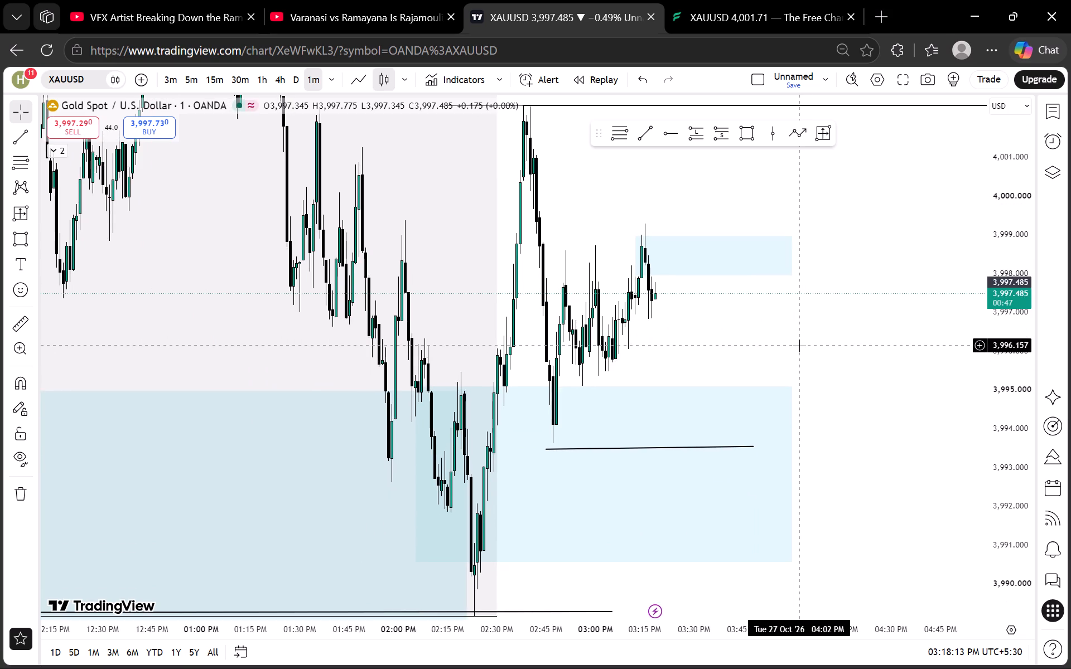
pyautogui.scroll(2, 799, 346)
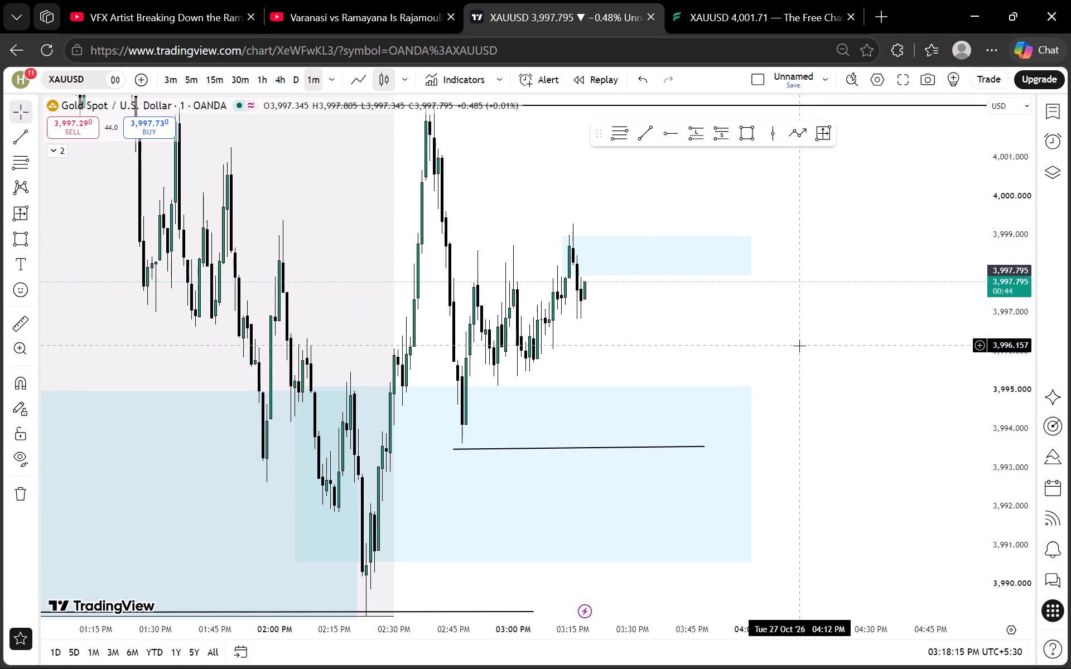
pyautogui.moveTo(775, 304); pyautogui.dragTo(784, 410)
pyautogui.scroll(2, 784, 410)
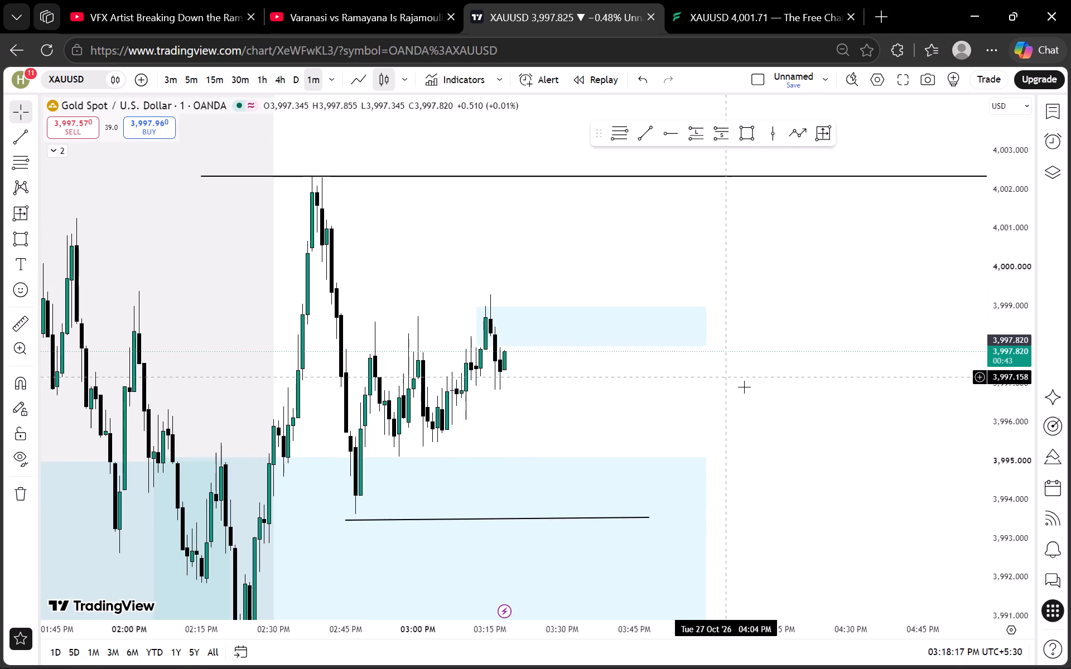
# Compare the latest XAUUSD price action around the marked zones on the 3-minute and 5-minute timeframes.
pyautogui.click(170, 74)
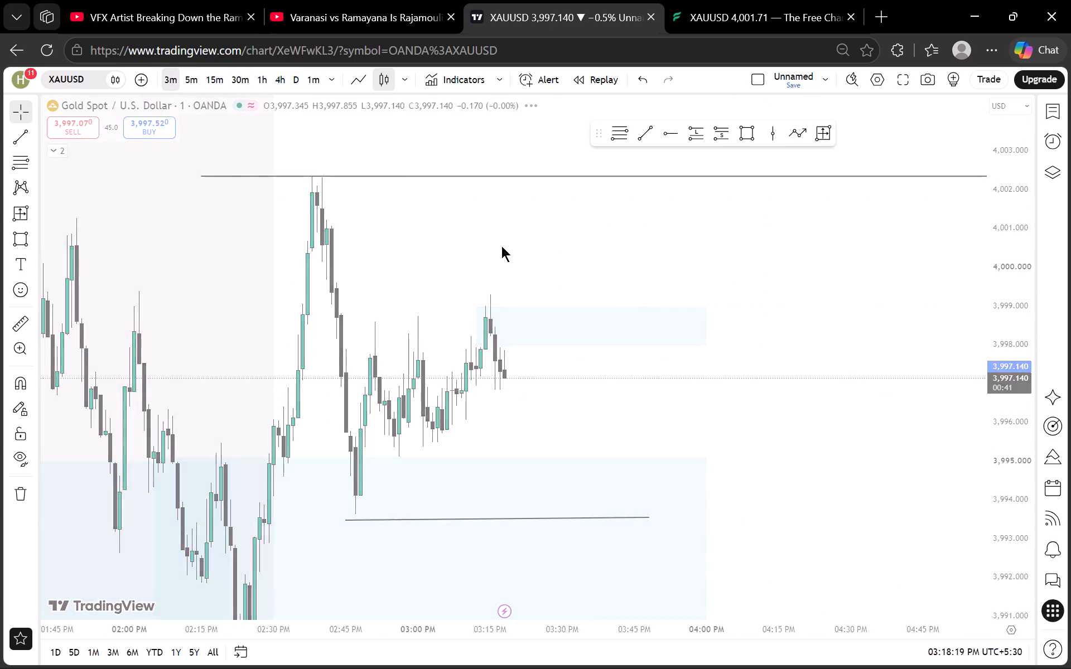
pyautogui.scroll(-6, 980, 337)
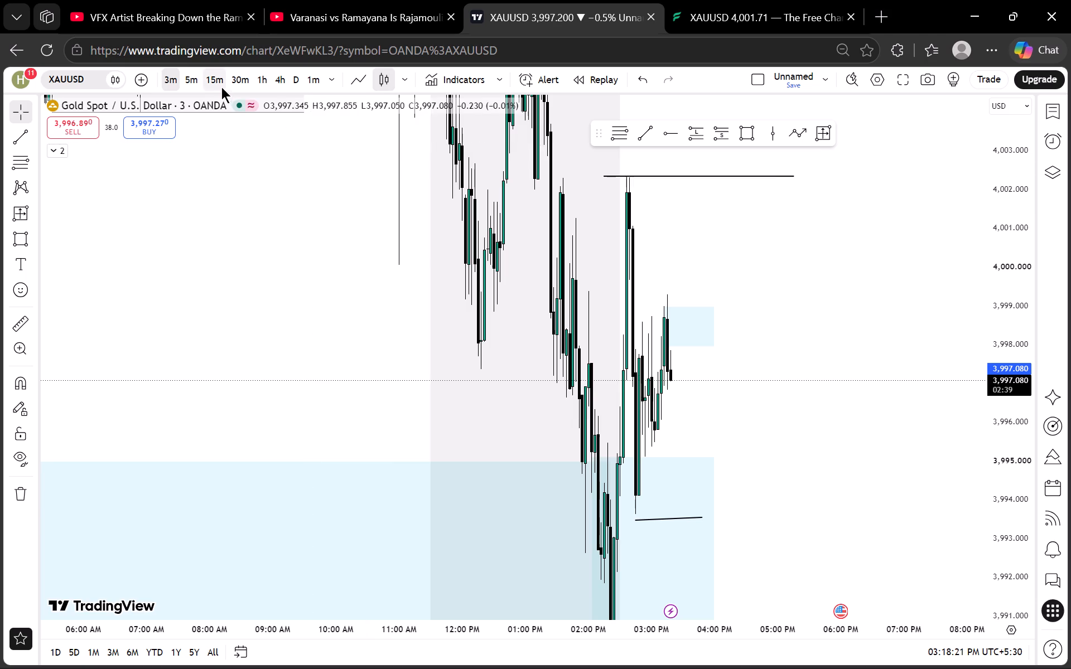
pyautogui.click(195, 71)
pyautogui.scroll(9, 677, 334)
pyautogui.moveTo(491, 436); pyautogui.dragTo(848, 403)
pyautogui.scroll(-2, 1013, 352)
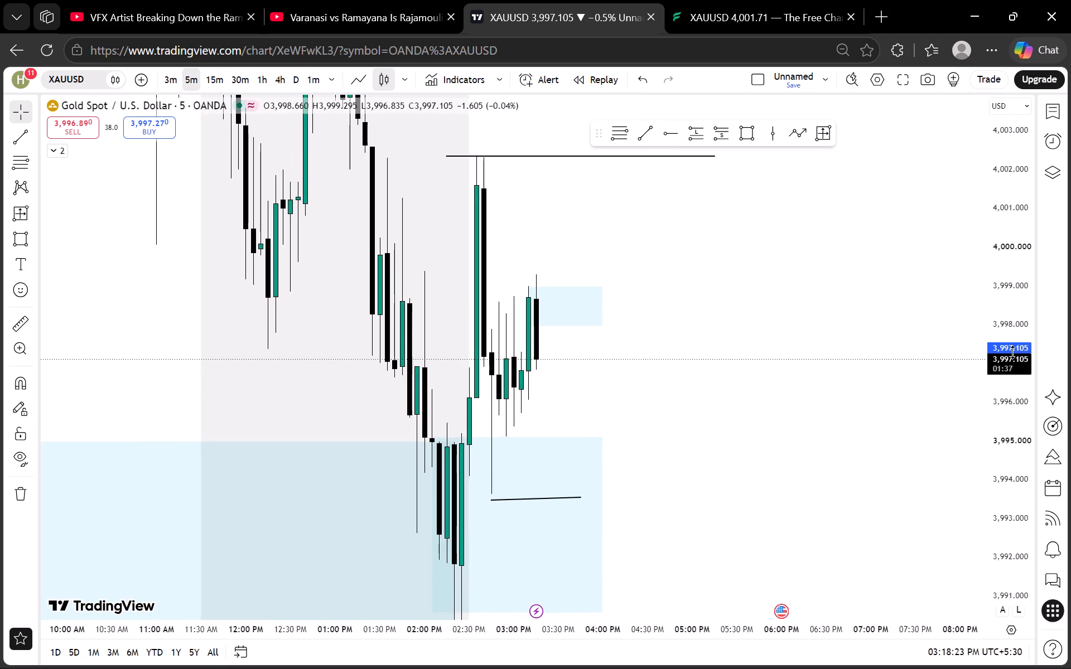
# Extend the short level line under the recent low to just past 4:00 PM, levelling it at about 3,993.5.
pyautogui.scroll(-20, 1013, 352)
pyautogui.scroll(-5, 1013, 352)
pyautogui.scroll(7, 1016, 366)
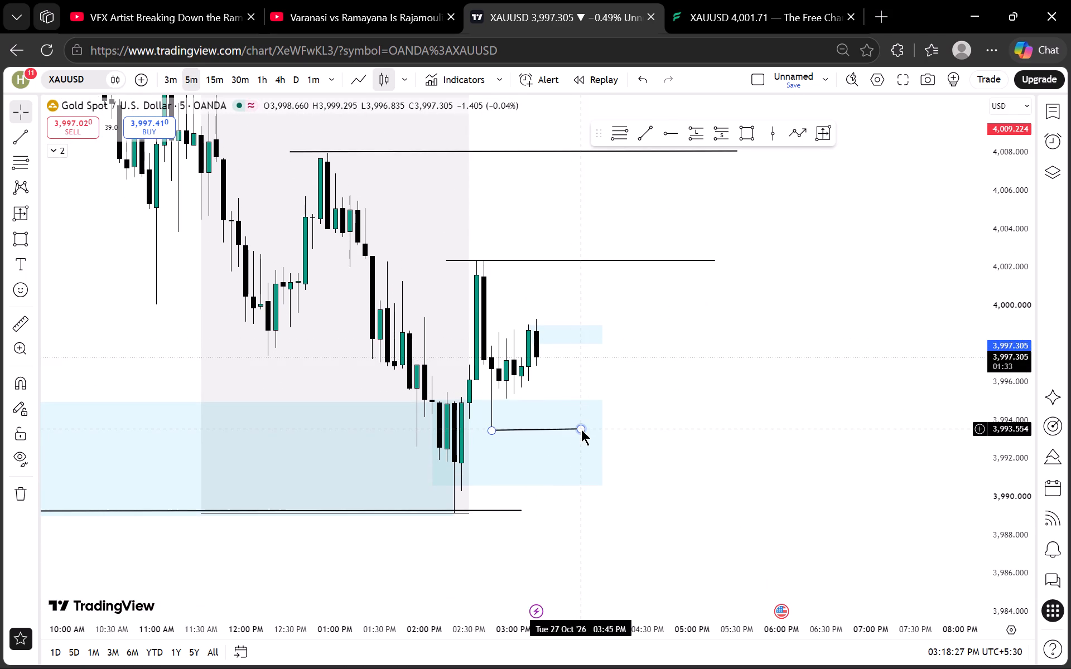
pyautogui.moveTo(580, 428); pyautogui.dragTo(605, 430)
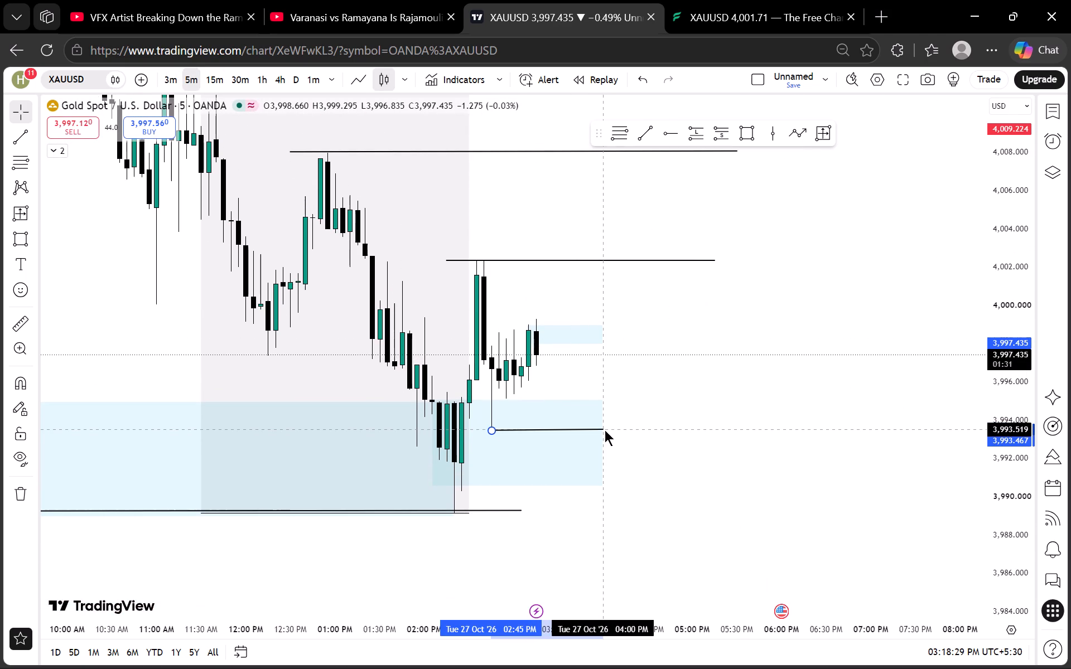
pyautogui.moveTo(605, 430); pyautogui.dragTo(607, 430)
pyautogui.click(662, 408)
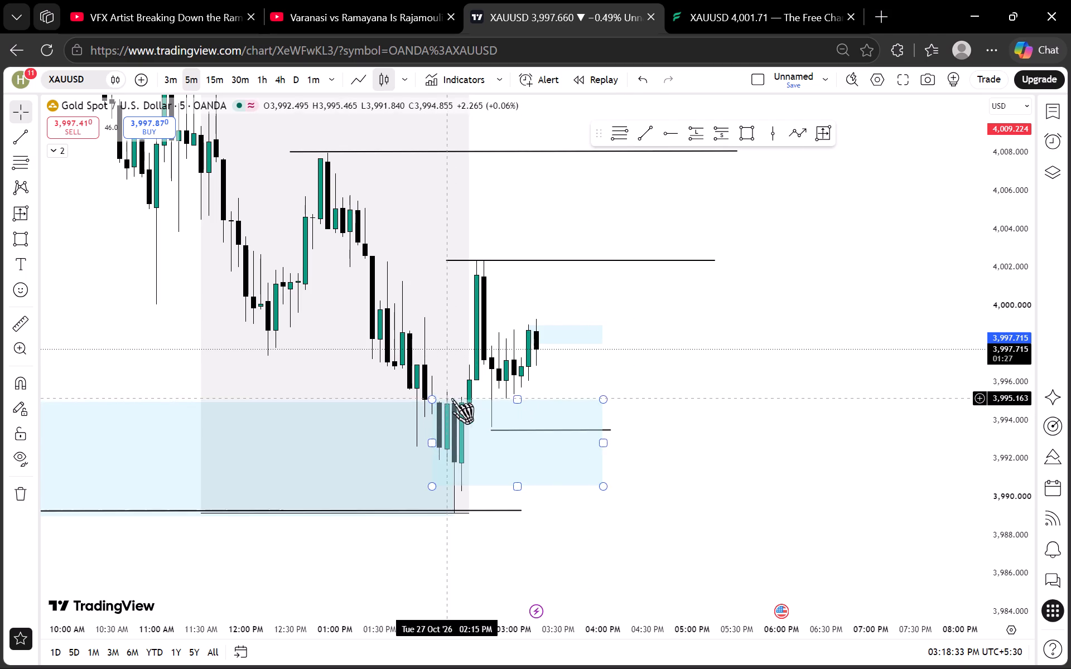
# On the 3-minute chart, shrink the lower blue zone to about 3,994.2–3,993.4 in price, spanning 2:18 PM to about 3:45 PM.
pyautogui.click(174, 83)
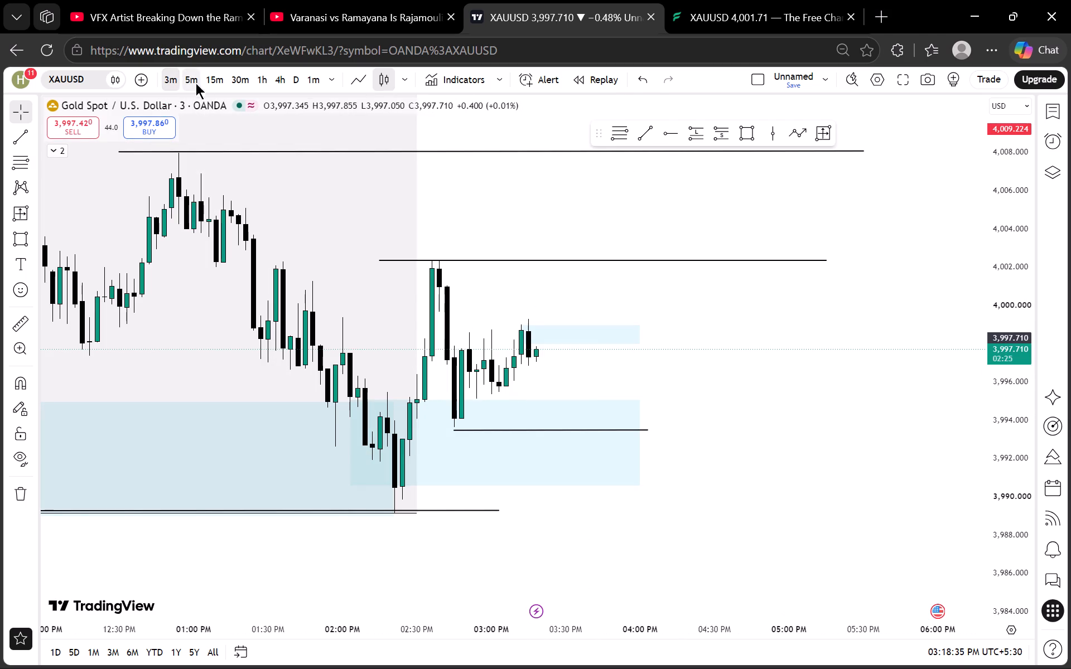
pyautogui.moveTo(350, 397); pyautogui.dragTo(358, 406)
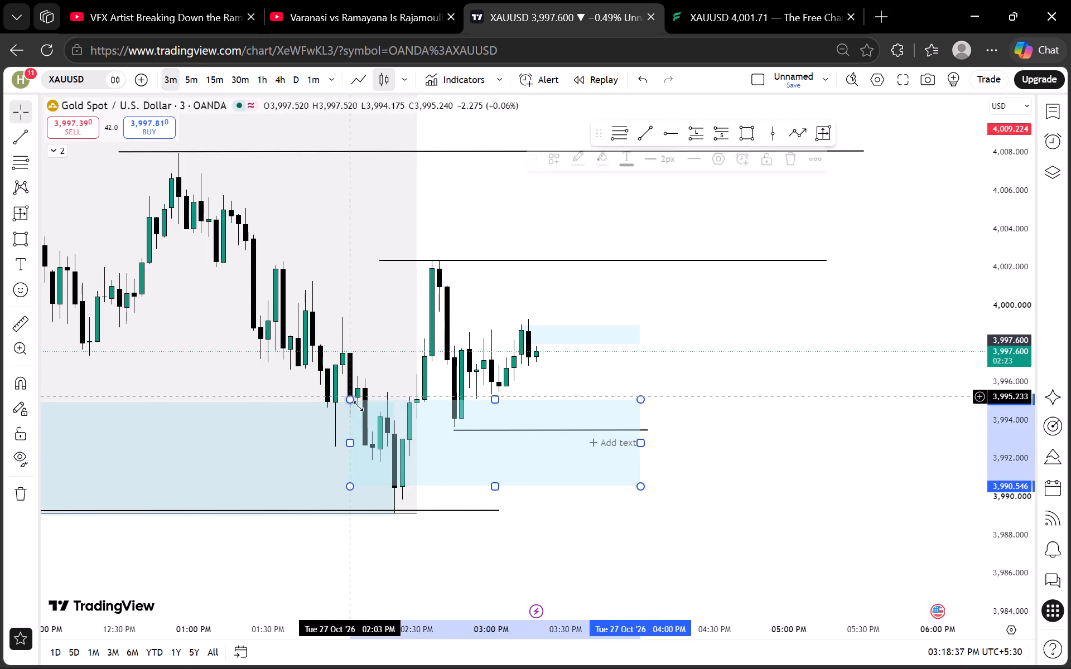
pyautogui.moveTo(358, 406); pyautogui.dragTo(390, 416)
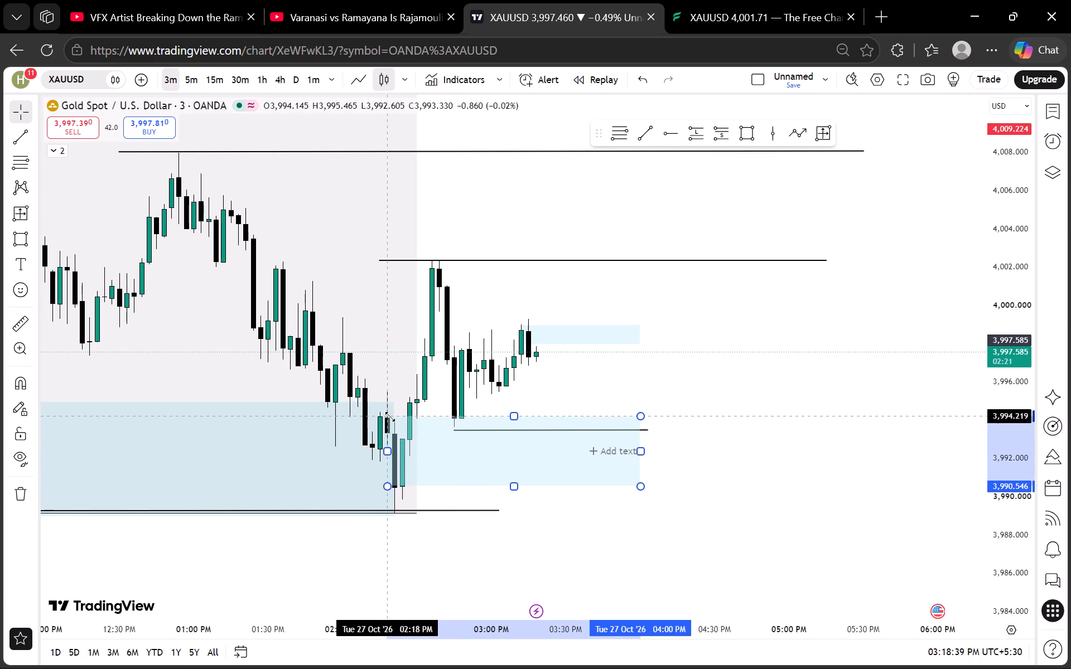
pyautogui.moveTo(390, 416); pyautogui.dragTo(389, 416)
pyautogui.moveTo(513, 487); pyautogui.dragTo(501, 446)
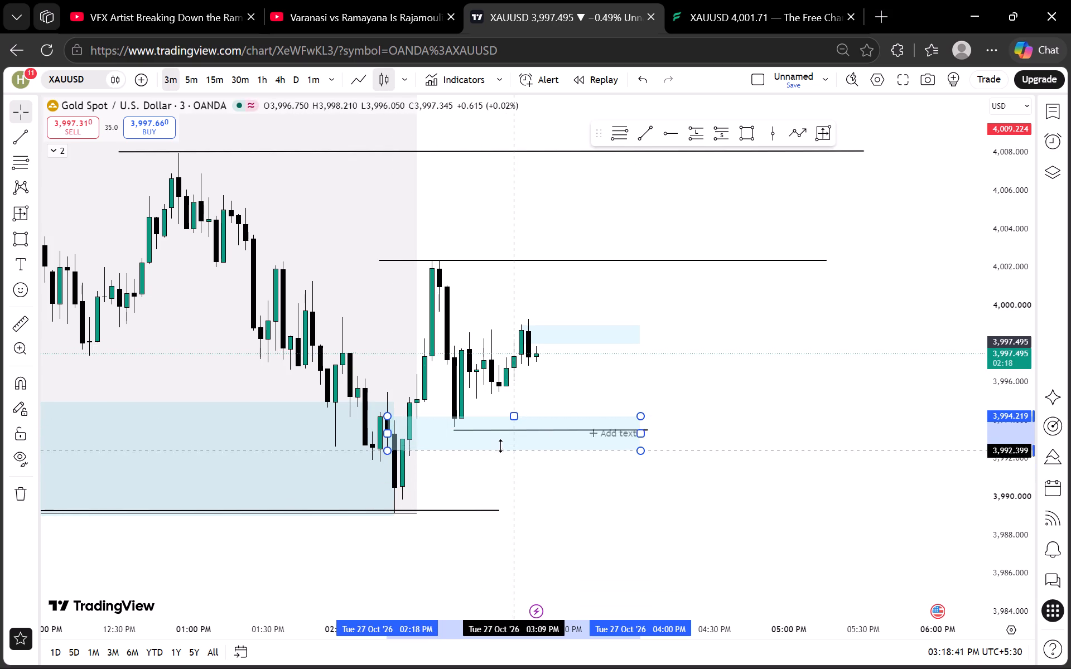
pyautogui.moveTo(501, 446); pyautogui.dragTo(501, 433)
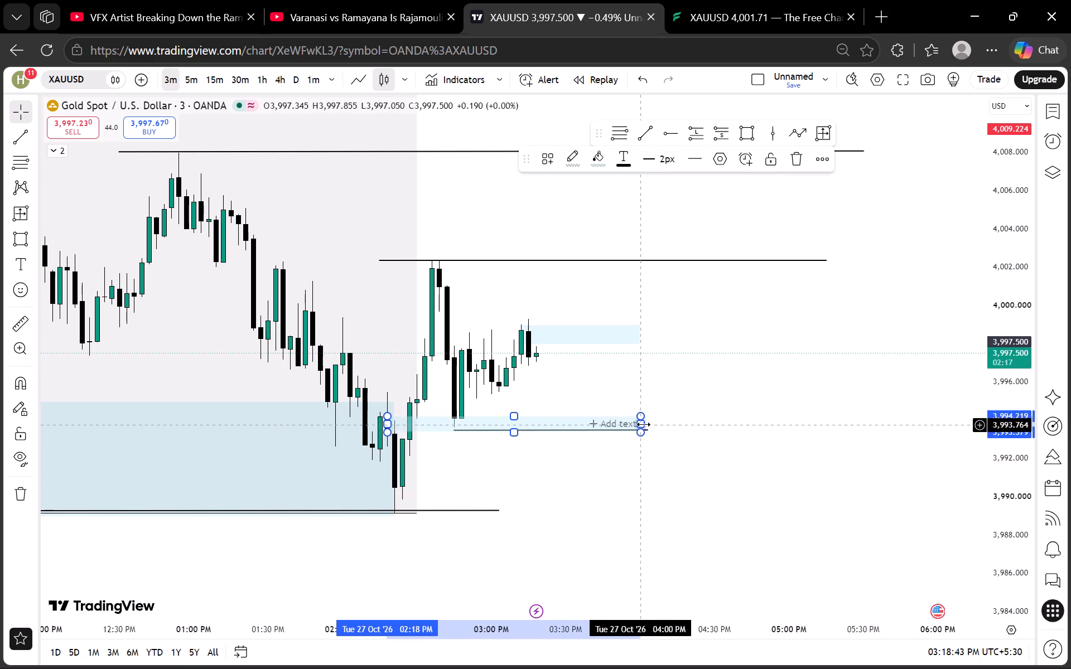
pyautogui.moveTo(643, 424); pyautogui.dragTo(601, 423)
pyautogui.click(592, 410)
# Review the narrowed lower zone against the surrounding levels on the 3-minute and 5-minute timeframes.
pyautogui.scroll(-1, 645, 356)
pyautogui.moveTo(714, 361); pyautogui.dragTo(708, 429)
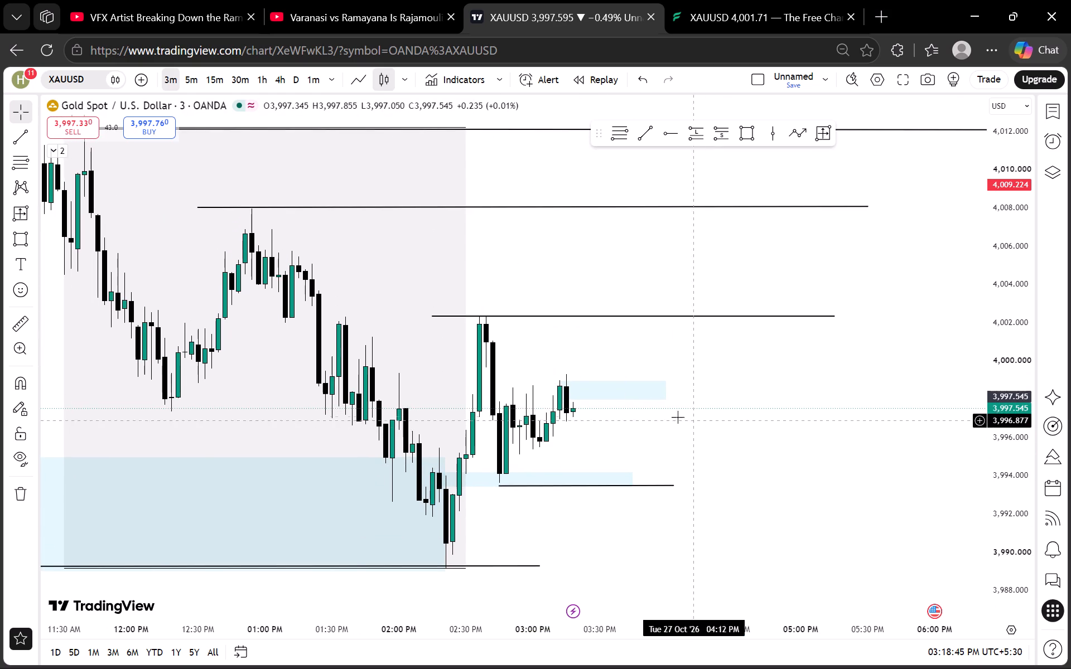
pyautogui.click(190, 71)
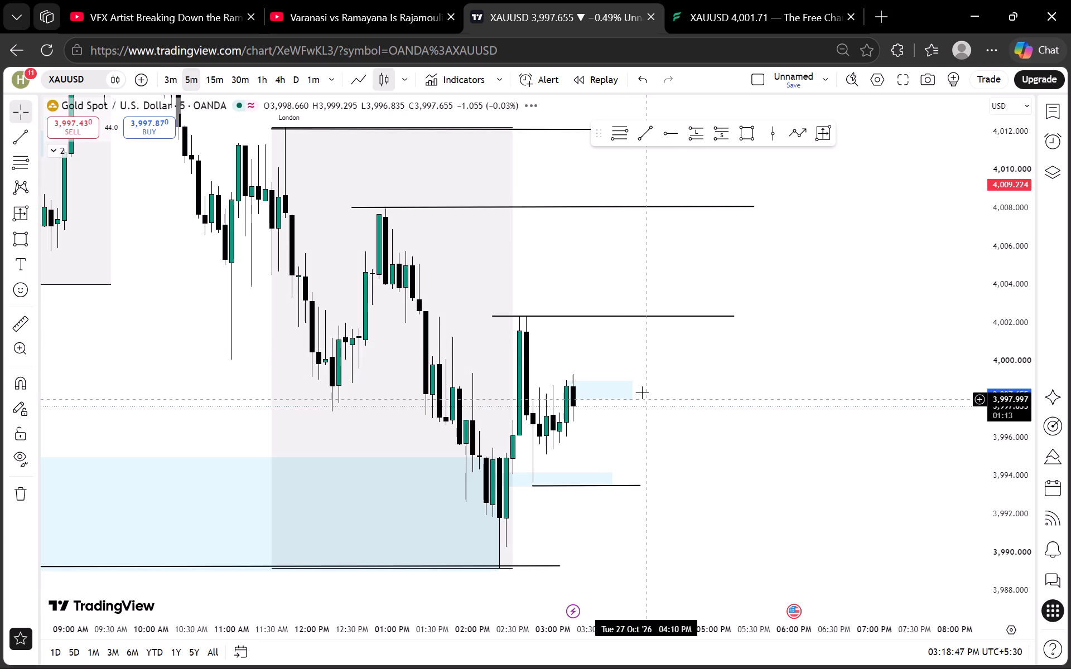